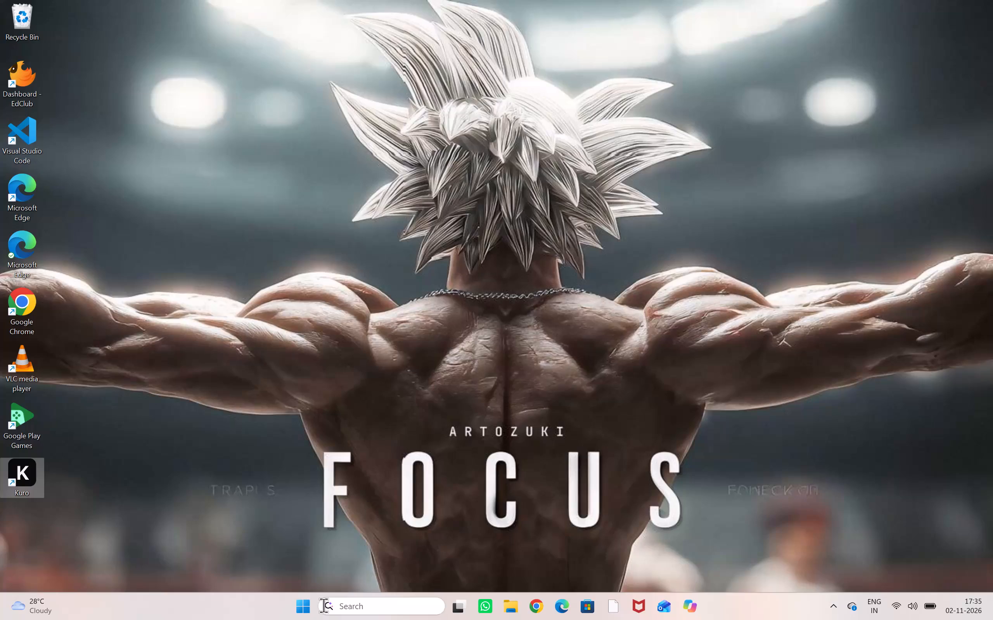
Open Windows Start to reach the pinned and recently added apps.
click(303, 602)
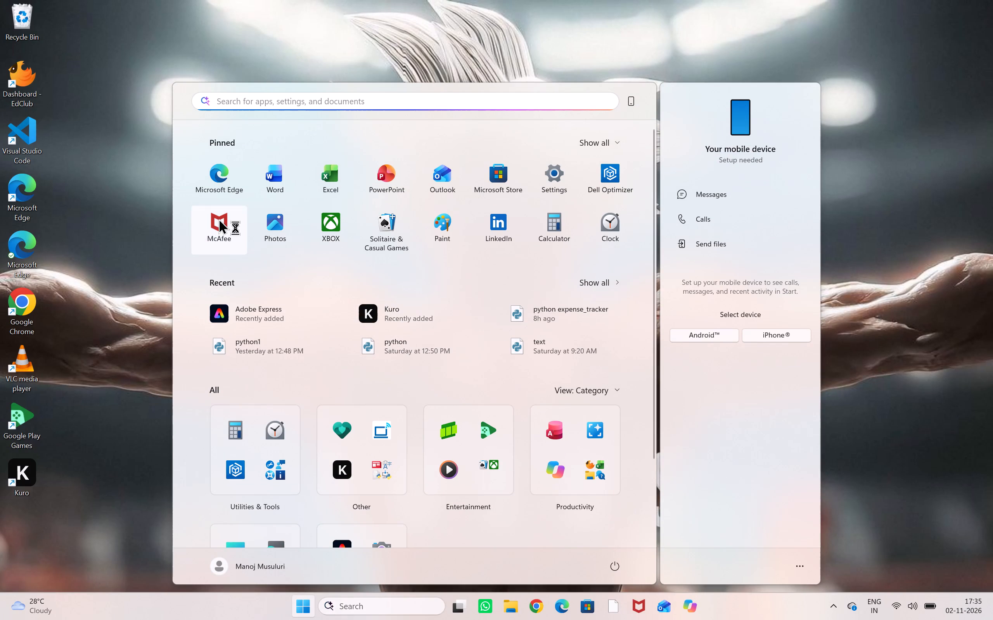
Return to the desktop and launch Kuro from its shortcut.
click(128, 211)
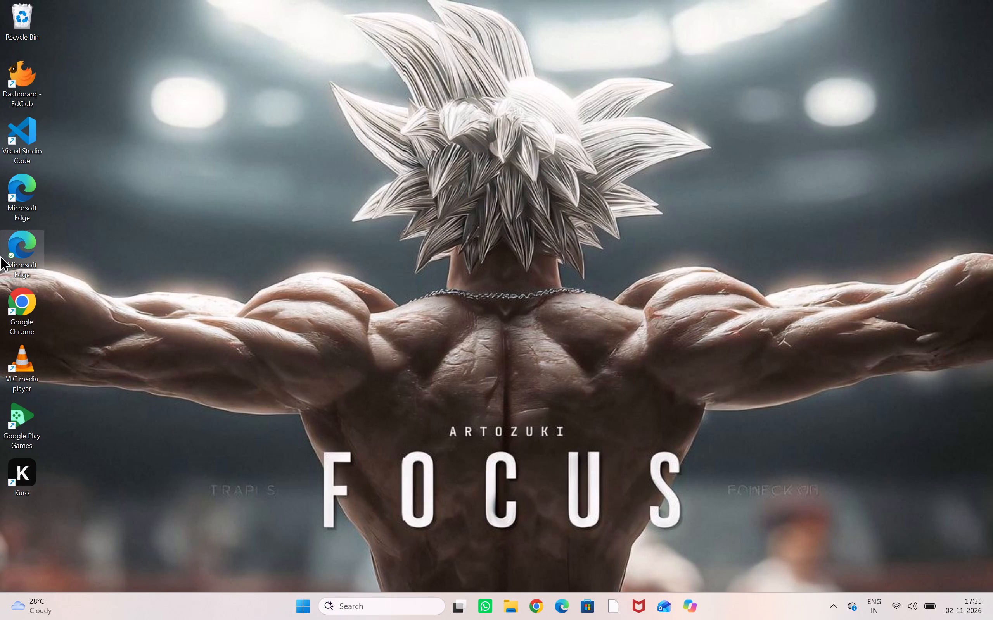
double_click(23, 474)
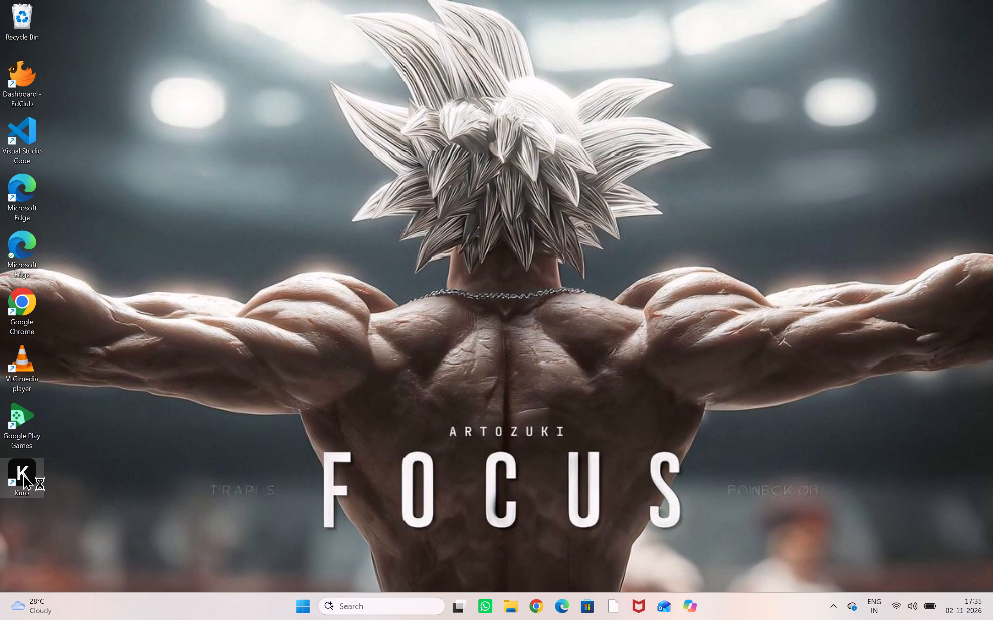
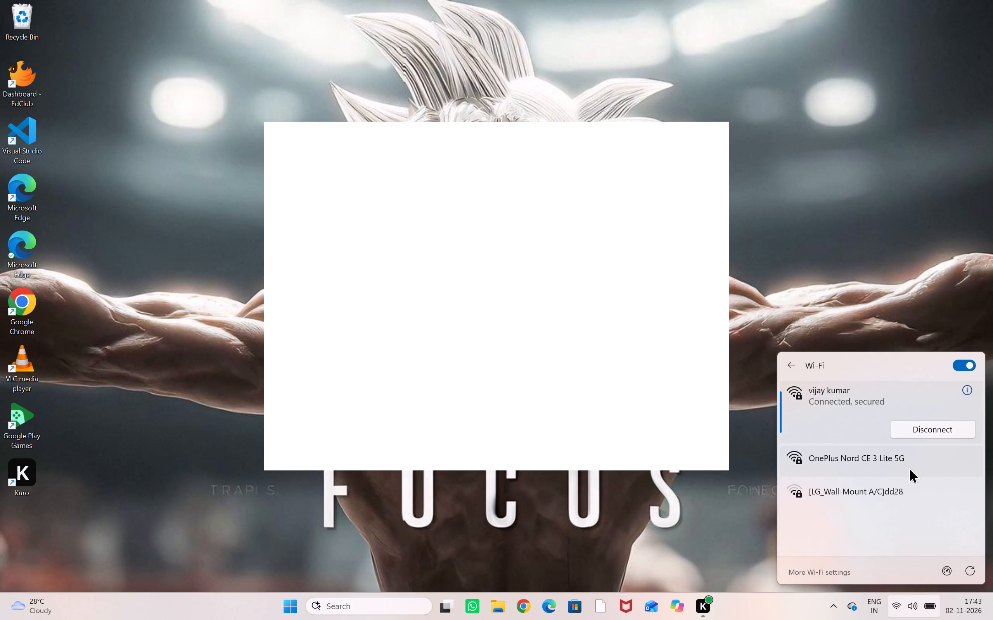
Connect the computer to the OnePlus Nord CE 3 Lite 5G Wi-Fi network.
click(911, 459)
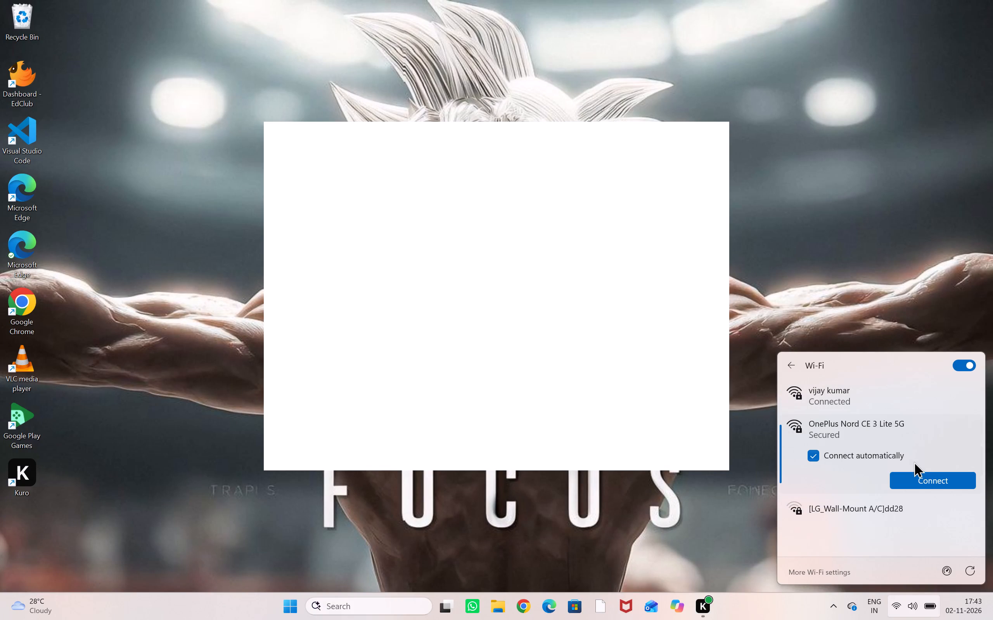
click(930, 482)
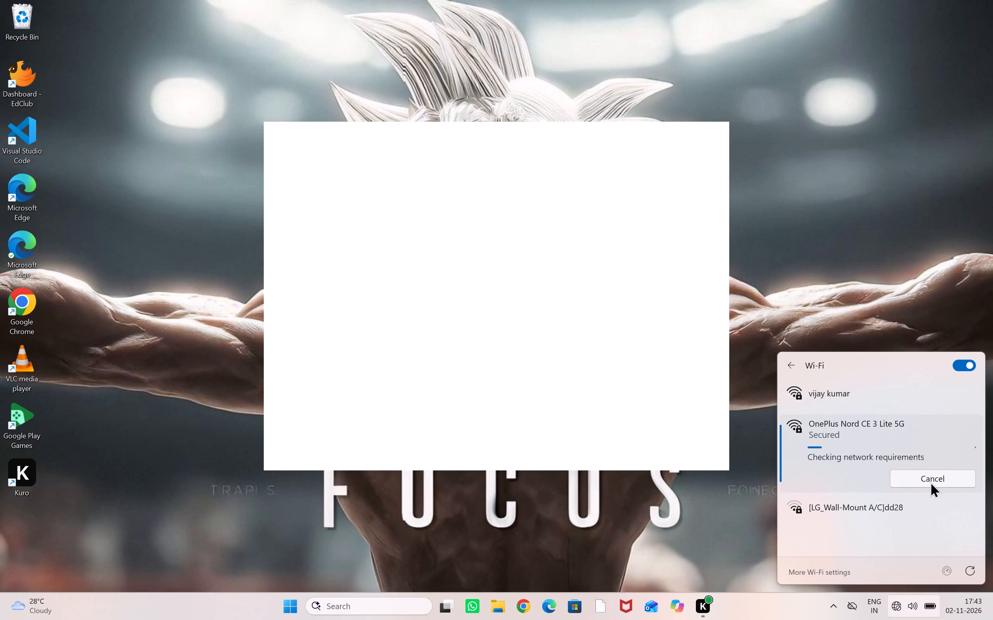
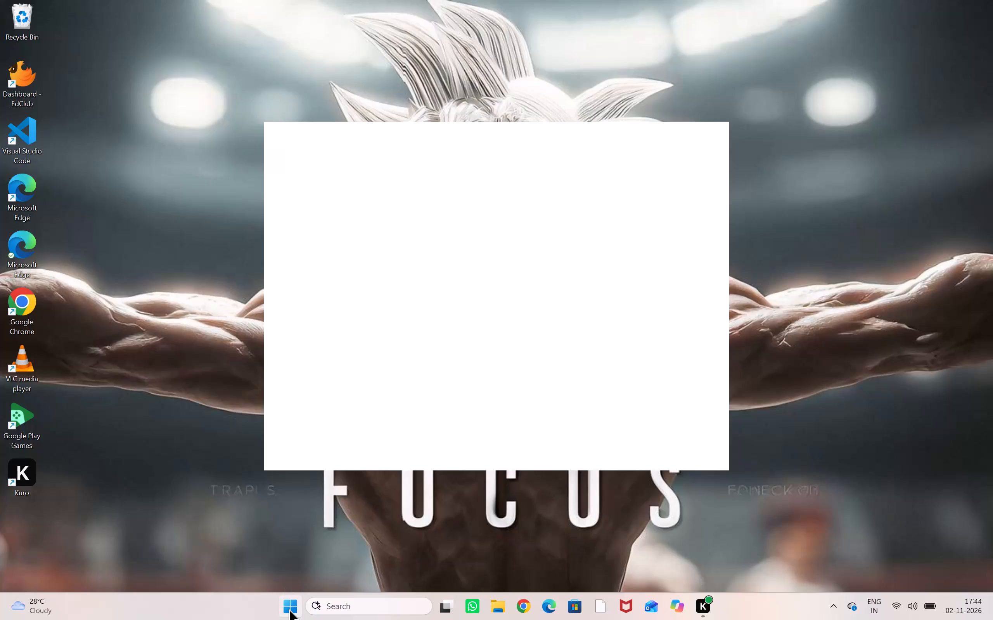
Launch Adobe Express from the recently added apps in Windows Start.
click(289, 608)
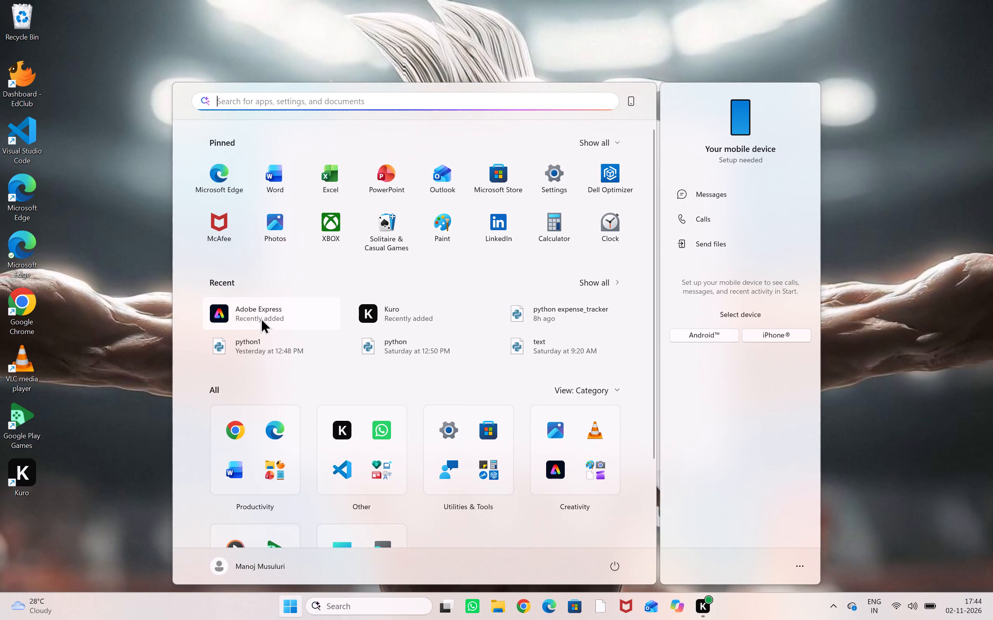
double_click(261, 318)
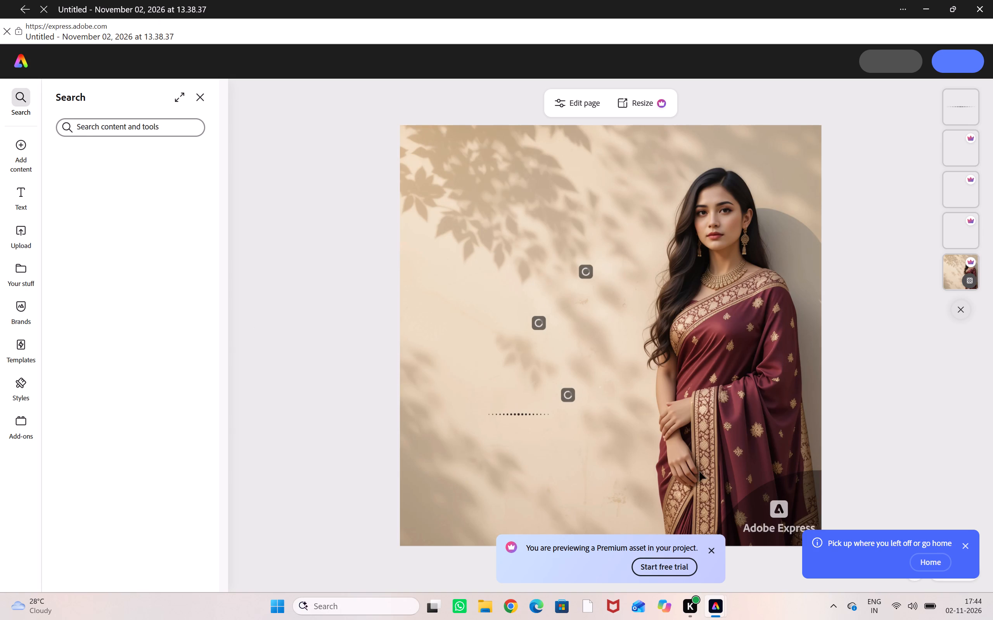
Dismiss the Premium asset preview notice.
click(708, 548)
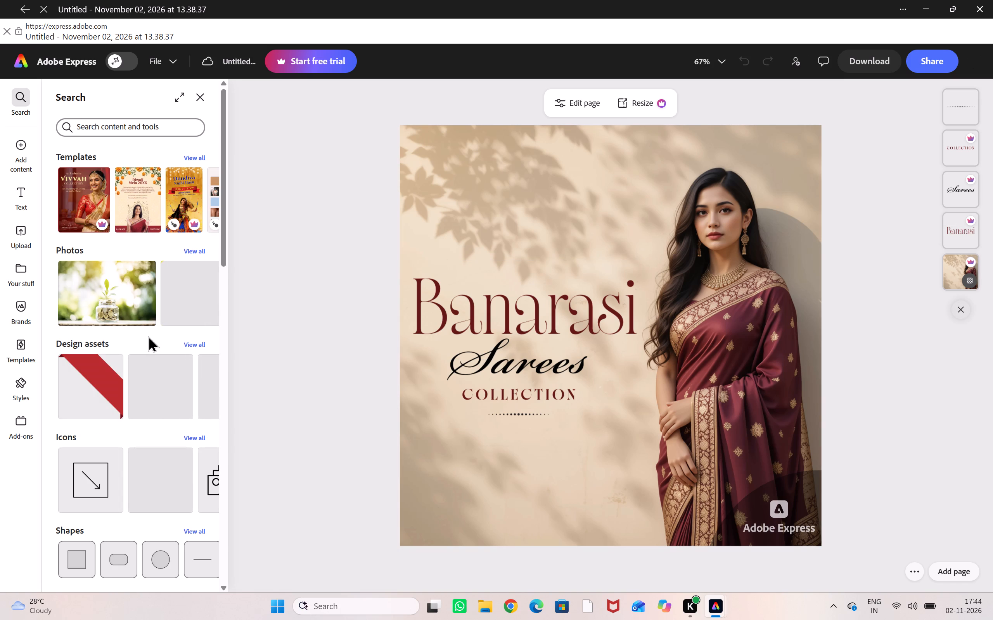
Browse the suggested content library, from templates and photos to icons, shapes, videos and music.
scroll(141, 325, down, 2)
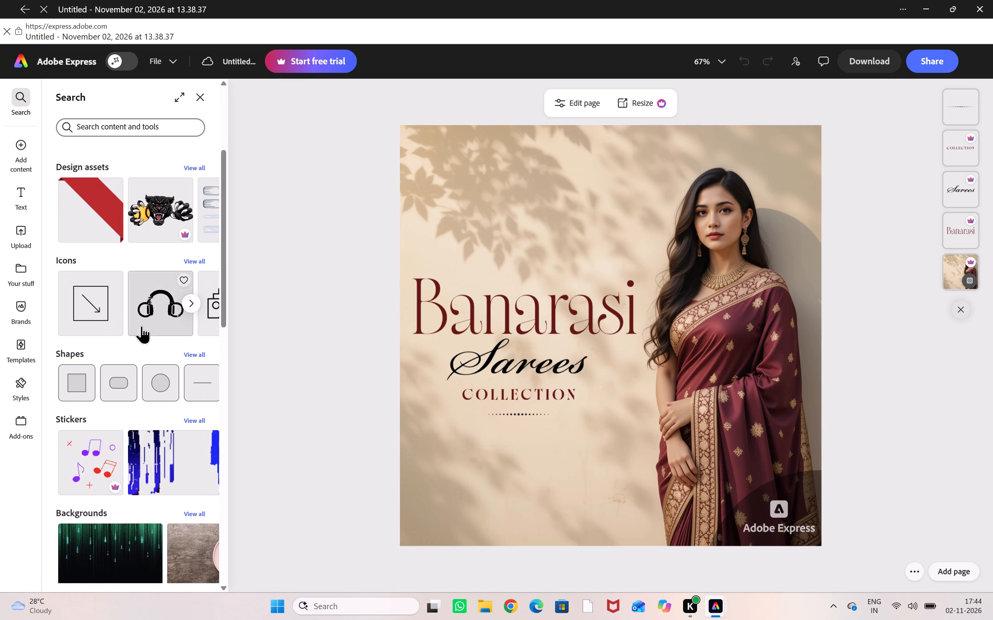
scroll(141, 325, down, 6)
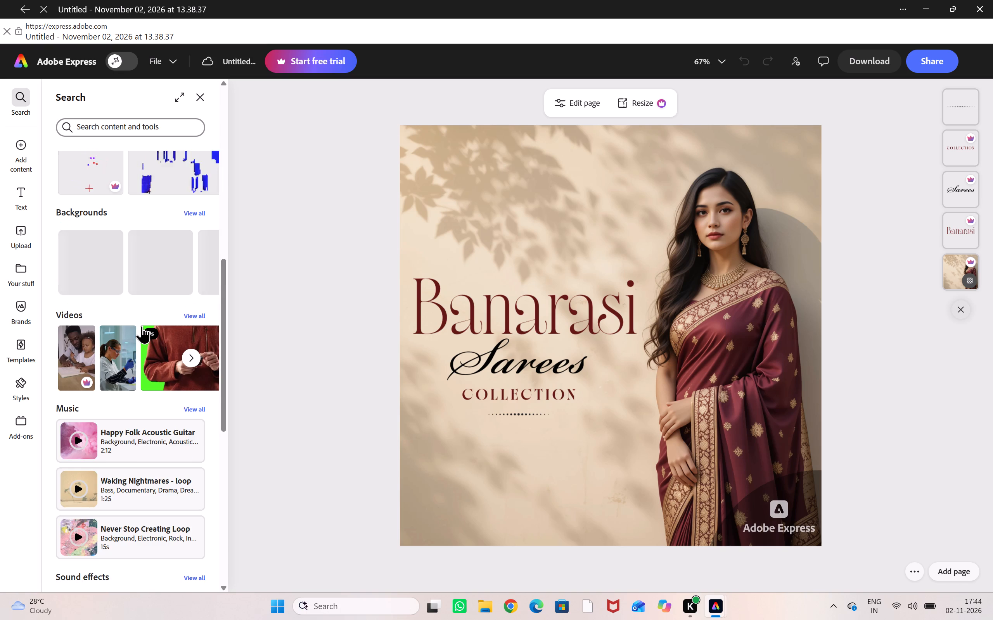
scroll(141, 325, down, 2)
scroll(141, 325, up, 14)
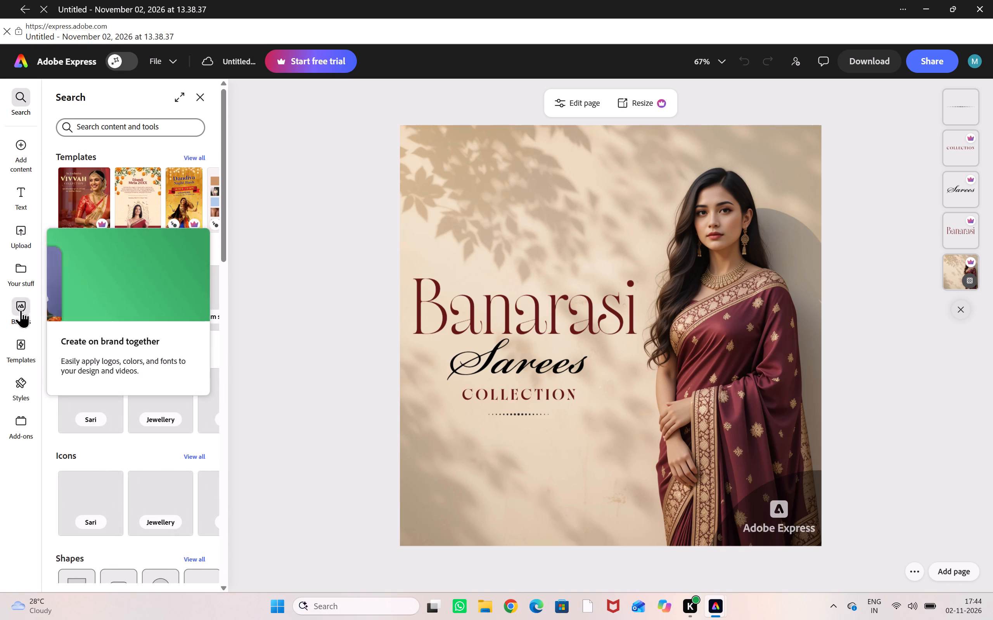
Add the Beige Vacation Photo Collage Instagram Story template from India's top picks to the current design as a new page.
click(17, 342)
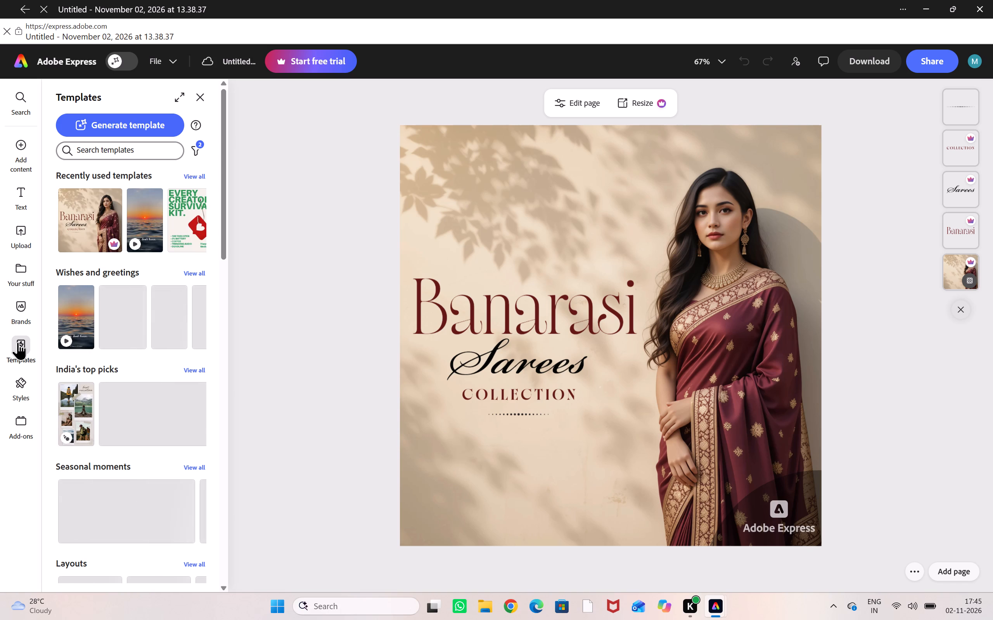
click(76, 412)
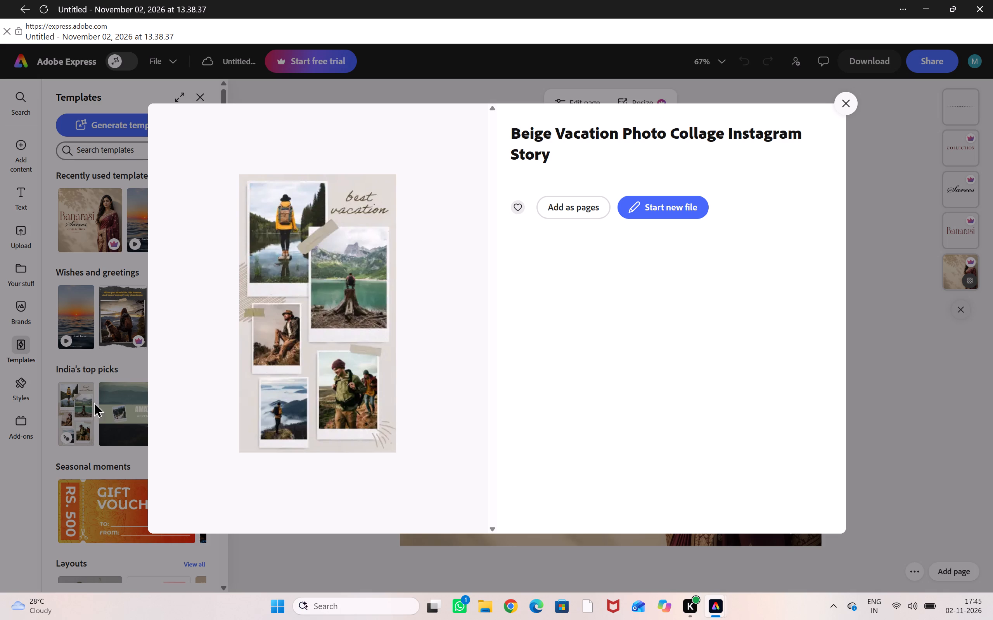
click(322, 288)
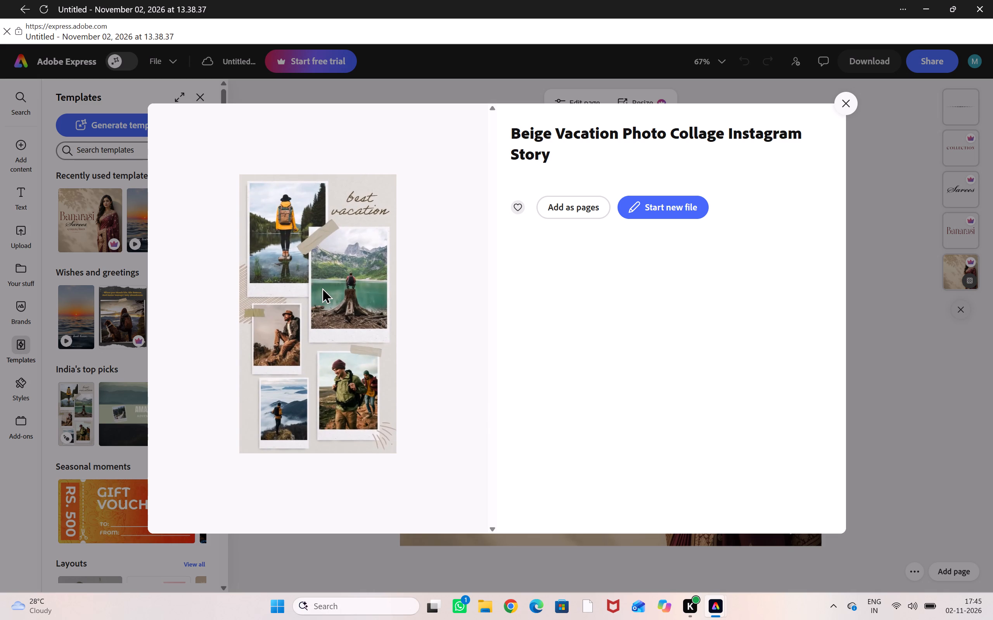
click(322, 288)
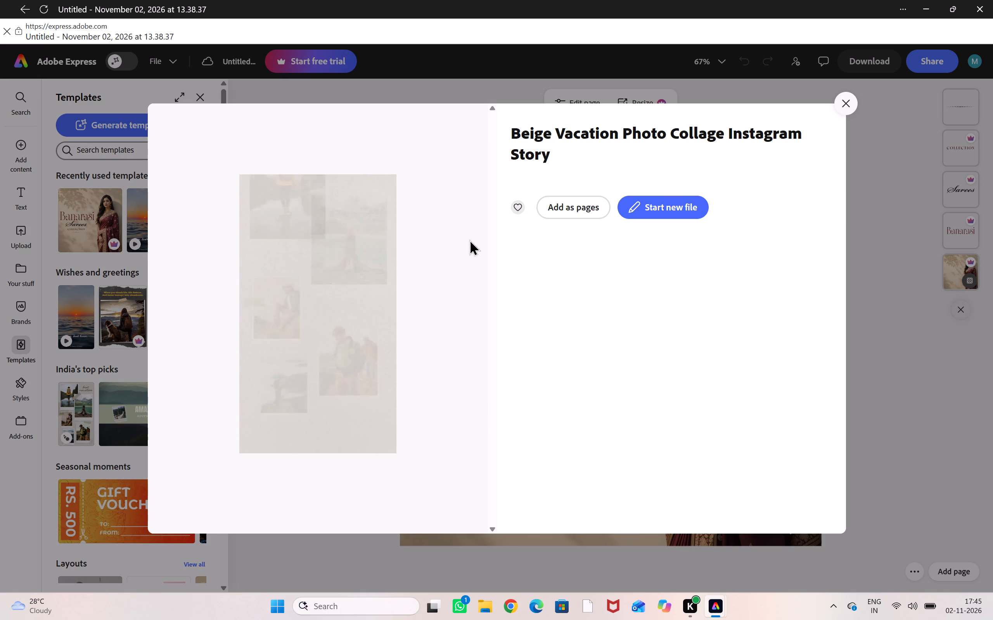
click(564, 204)
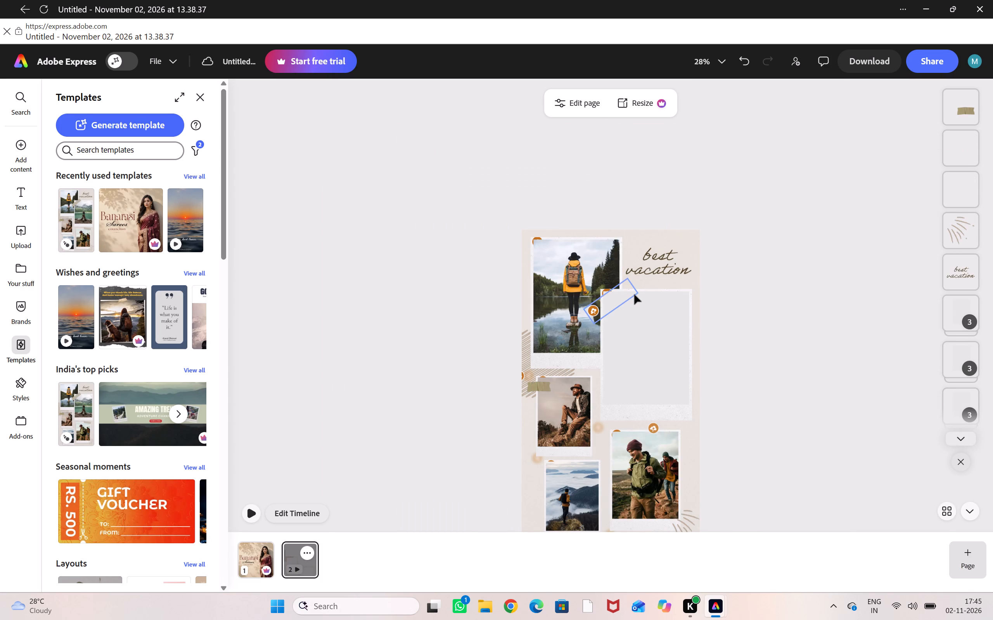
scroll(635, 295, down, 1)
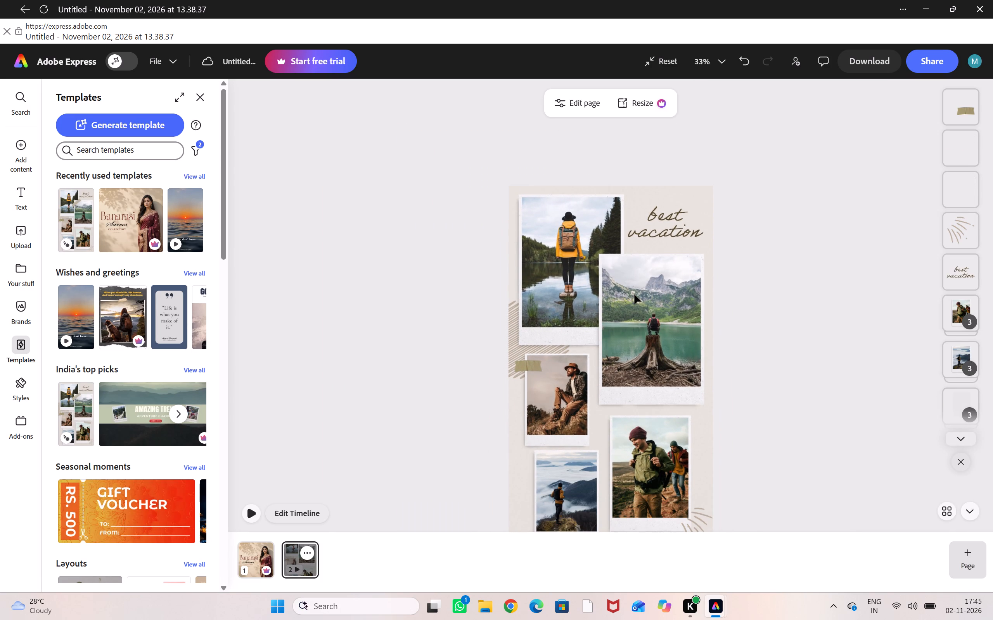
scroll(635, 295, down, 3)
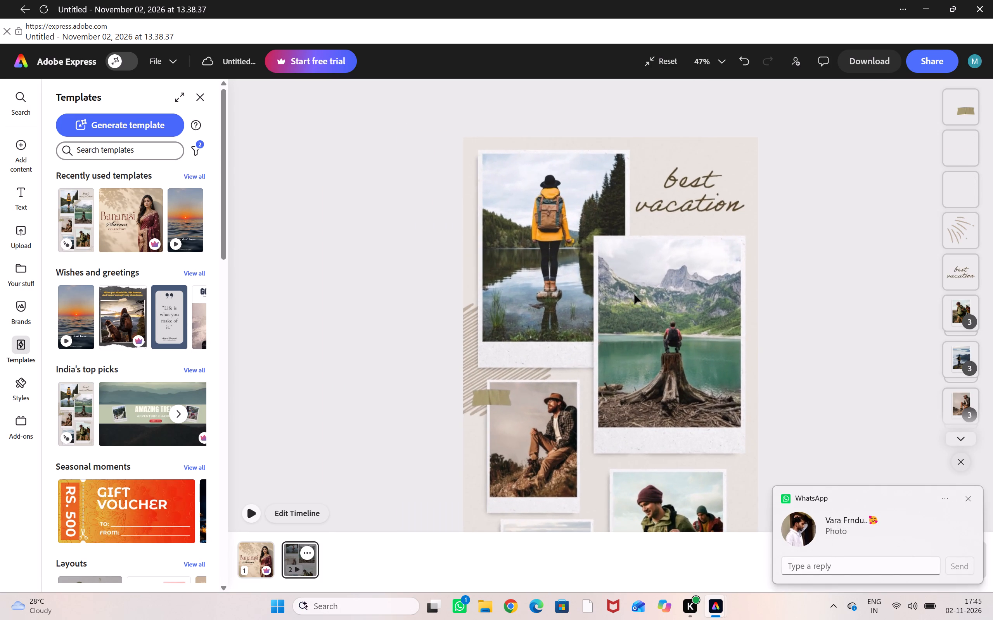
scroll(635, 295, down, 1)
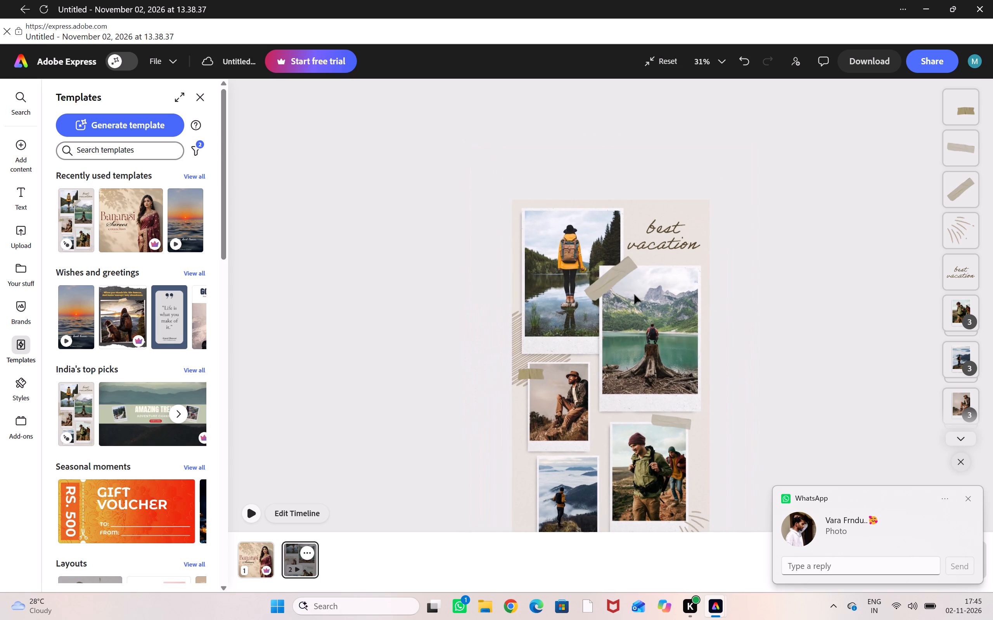
Nudge the mountain-lake photo with the tree stump slightly toward the page's right edge, keeping it below the "best vacation" title.
scroll(635, 295, down, 3)
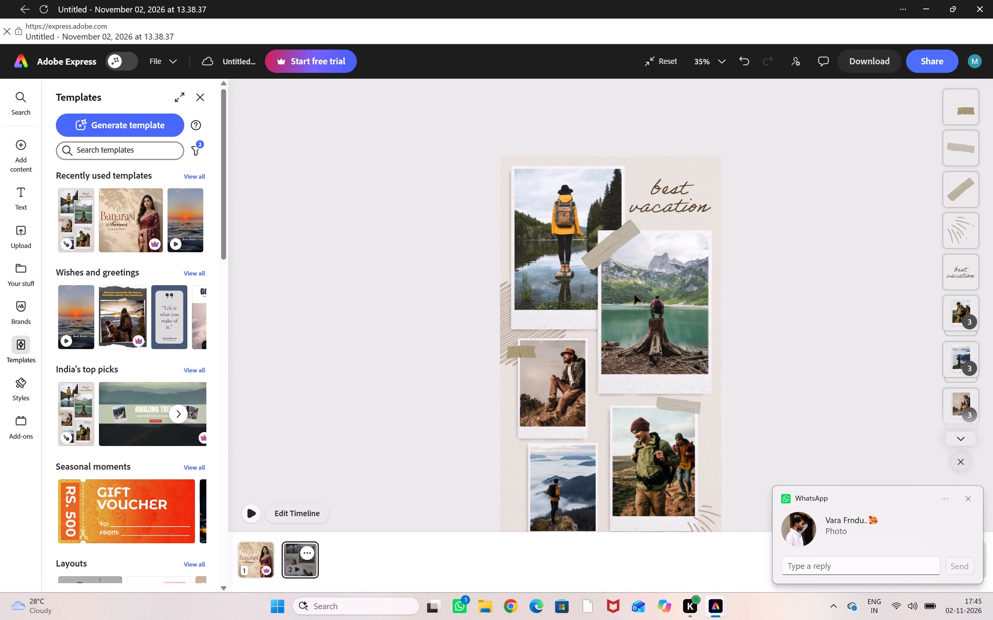
drag(644, 292, 656, 300)
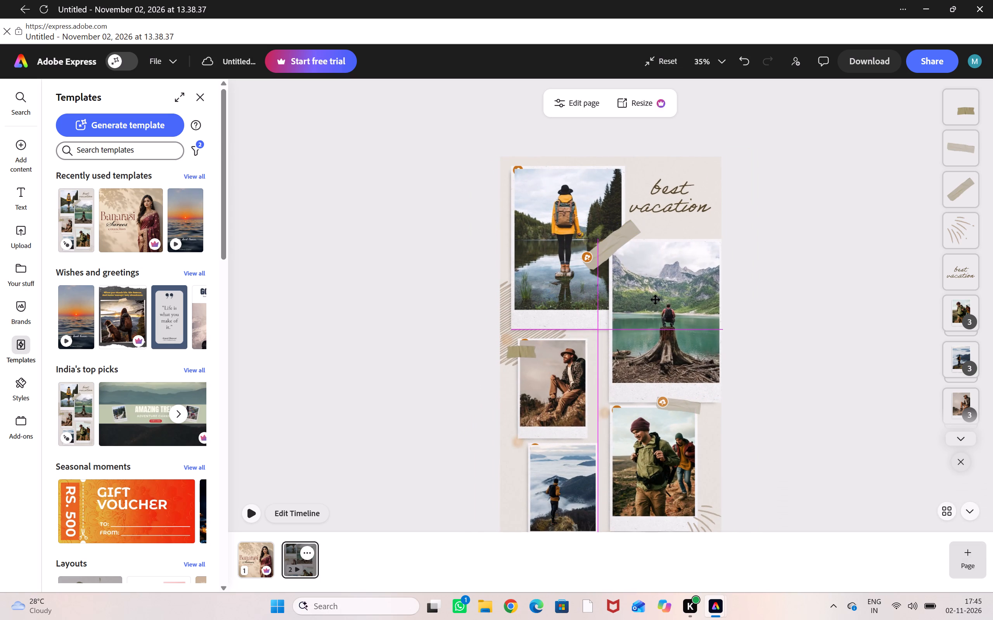
drag(656, 300, 640, 300)
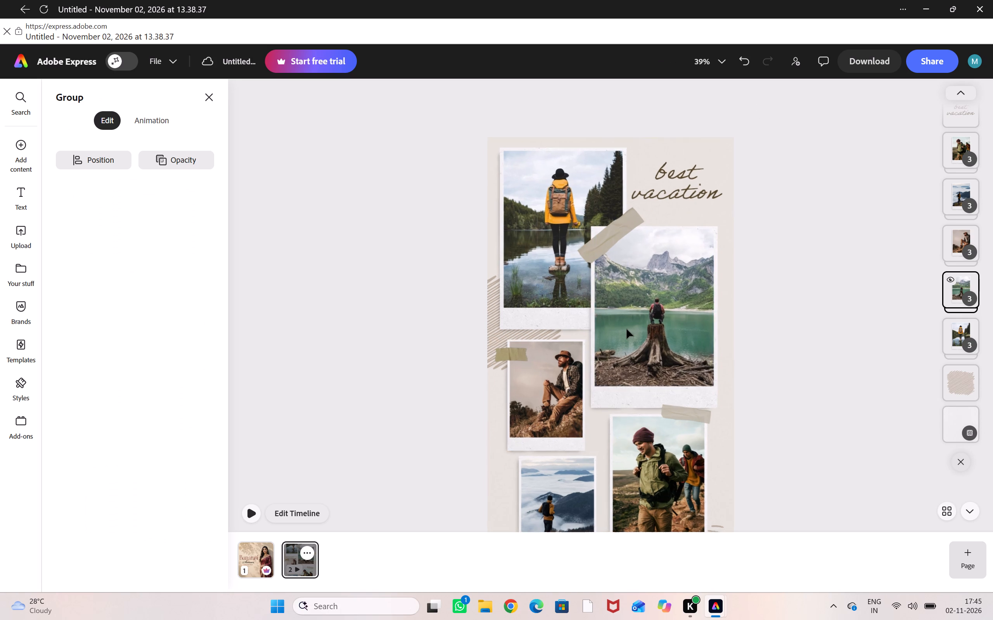
scroll(627, 329, down, 2)
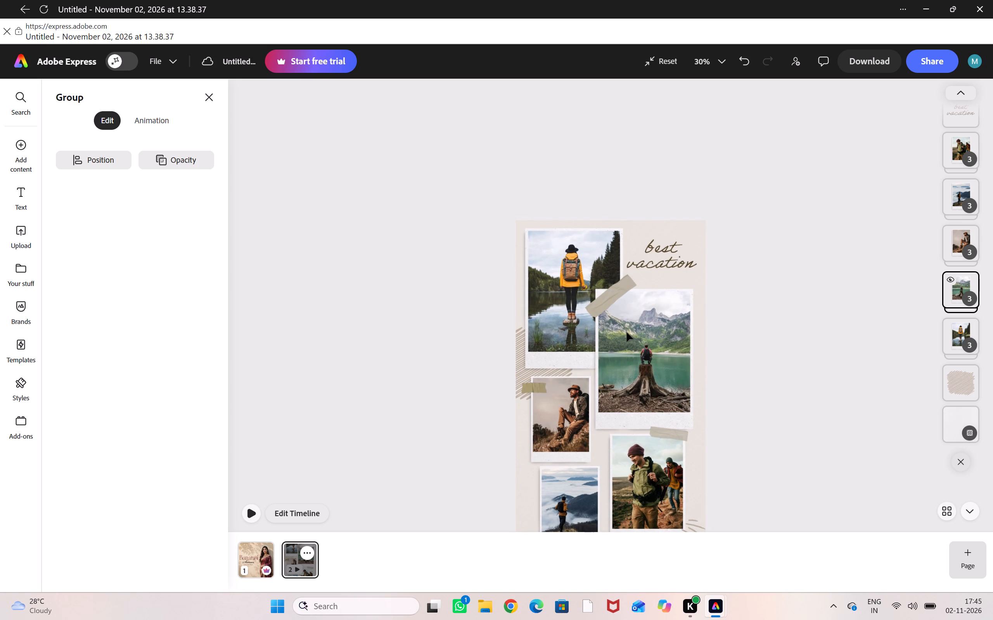
drag(627, 332, 637, 323)
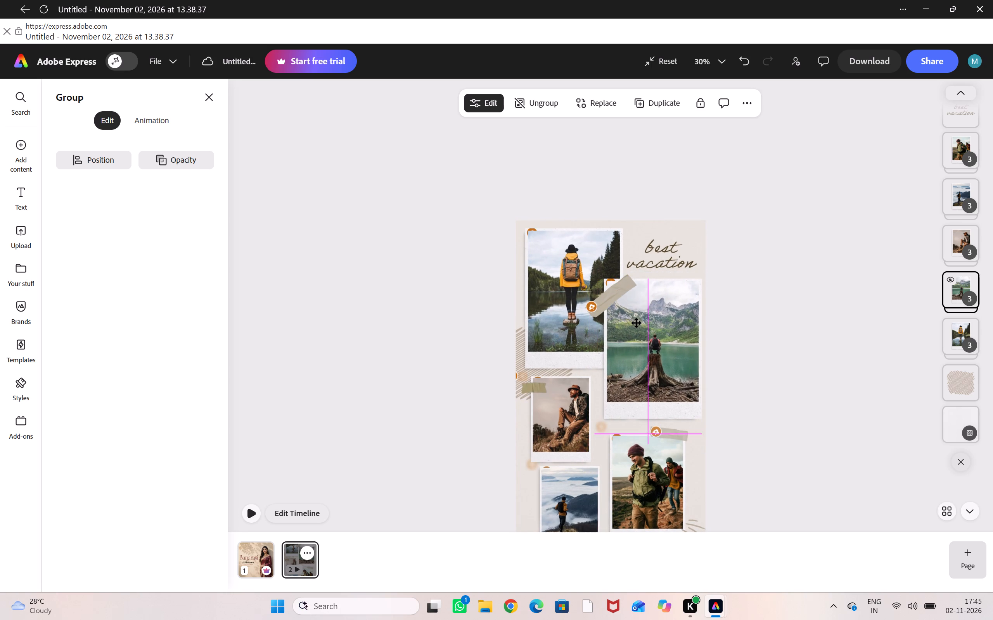
drag(637, 323, 633, 327)
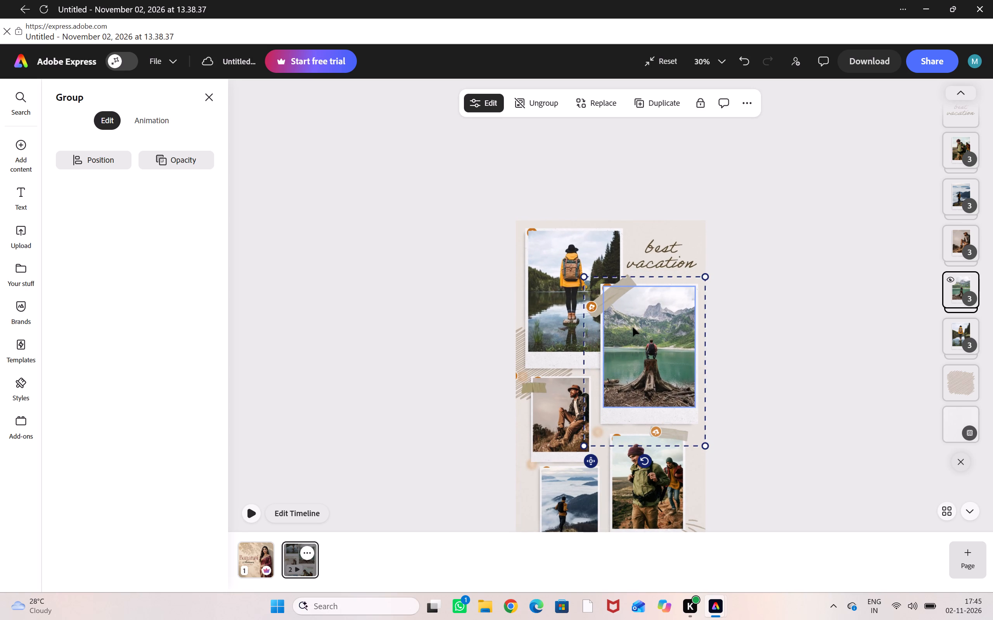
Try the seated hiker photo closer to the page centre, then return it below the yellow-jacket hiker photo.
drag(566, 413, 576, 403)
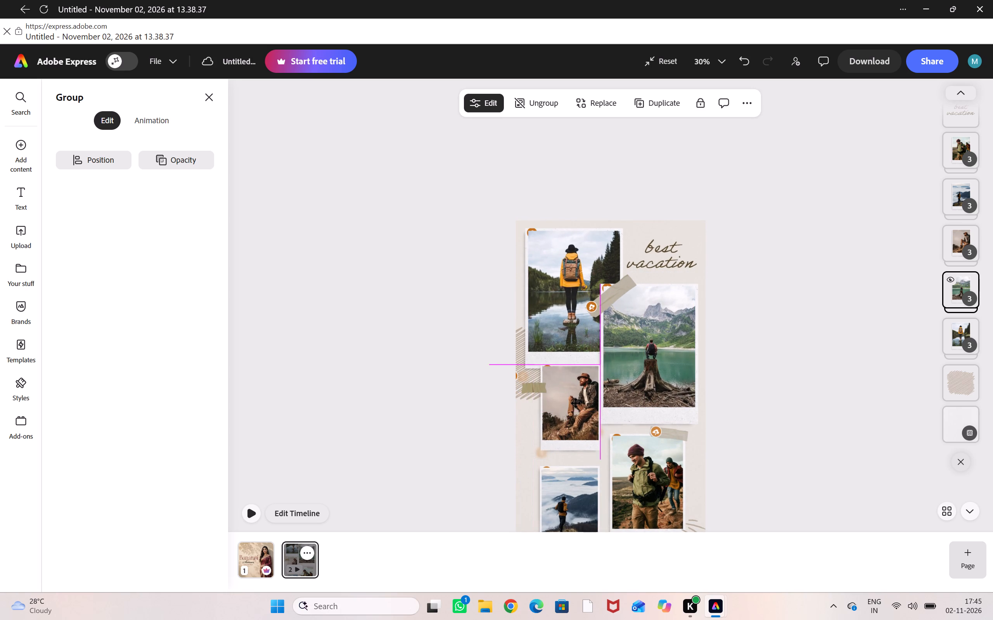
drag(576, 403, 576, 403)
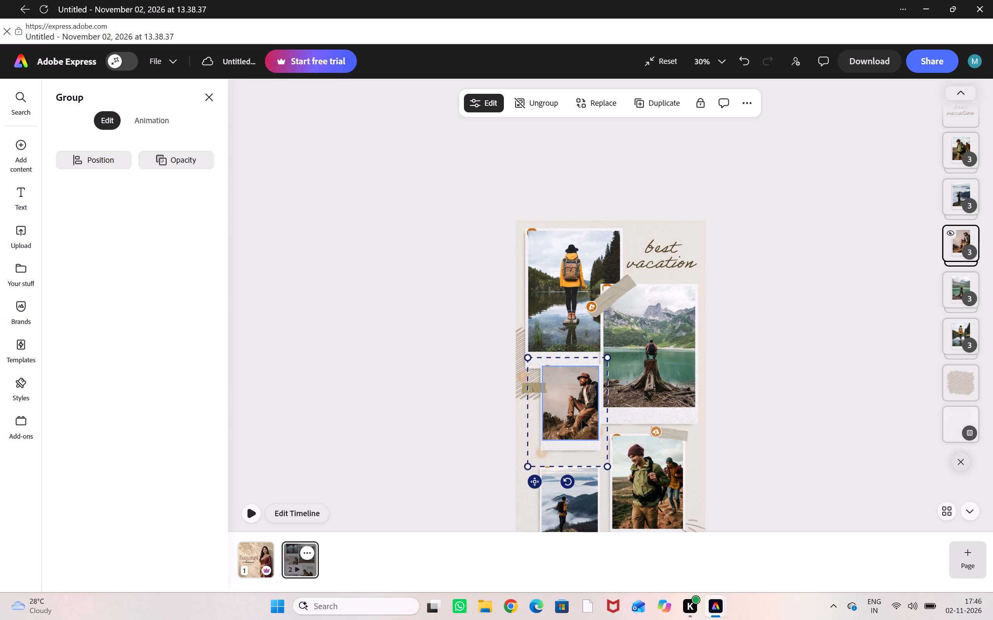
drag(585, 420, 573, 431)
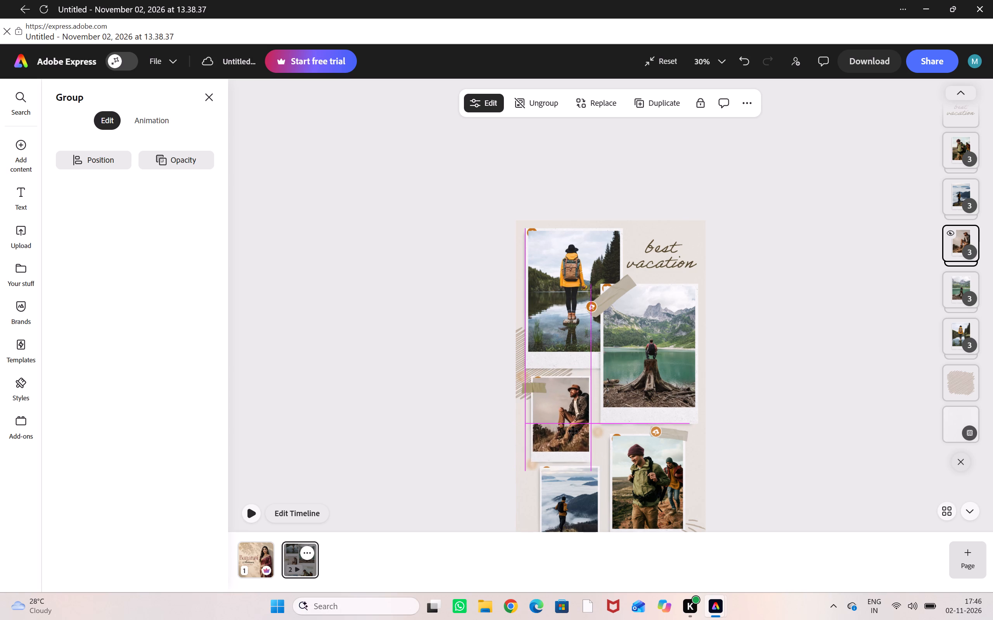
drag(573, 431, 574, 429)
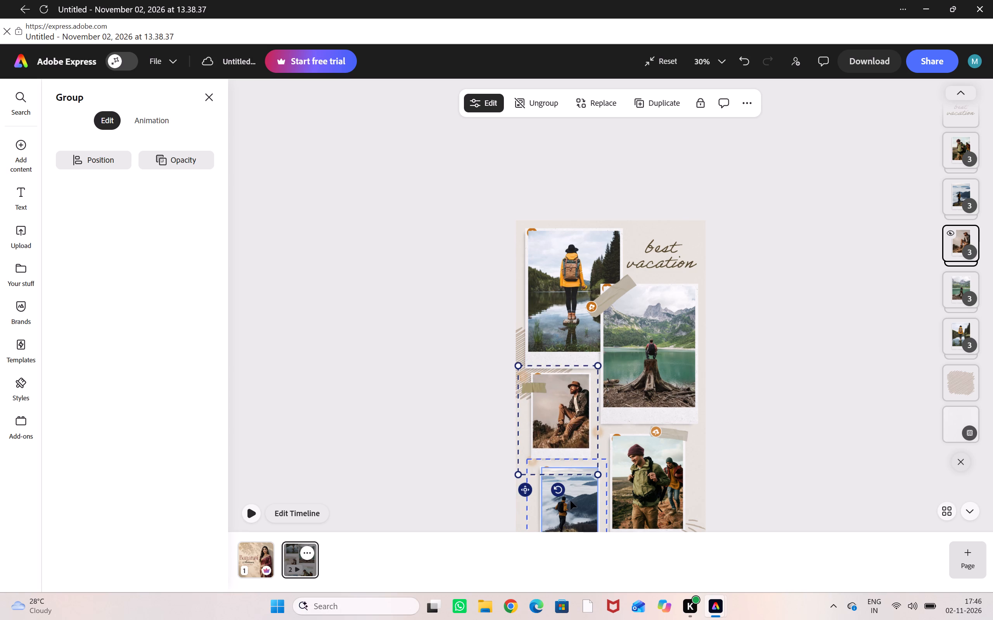
Move the misty-mountain photo up so it sits directly under the seated hiker photo.
drag(574, 493, 572, 489)
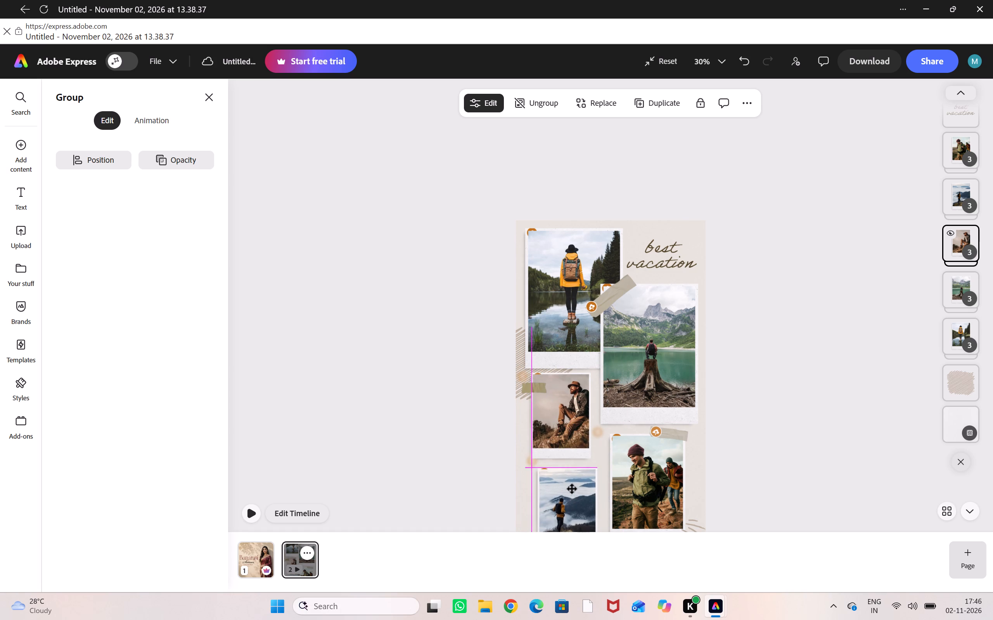
drag(572, 489, 578, 472)
Shift the yellow-jacket hiker photo slightly right, toward the "best vacation" title.
drag(575, 249, 598, 251)
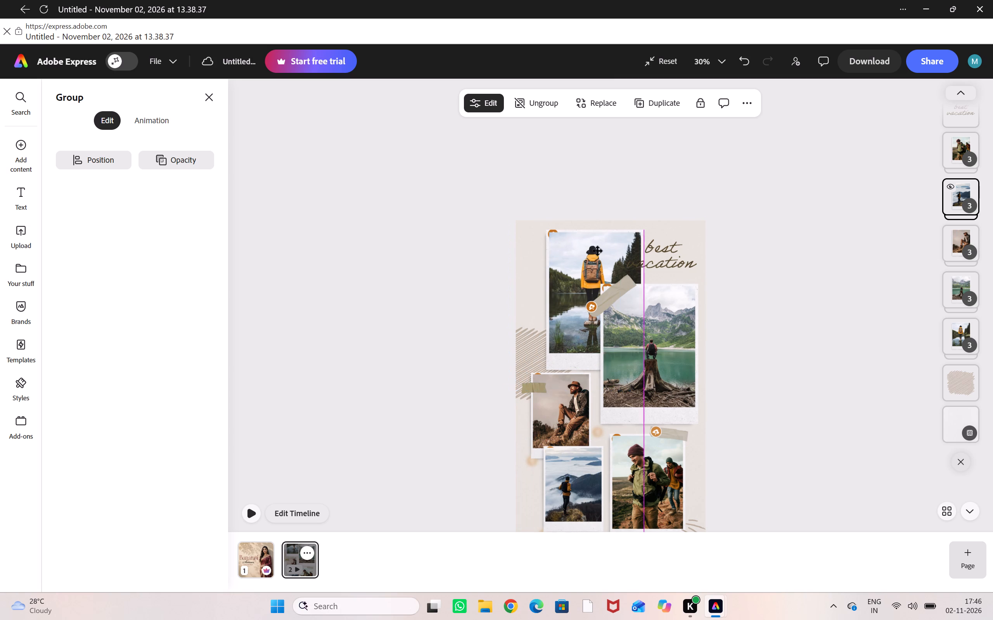
drag(598, 251, 584, 249)
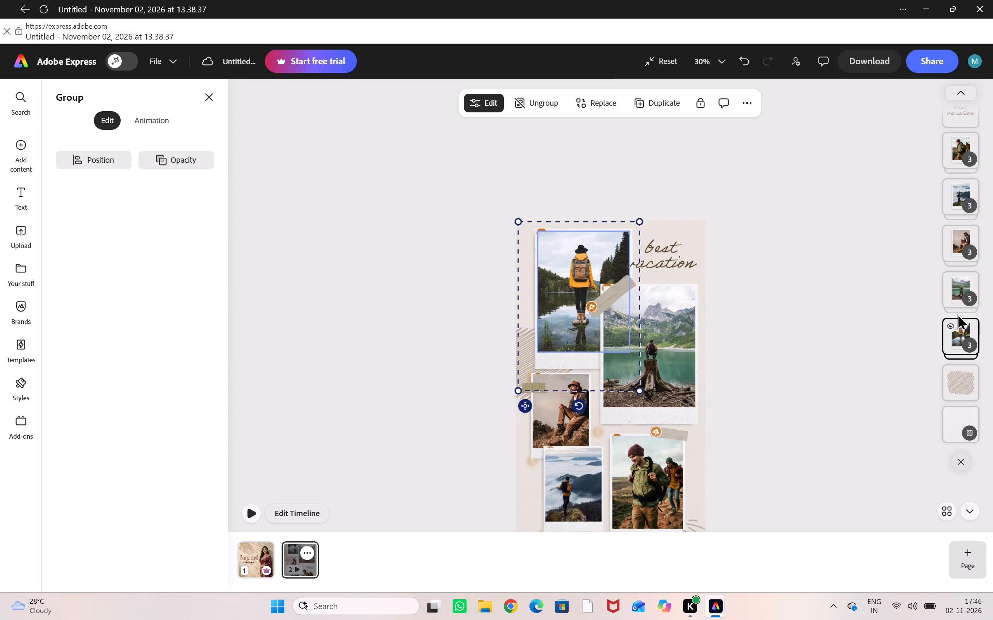
Hide the layer group of the mountain-lake photo with the tree stump.
click(960, 287)
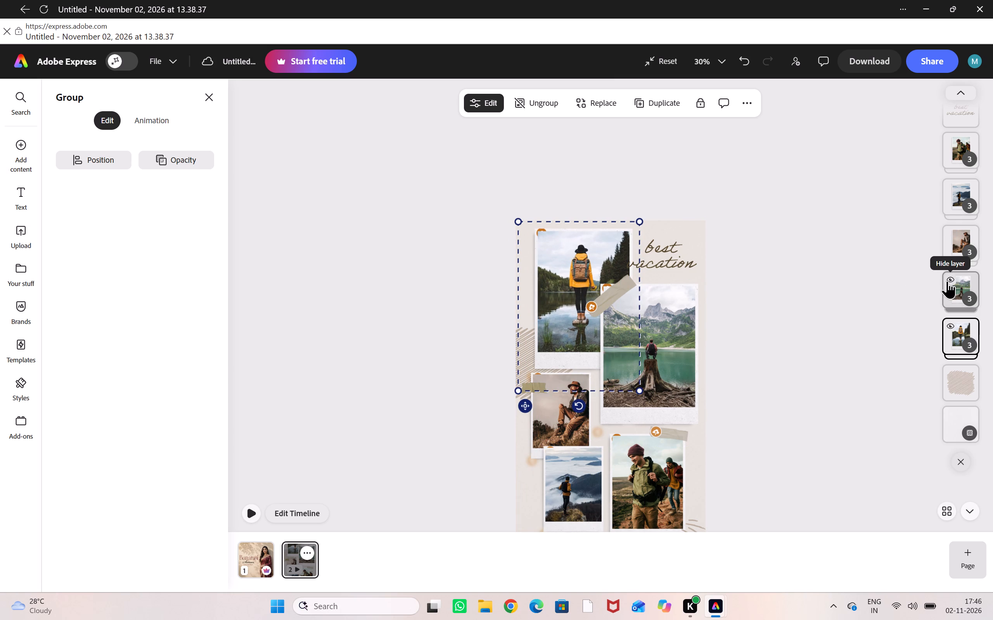
click(952, 281)
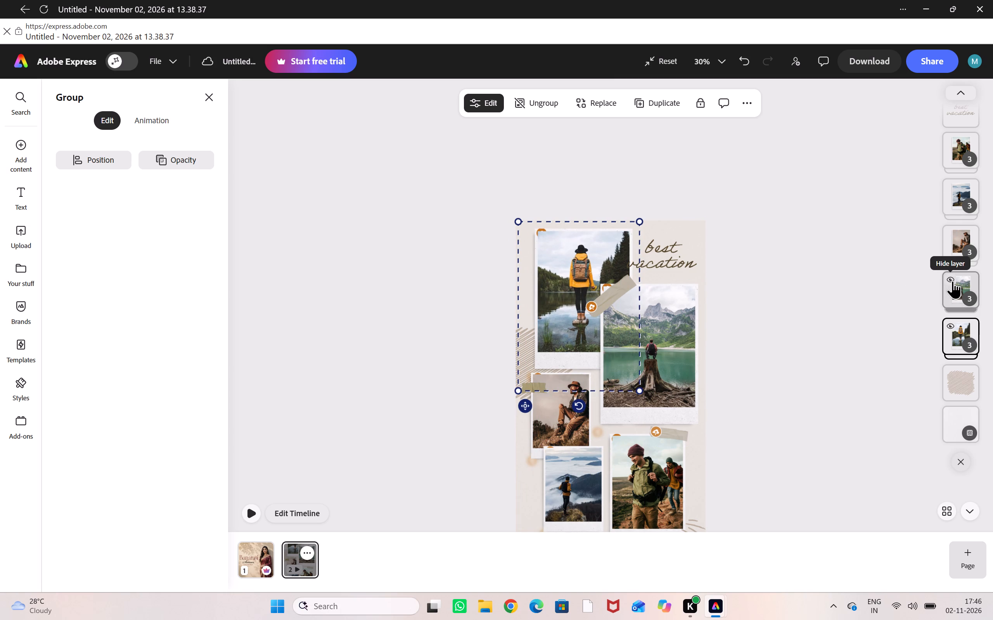
click(952, 281)
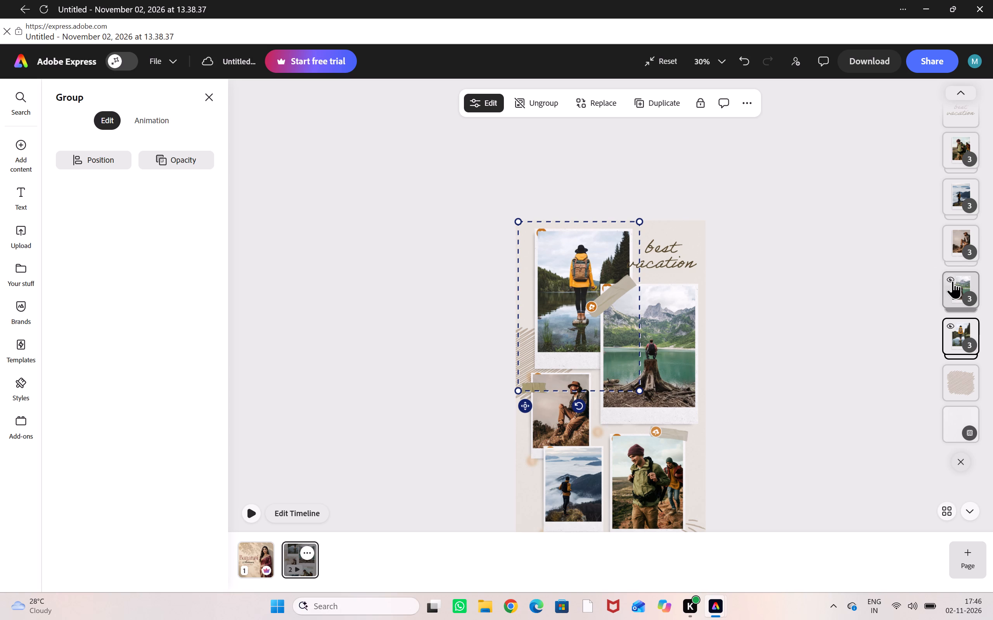
click(952, 281)
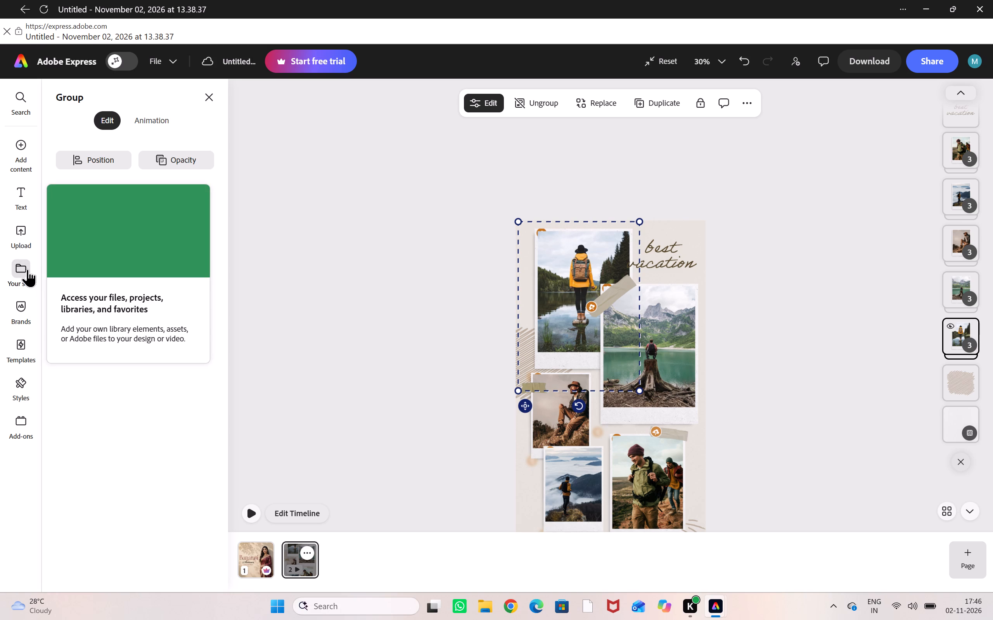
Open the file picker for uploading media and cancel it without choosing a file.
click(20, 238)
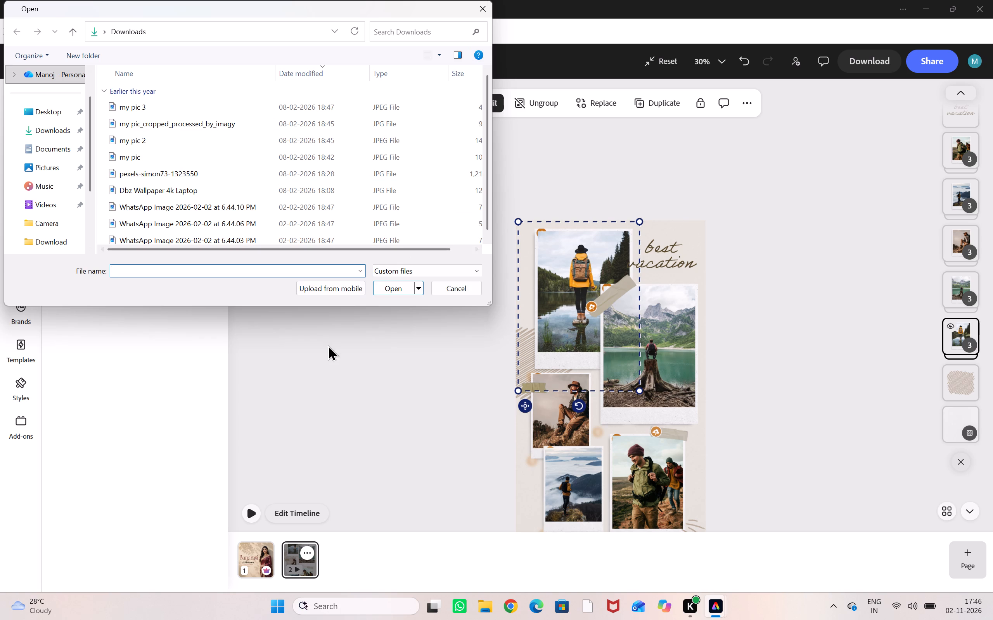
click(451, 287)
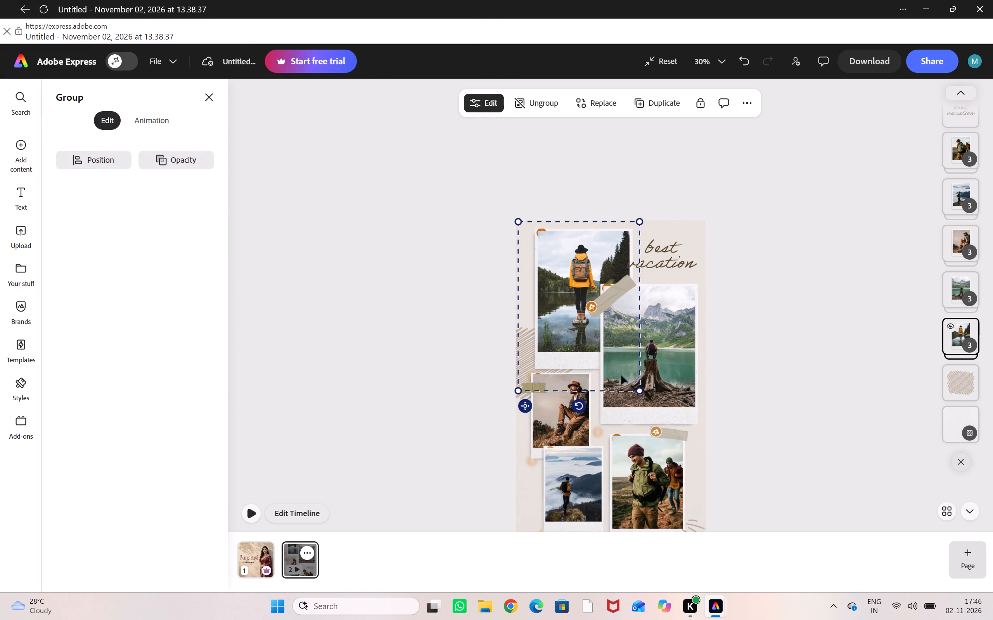
Move the seated hiker photo into the space of the hidden mountain-lake photo, above the green-jacket hikers photo.
drag(565, 425, 574, 419)
drag(574, 419, 565, 419)
drag(565, 419, 638, 390)
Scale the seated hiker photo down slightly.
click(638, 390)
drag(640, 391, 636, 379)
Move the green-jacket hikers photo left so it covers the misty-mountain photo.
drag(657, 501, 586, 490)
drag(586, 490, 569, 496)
Try to play the collage page's animation preview.
click(253, 515)
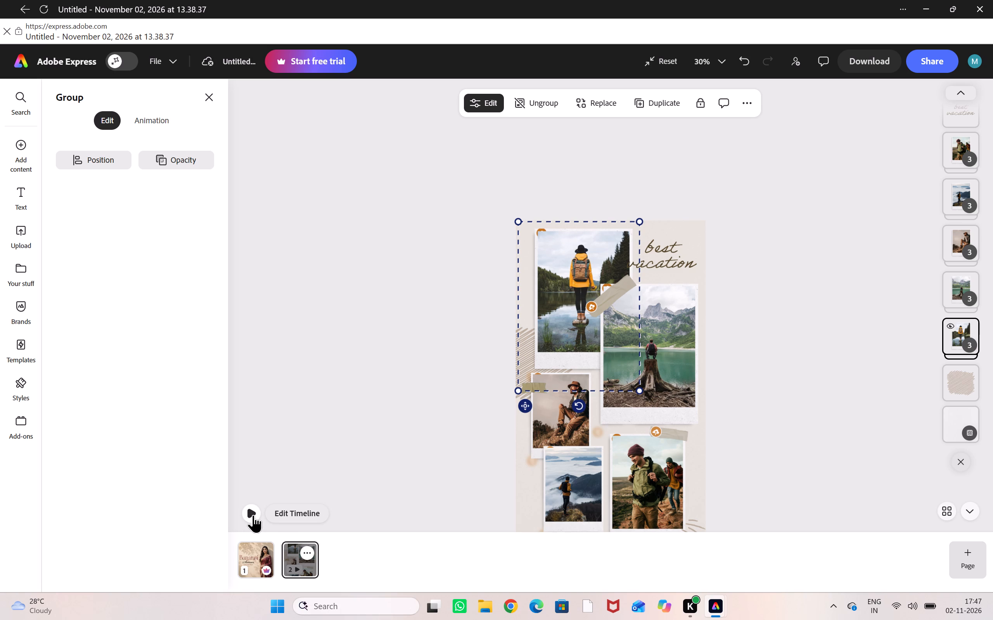
click(253, 515)
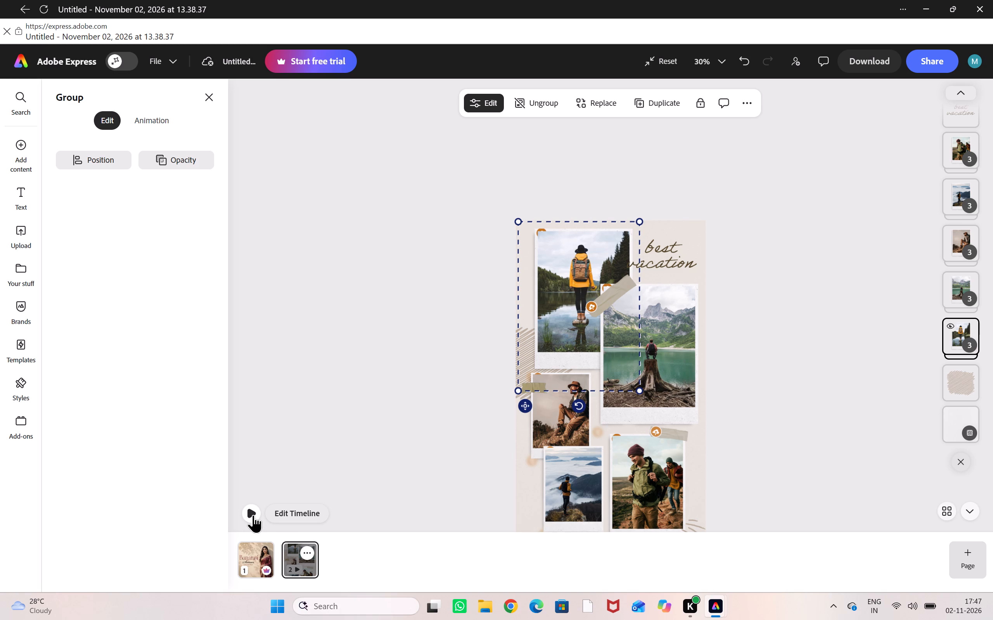
click(253, 515)
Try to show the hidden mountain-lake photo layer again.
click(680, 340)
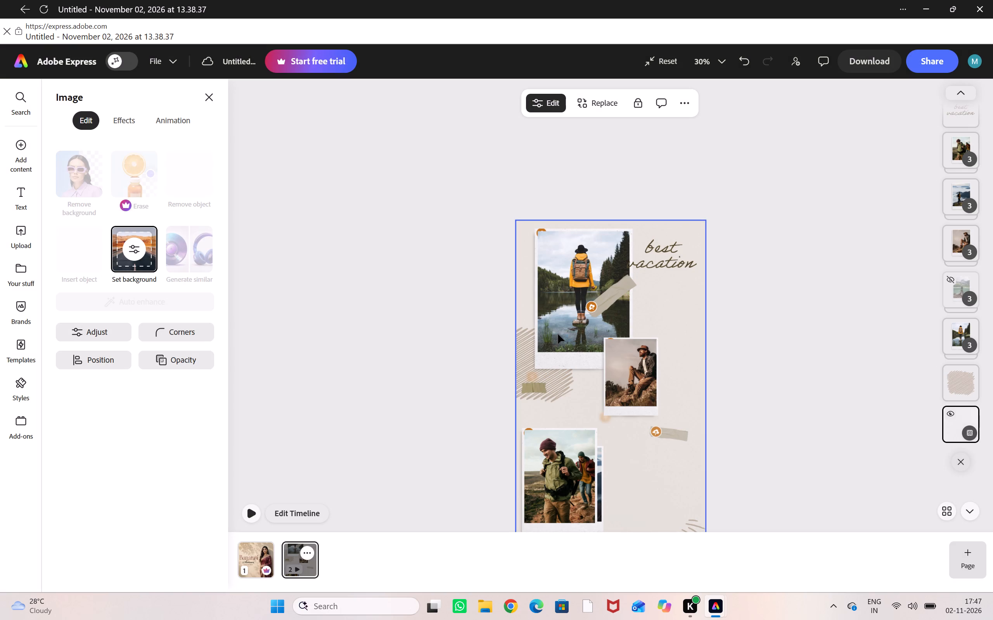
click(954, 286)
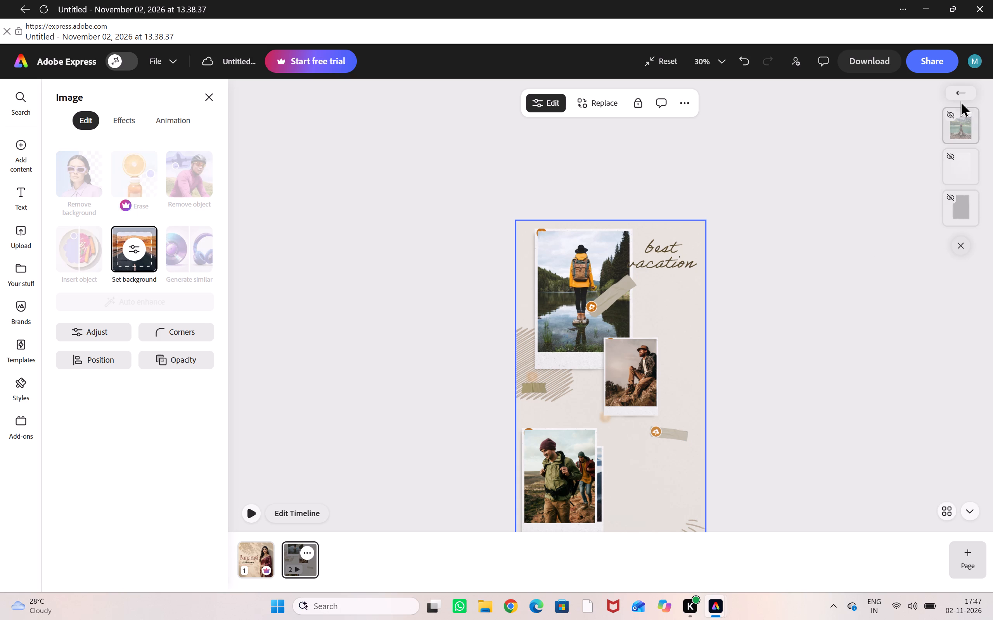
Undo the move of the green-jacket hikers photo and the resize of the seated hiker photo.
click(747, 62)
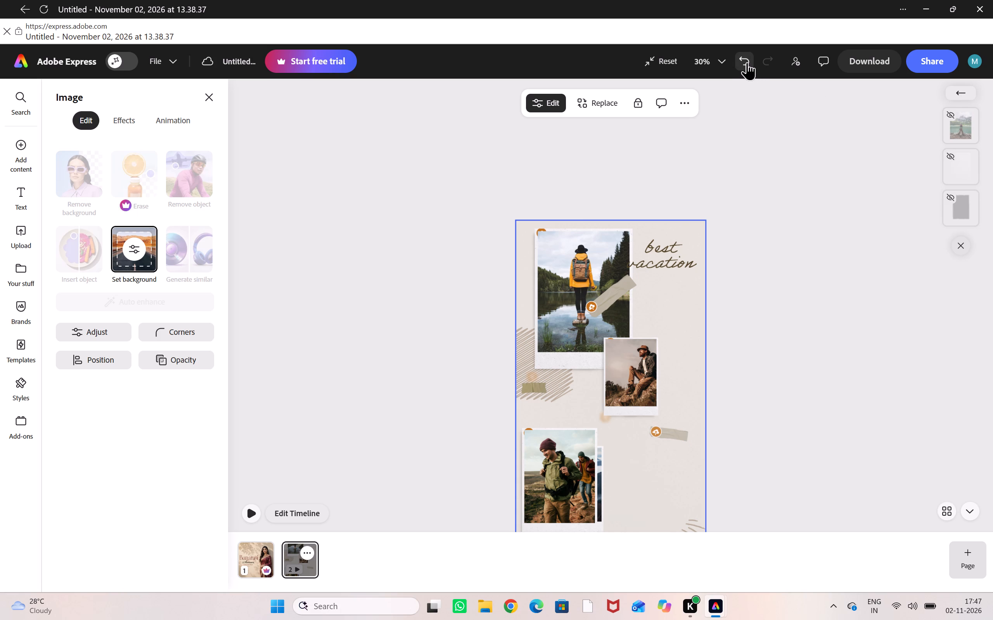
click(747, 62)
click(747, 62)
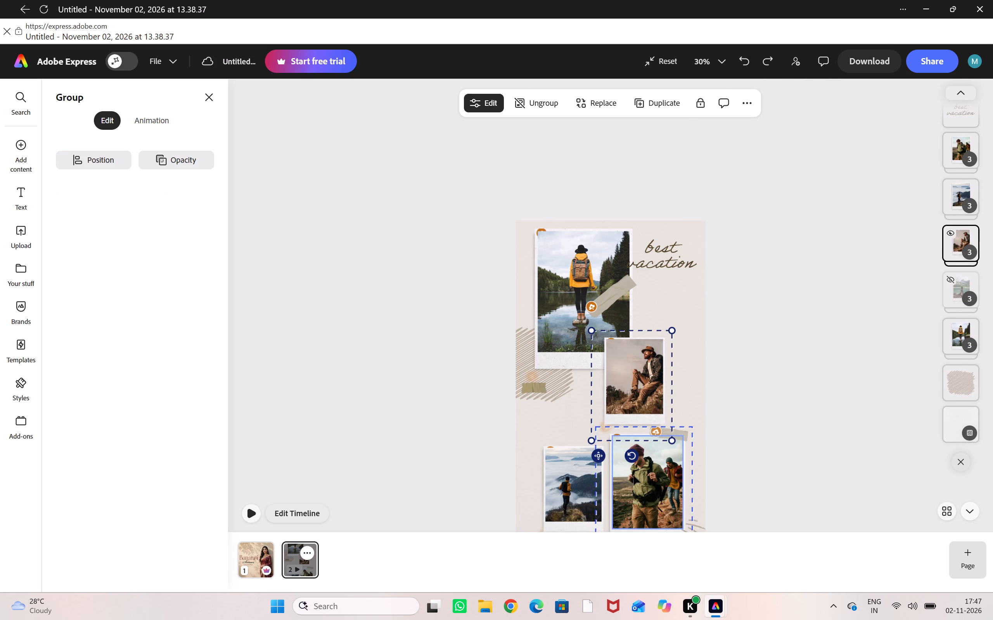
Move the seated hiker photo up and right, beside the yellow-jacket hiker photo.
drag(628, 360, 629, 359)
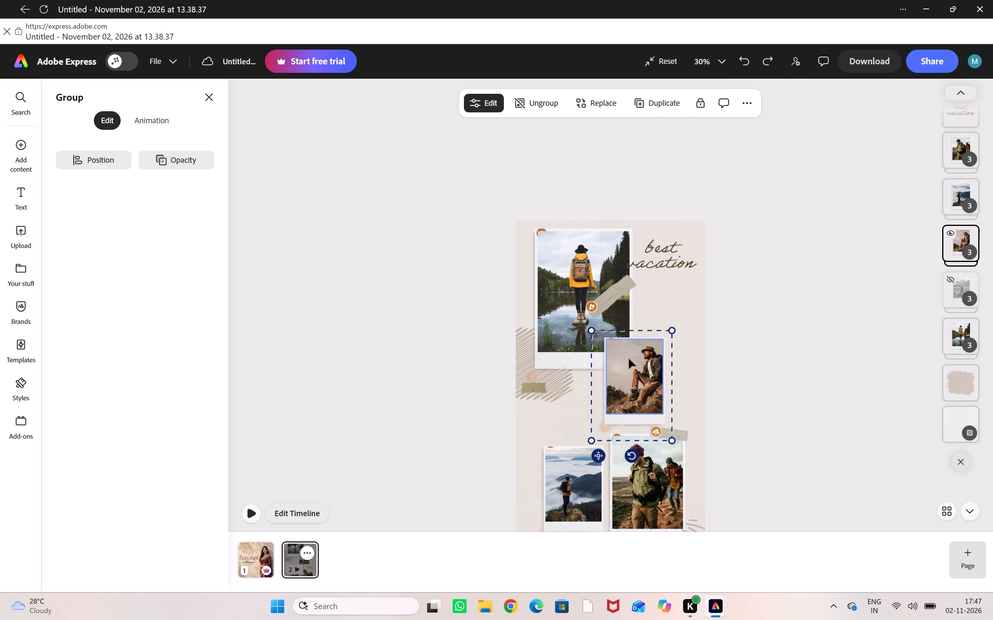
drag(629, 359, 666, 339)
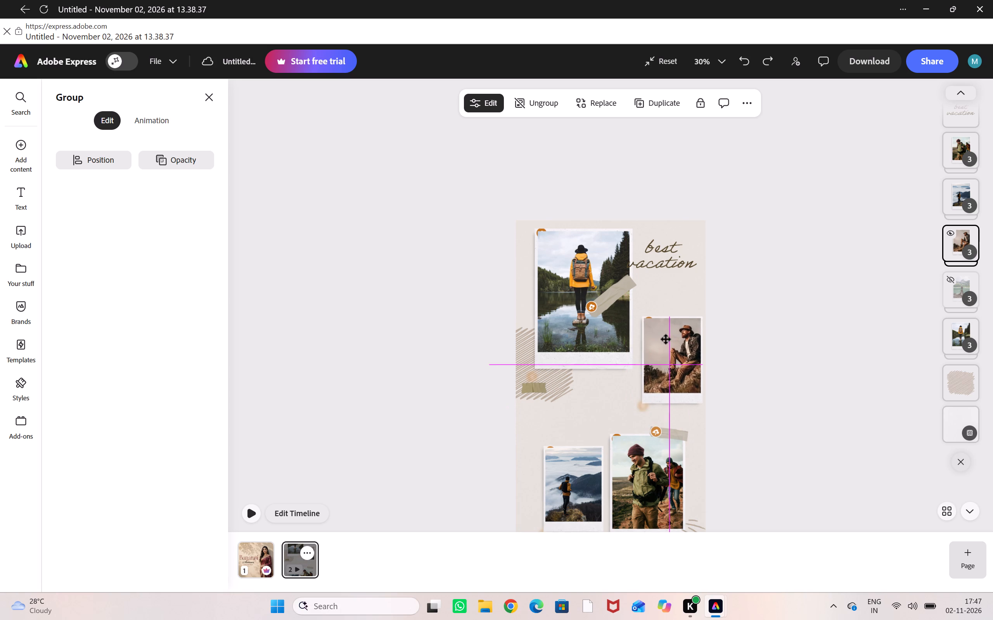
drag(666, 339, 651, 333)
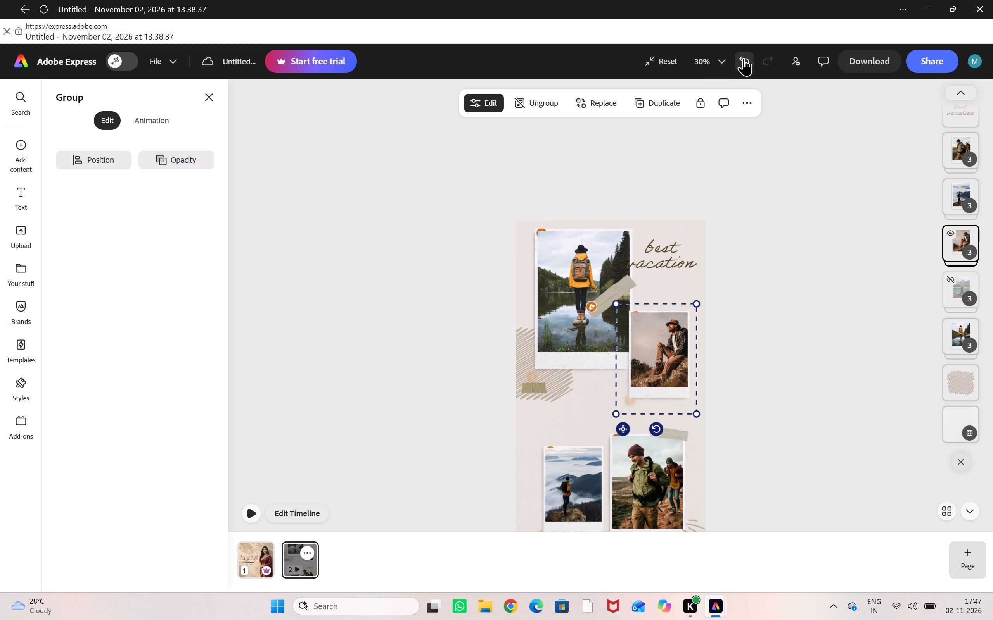
Undo the seated hiker photo move and the earlier photo changes, back to before the mountain-lake photo was hidden.
click(743, 58)
click(743, 58)
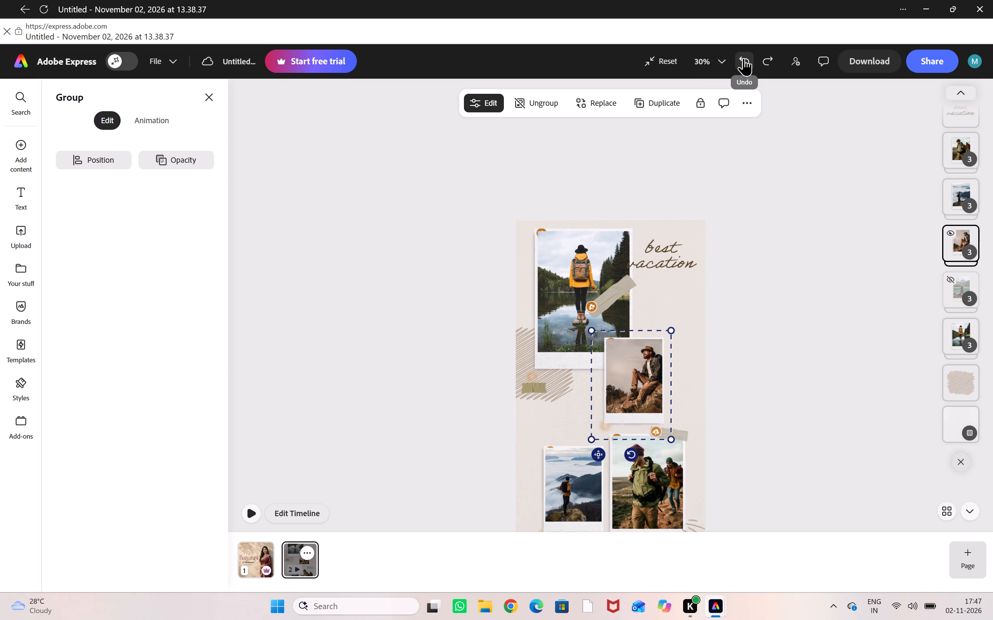
click(743, 58)
click(743, 58)
click(743, 58)
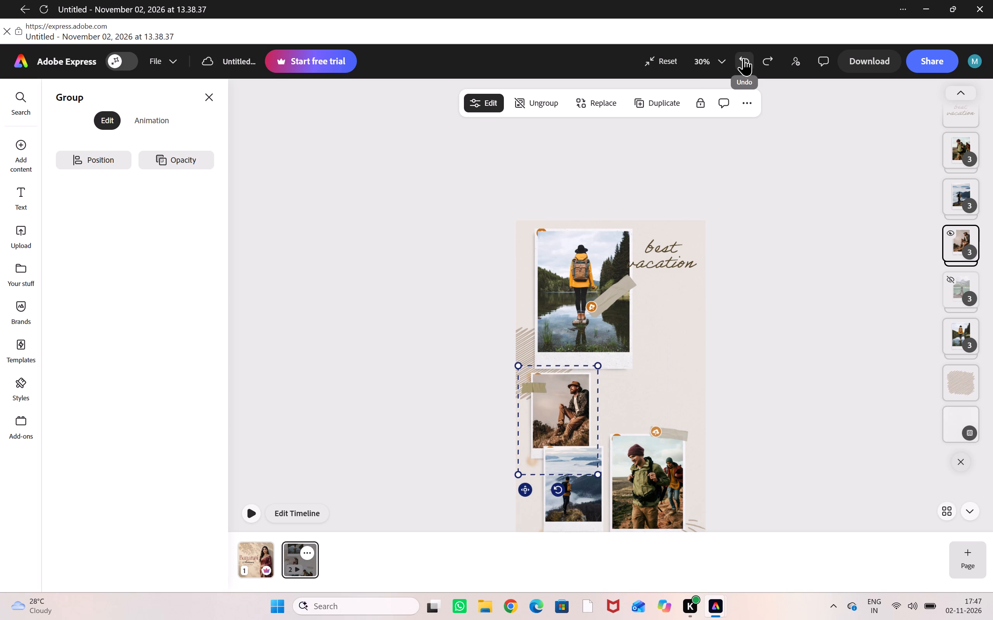
triple_click(743, 58)
click(743, 58)
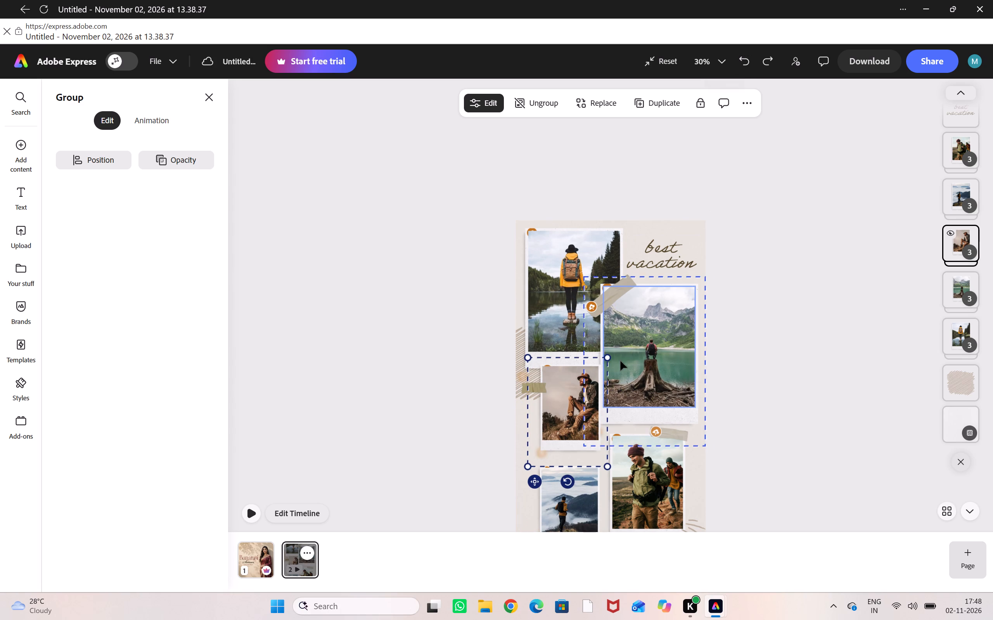
Shift the mountain-lake photo slightly left and down on the collage.
drag(645, 356, 639, 362)
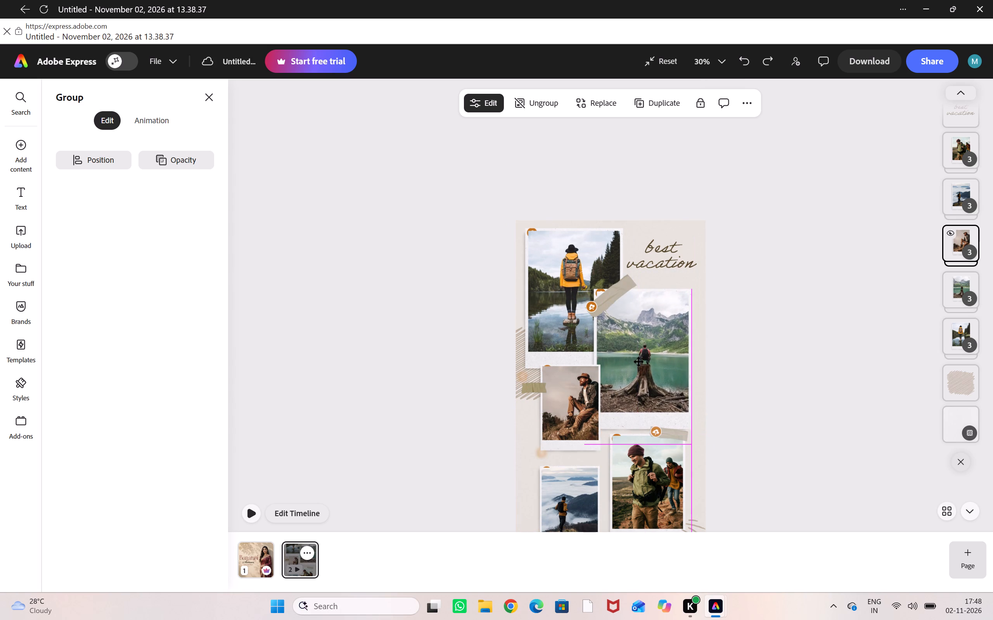
drag(639, 362, 639, 361)
Shift the yellow-jacket hiker photo slightly right and scale it down so it clears the "best vacation" title.
drag(554, 294, 564, 300)
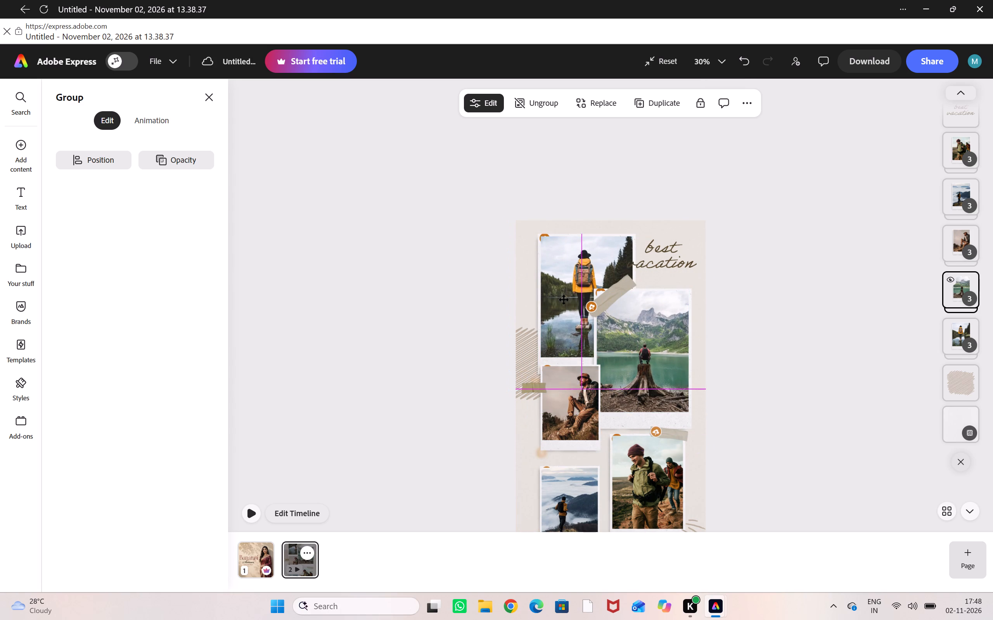
drag(564, 300, 564, 298)
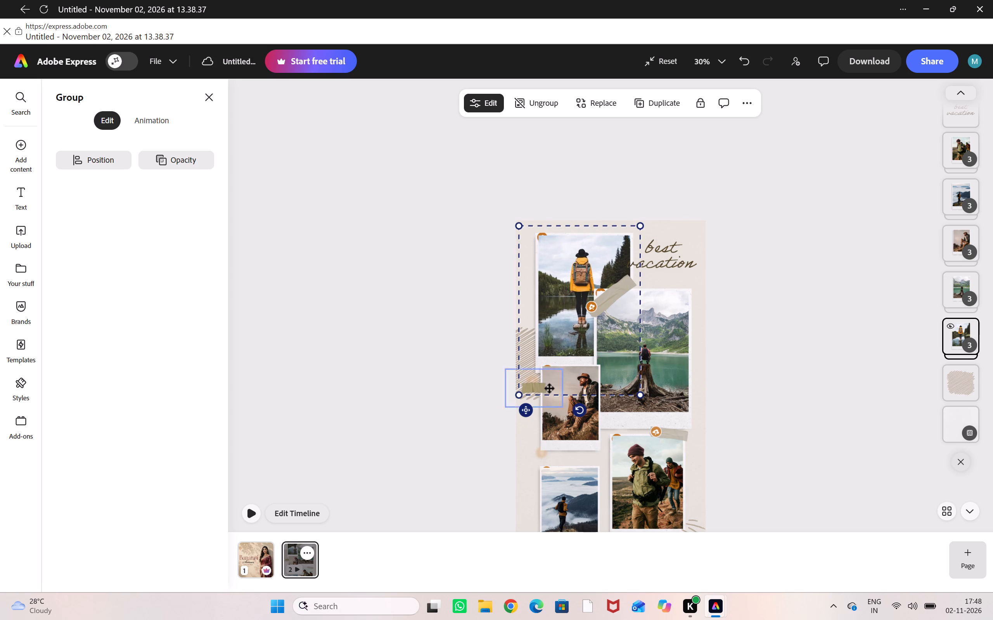
drag(550, 390, 552, 389)
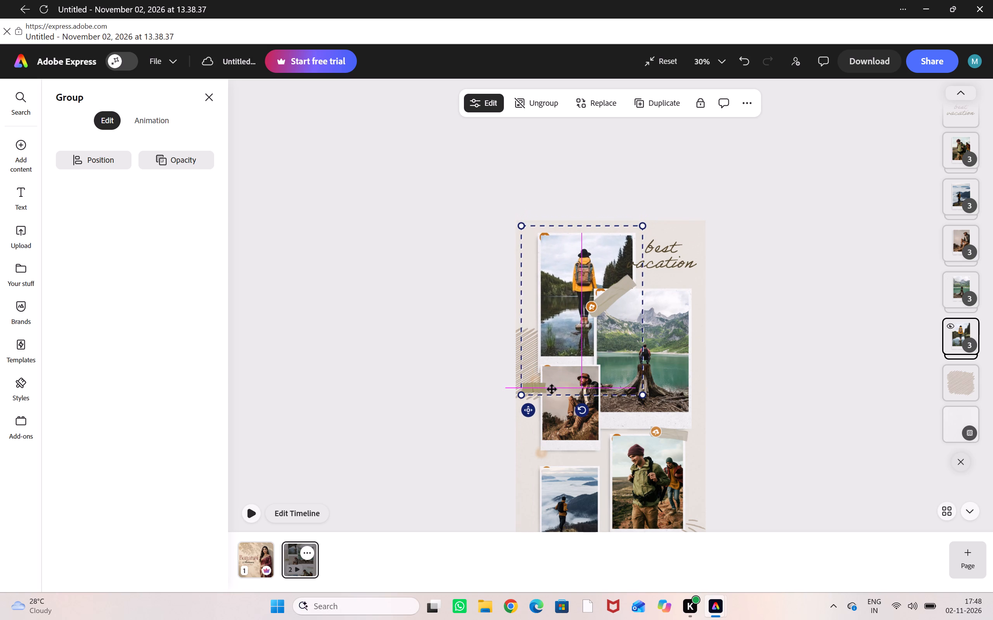
drag(552, 389, 550, 386)
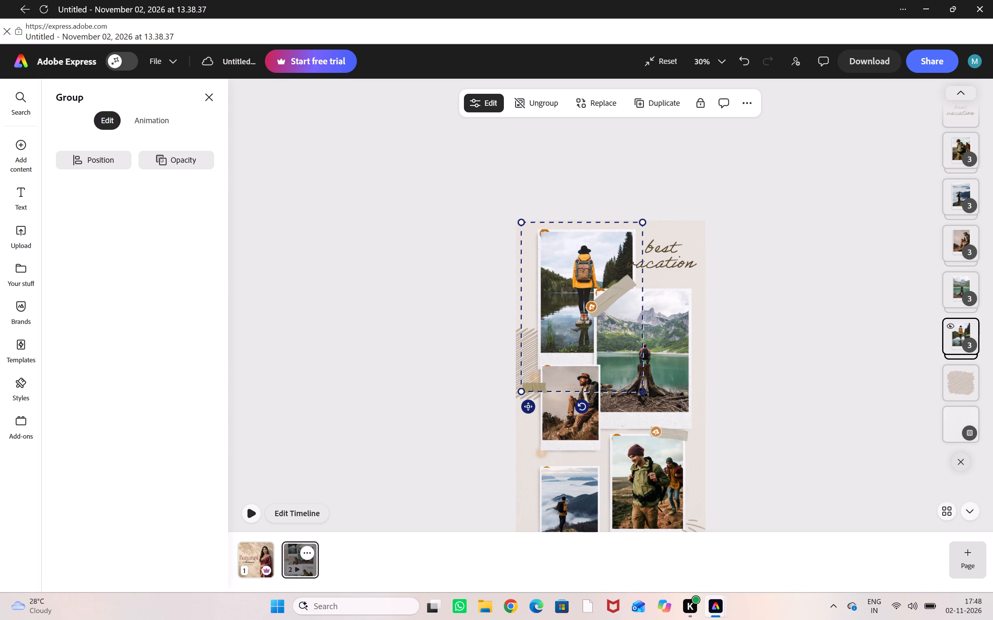
drag(641, 392, 626, 382)
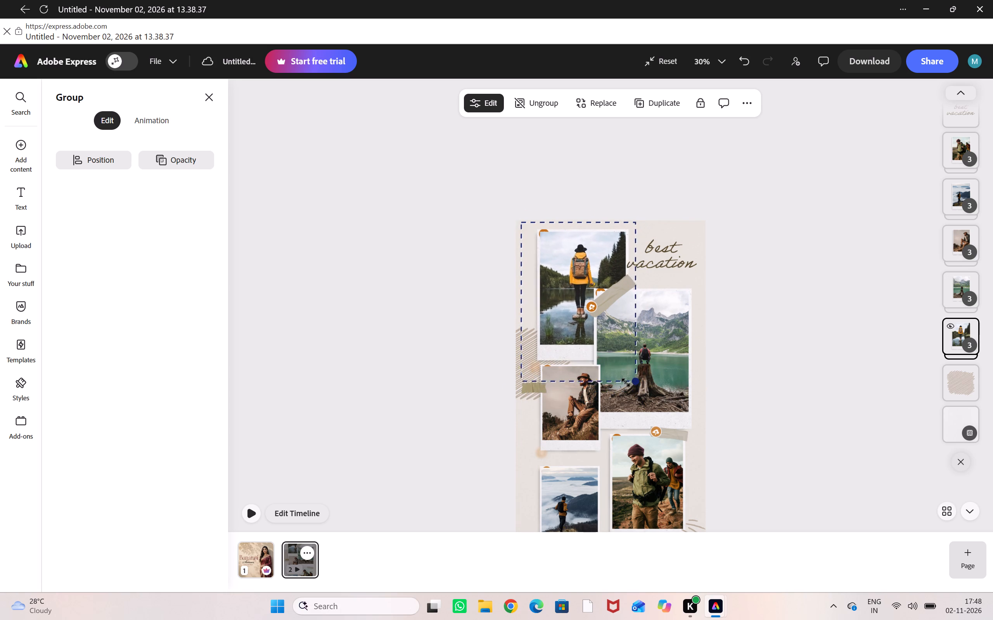
drag(626, 382, 626, 384)
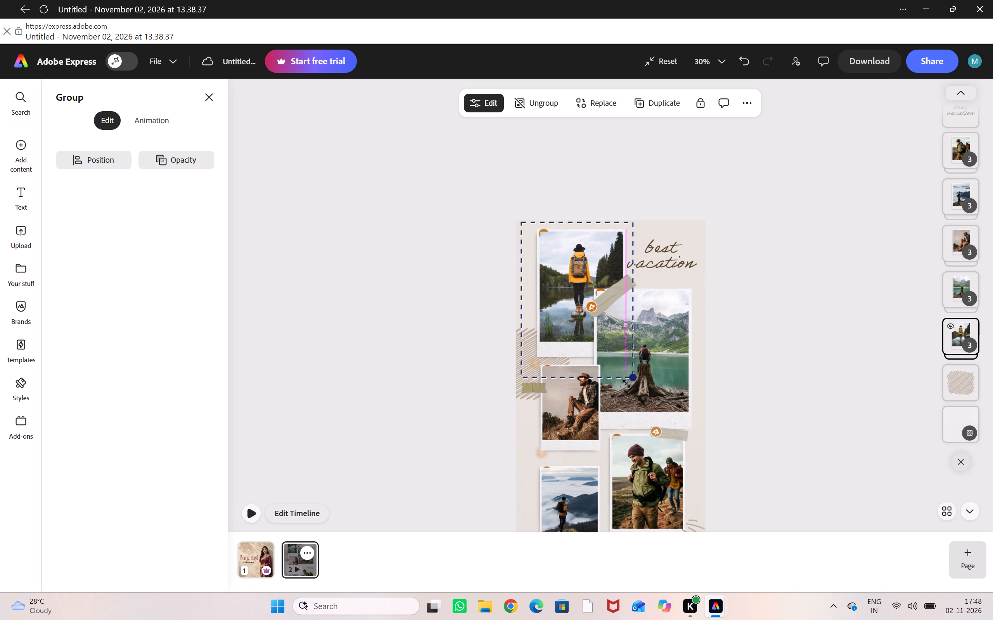
drag(626, 384, 606, 374)
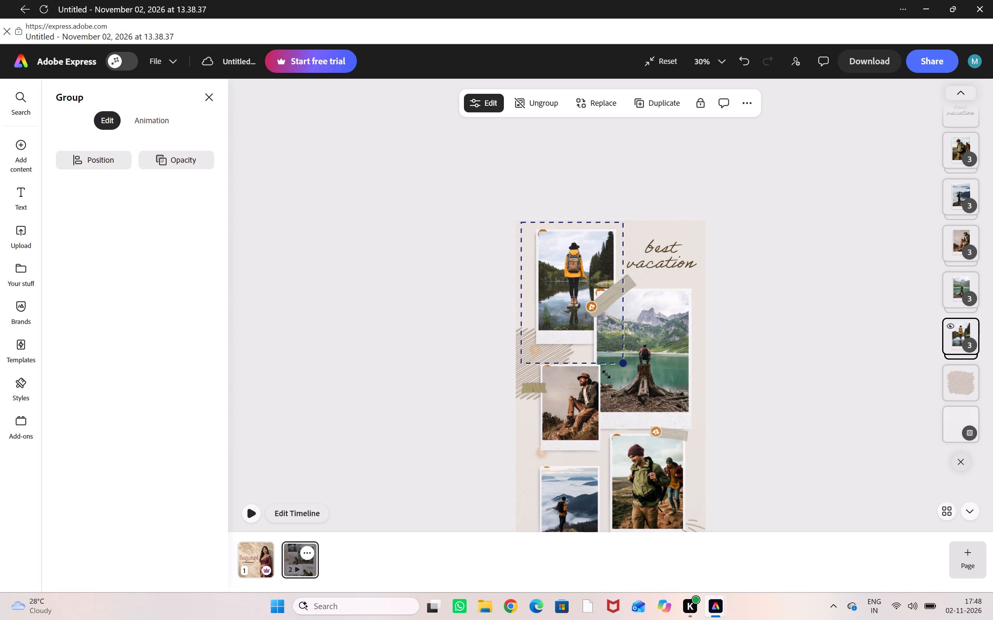
drag(606, 374, 606, 375)
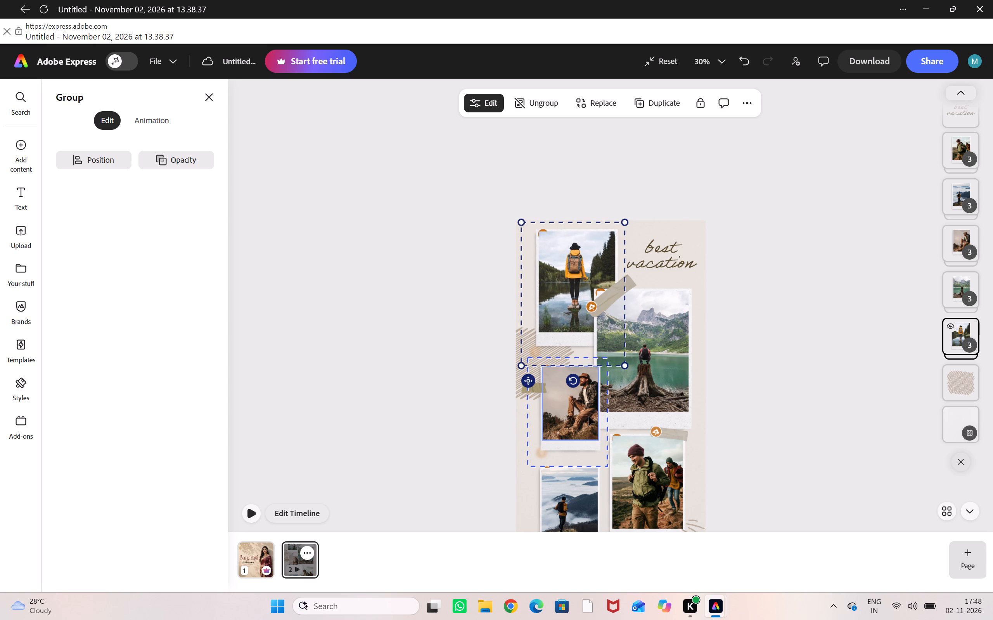
Move the seated hiker photo slightly up and left, just below the yellow-jacket hiker photo and beside the mountain-lake photo.
drag(589, 417, 575, 414)
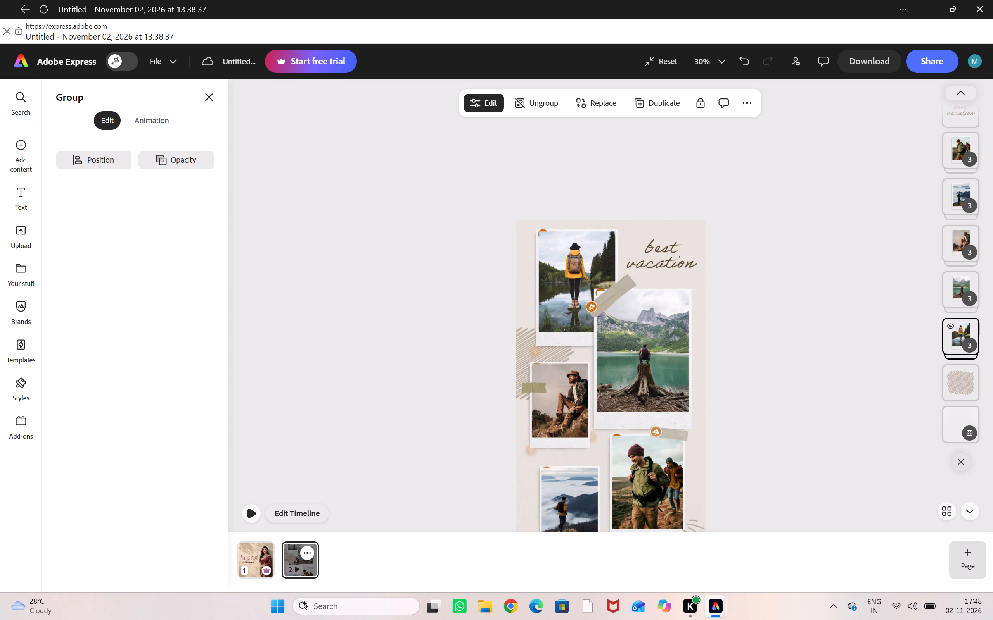
drag(575, 414, 592, 418)
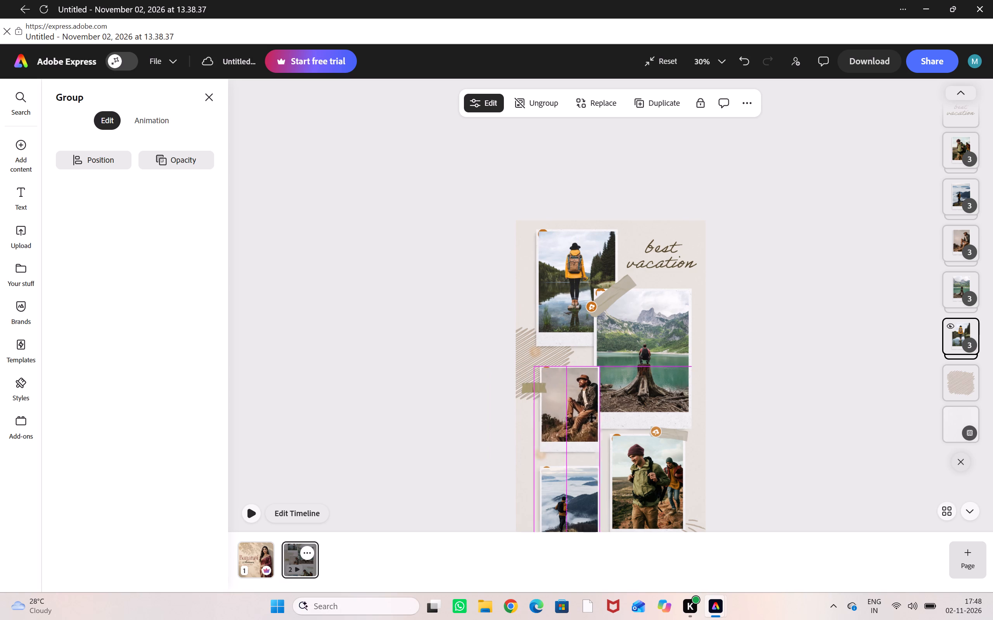
drag(592, 418, 587, 413)
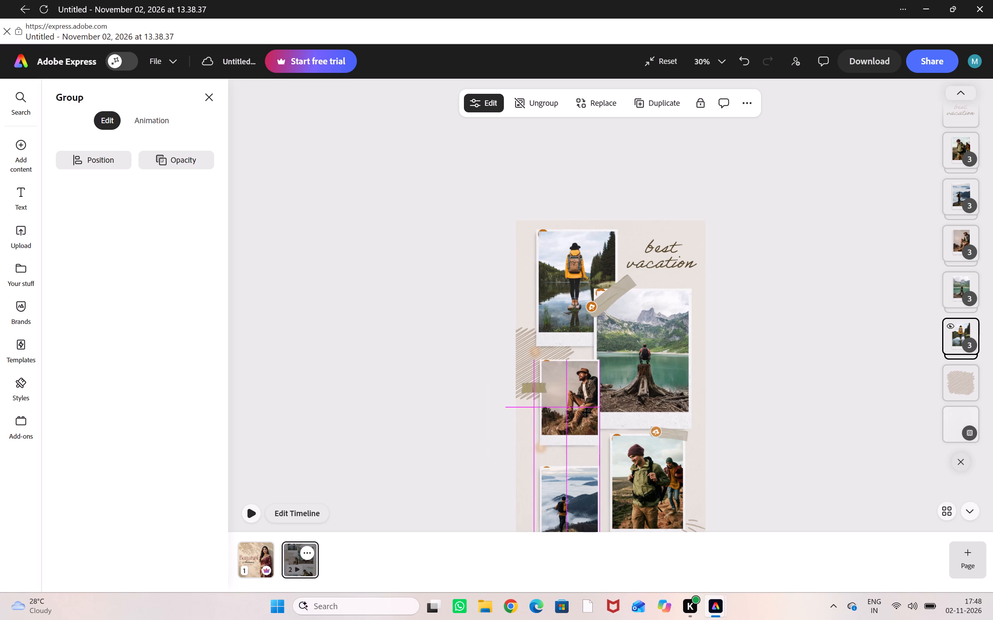
drag(587, 413, 579, 410)
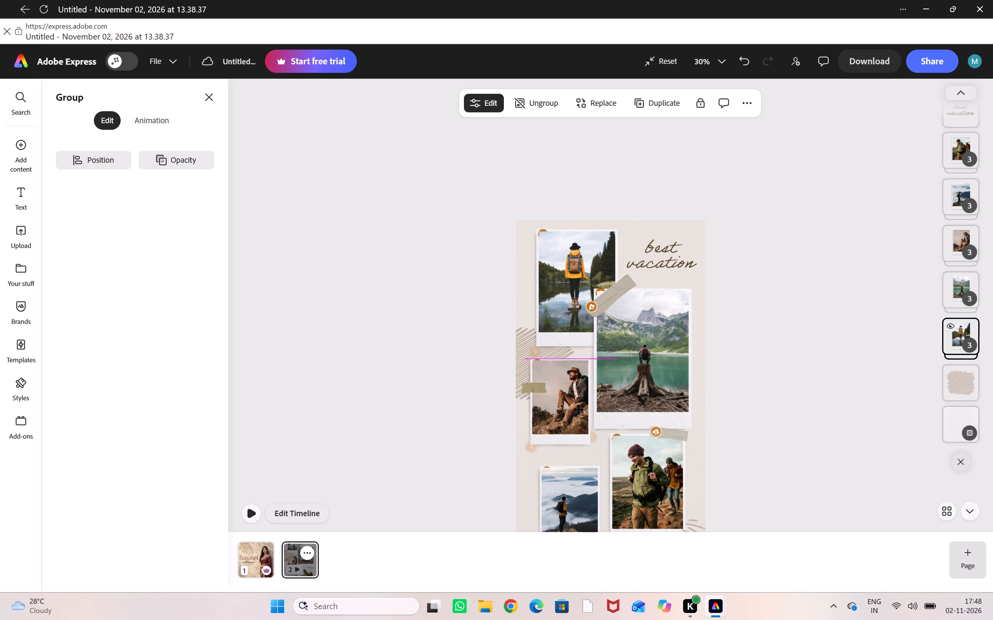
drag(579, 410, 583, 411)
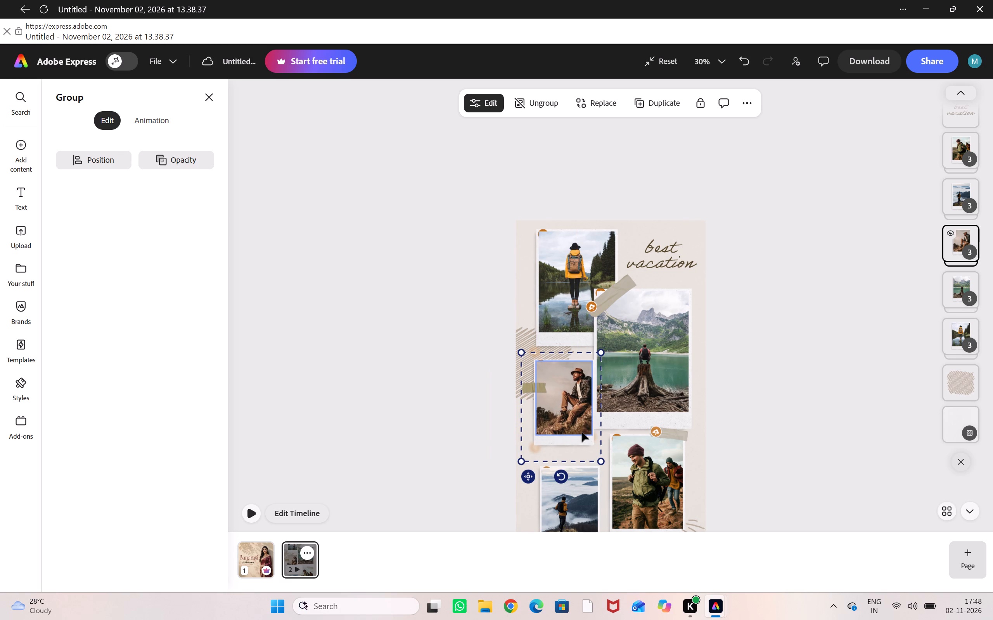
Move the misty-mountain photo slightly up and right, closer beneath the seated hiker photo.
drag(583, 506, 583, 493)
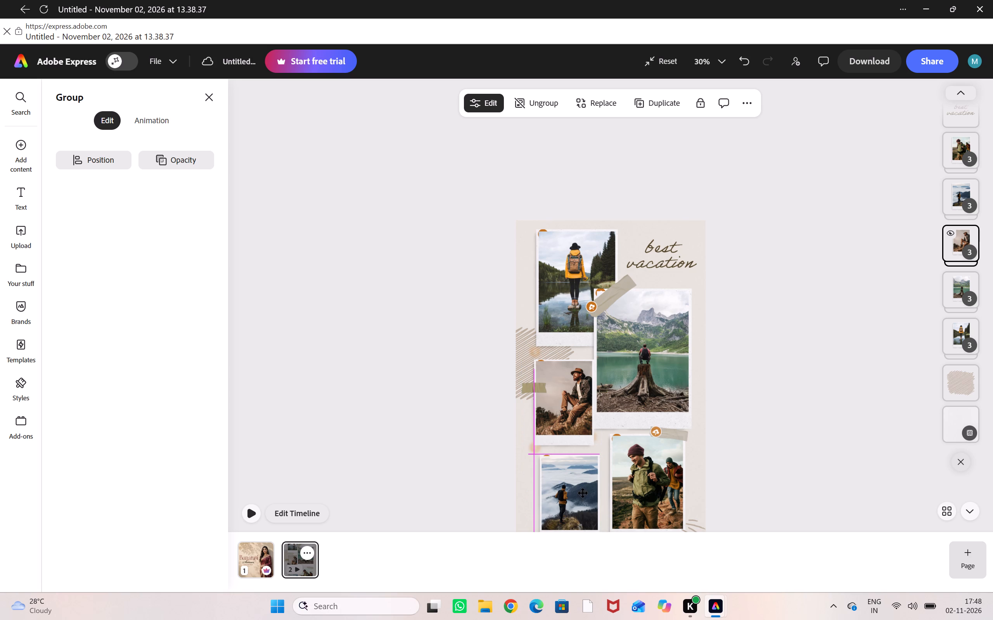
drag(583, 493, 587, 500)
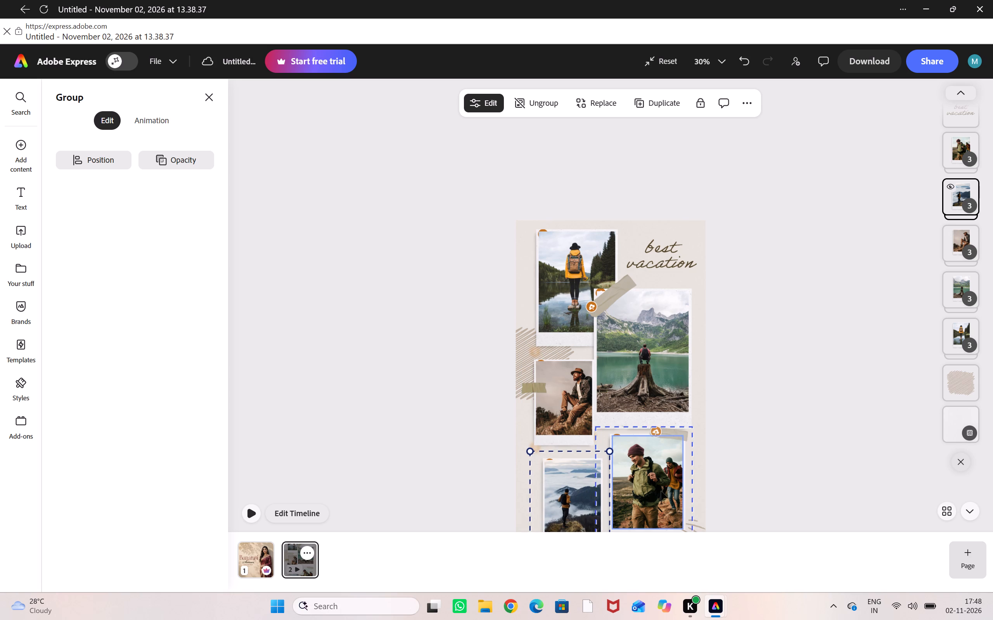
Move the green-jacket hikers photo slightly up and left, closer beneath the mountain-lake photo.
drag(675, 491, 663, 480)
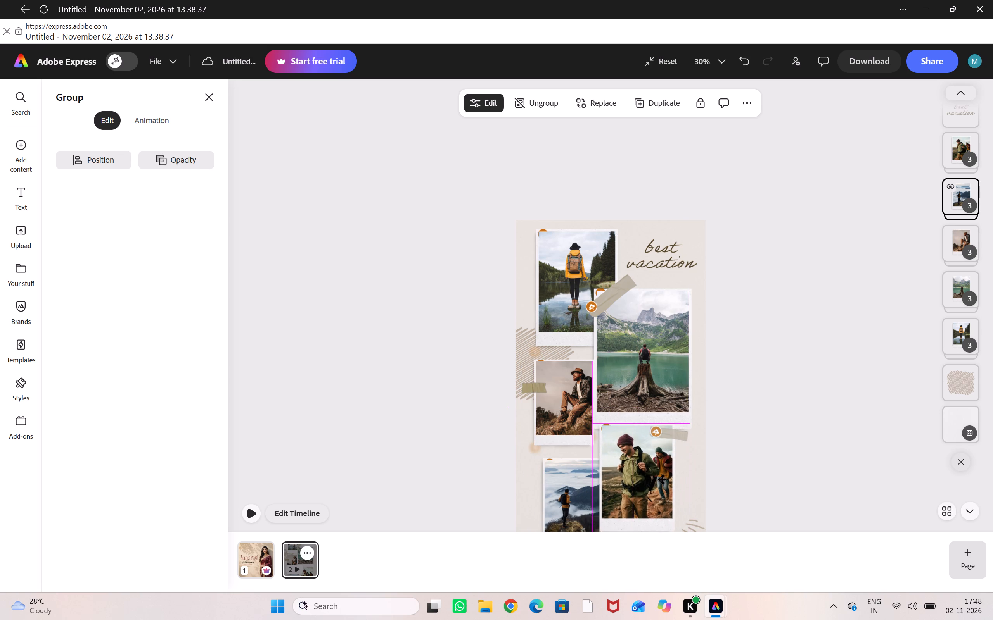
drag(663, 480, 675, 488)
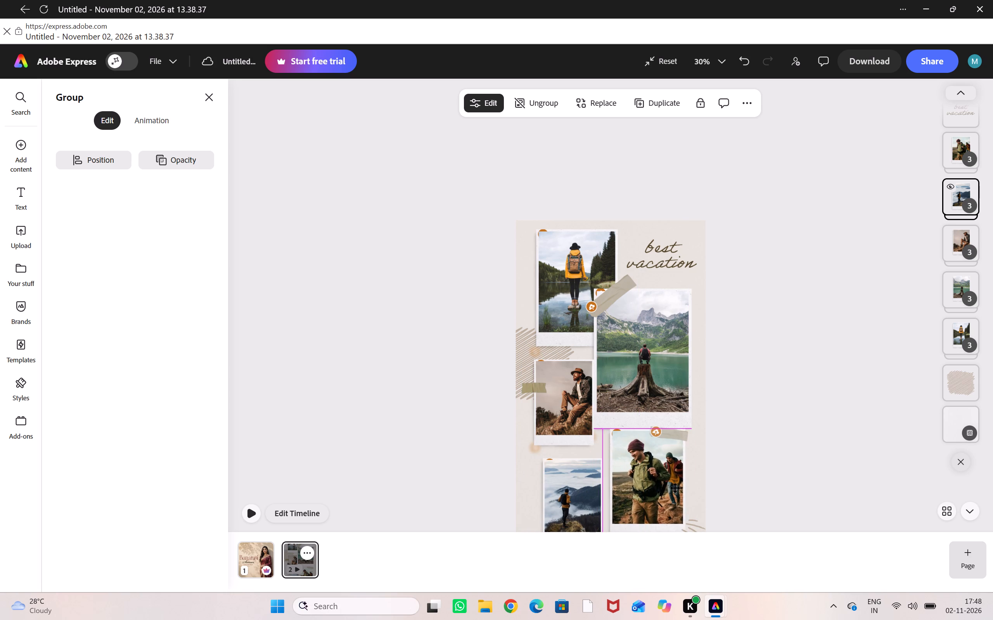
drag(675, 488, 672, 481)
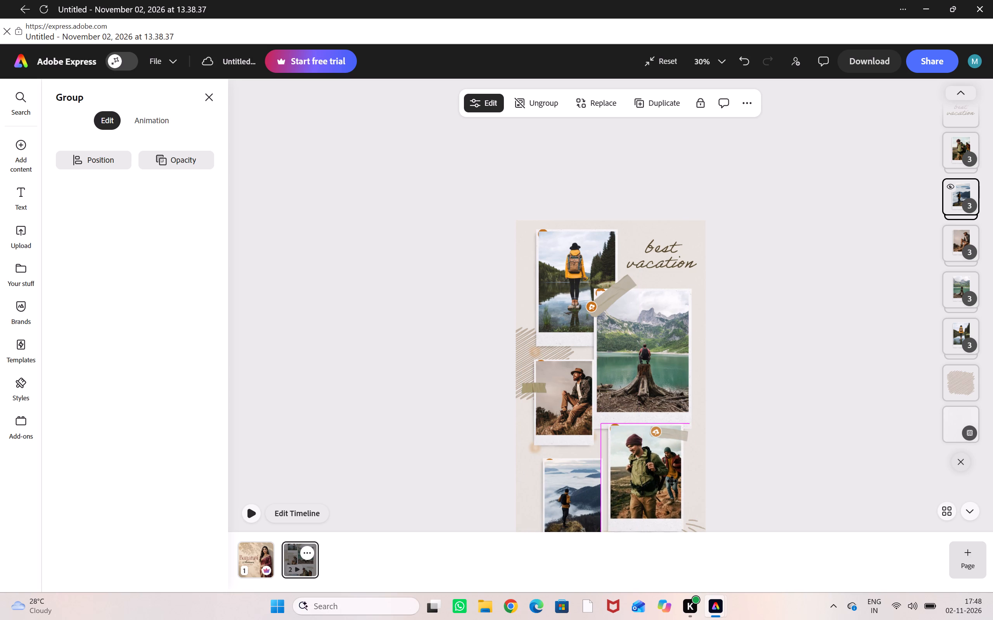
drag(672, 481, 672, 486)
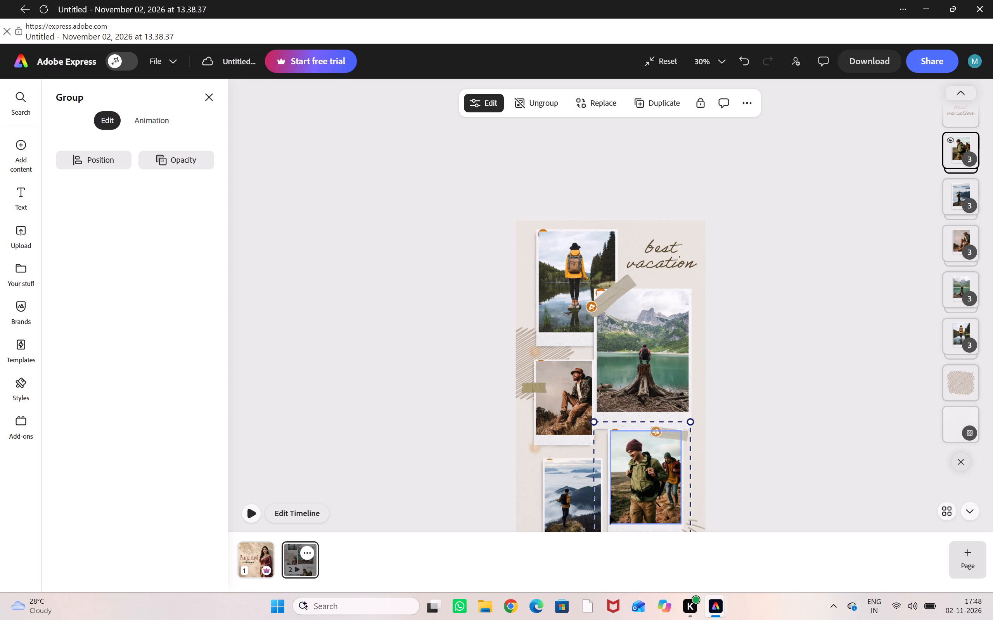
Nudge the misty-mountain photo a little further up toward the seated hiker photo.
click(582, 505)
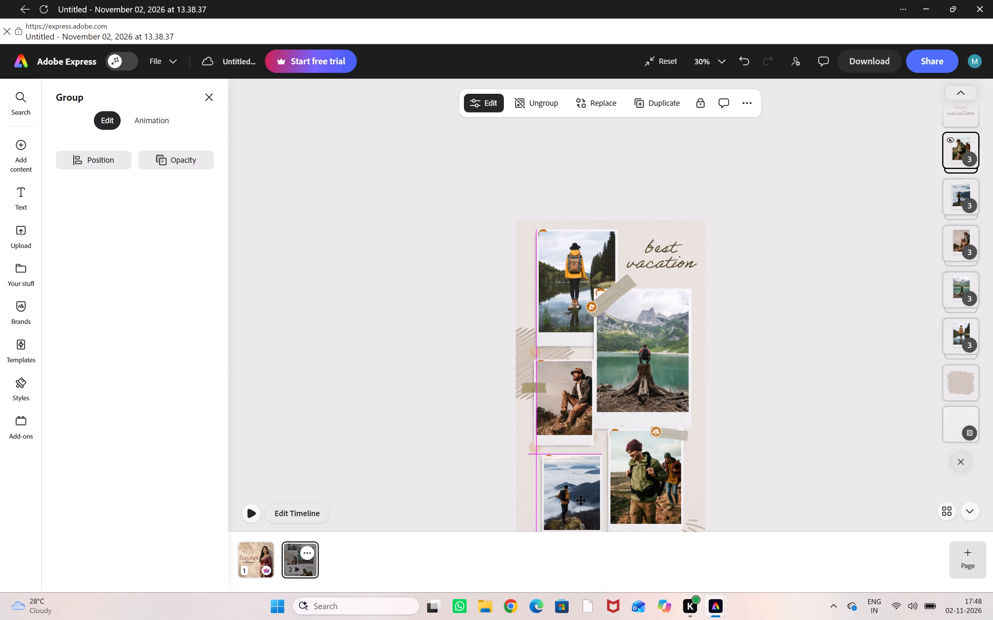
Open the text layout options for the "best vacation" title.
click(655, 269)
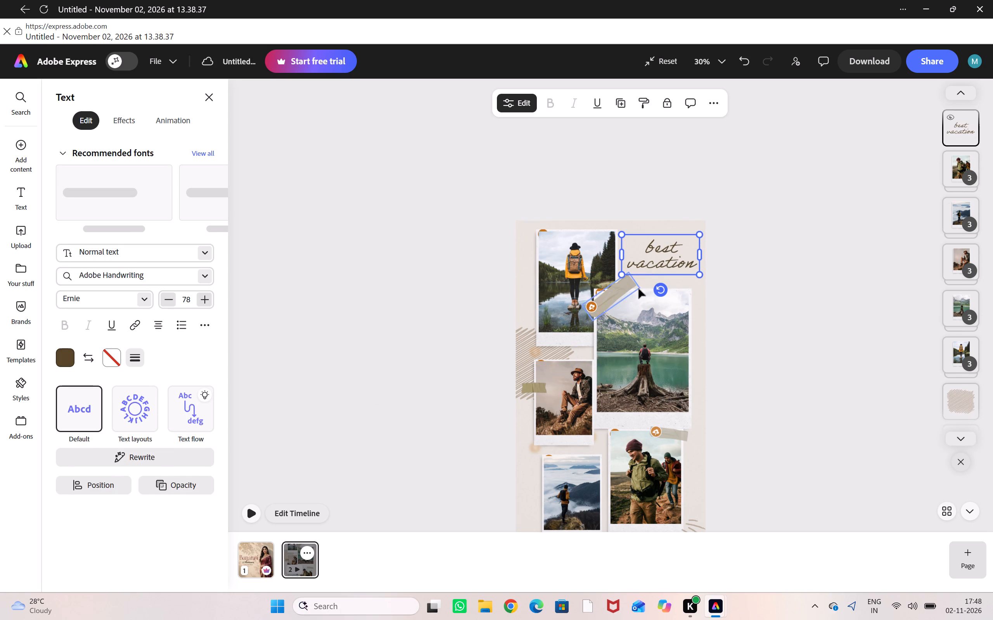
click(143, 405)
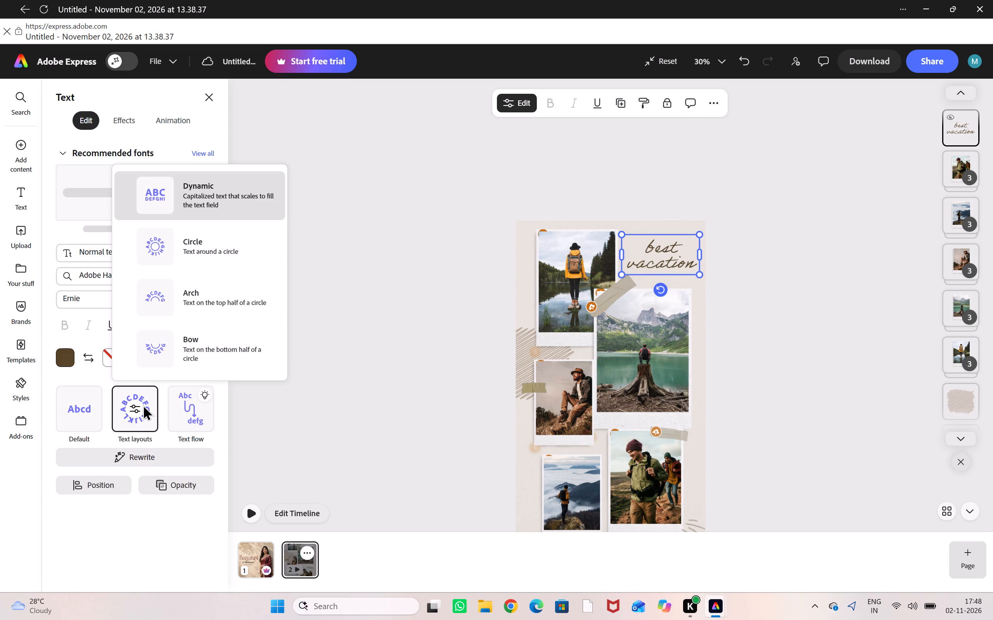
click(143, 405)
click(129, 406)
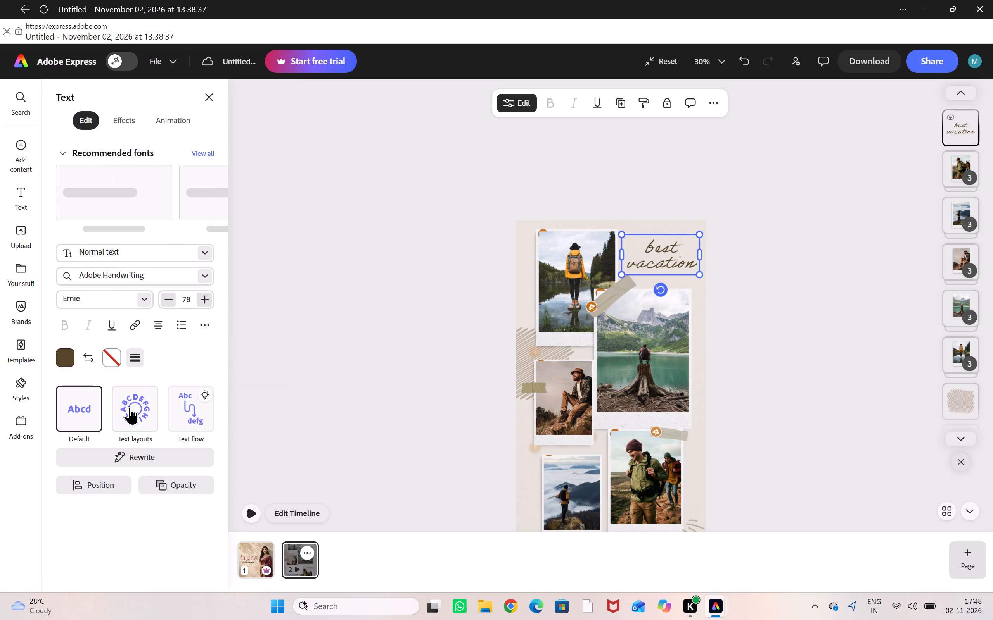
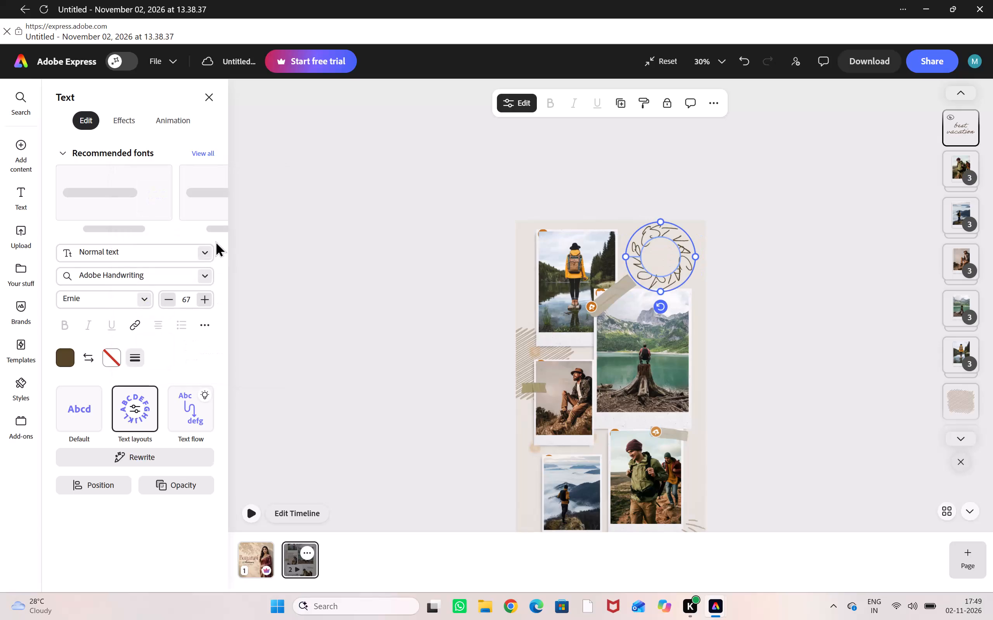
Return the "best vacation" title from the circular text layout to the default layout.
click(74, 419)
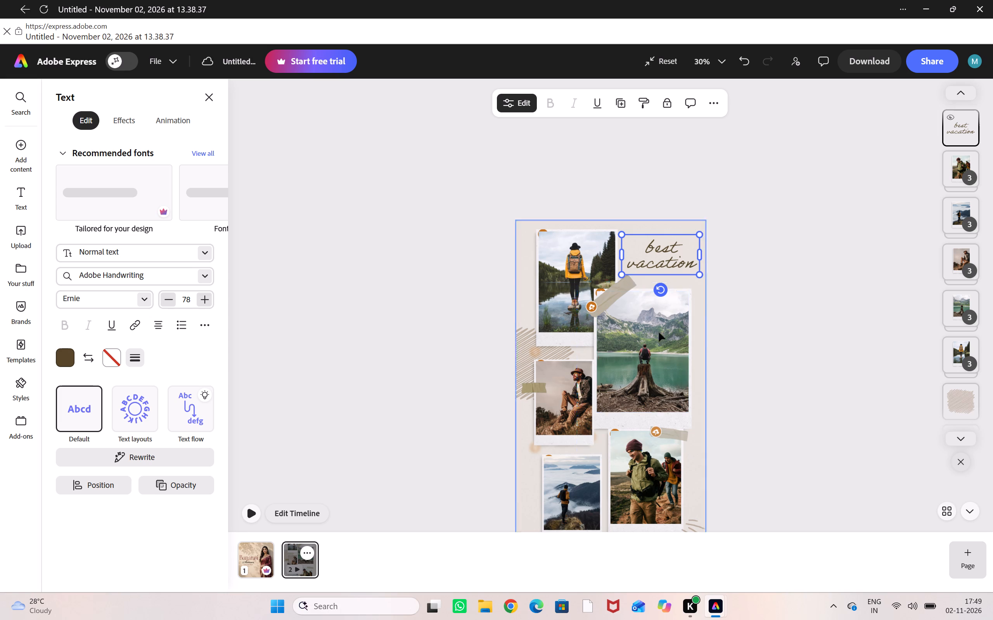
Nudge the mountain-lake photo slightly up and right, closer beneath the "best vacation" title.
drag(649, 361, 654, 358)
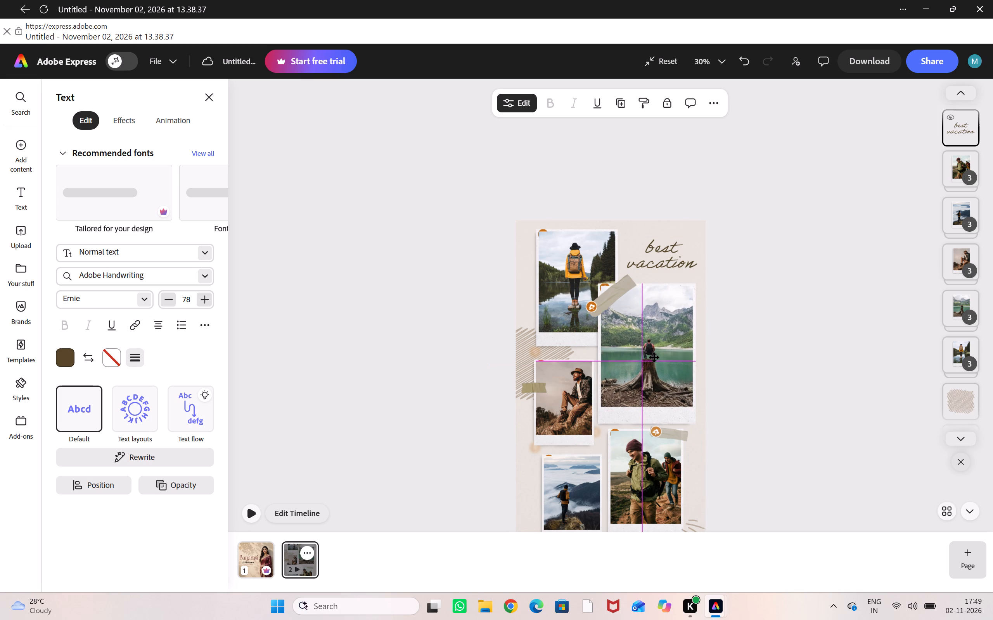
drag(654, 358, 654, 357)
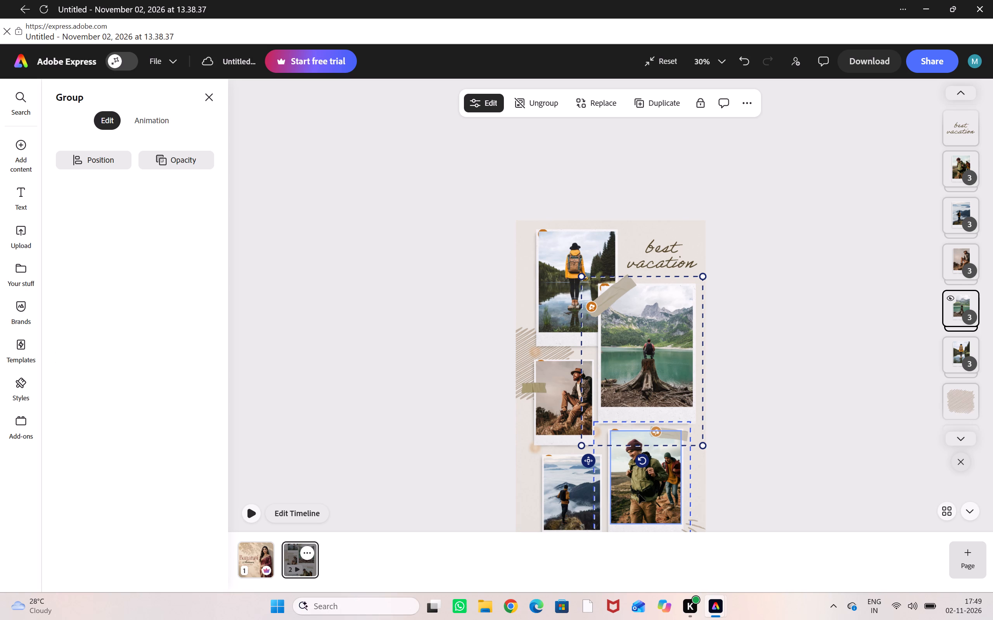
Nudge the green-jacket hikers photo slightly to the right beneath the mountain-lake photo.
click(639, 494)
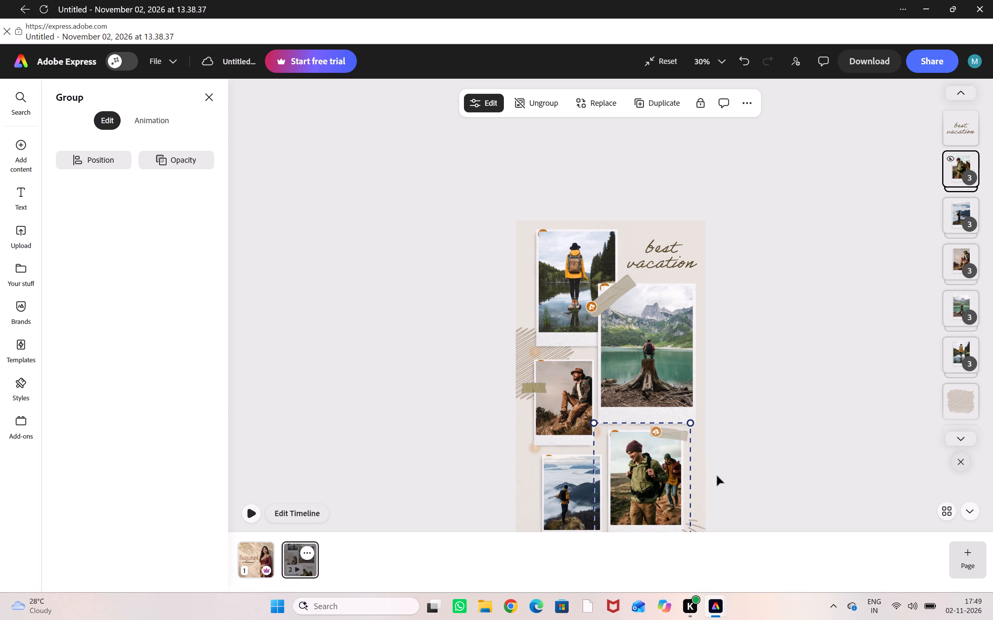
drag(686, 441, 686, 449)
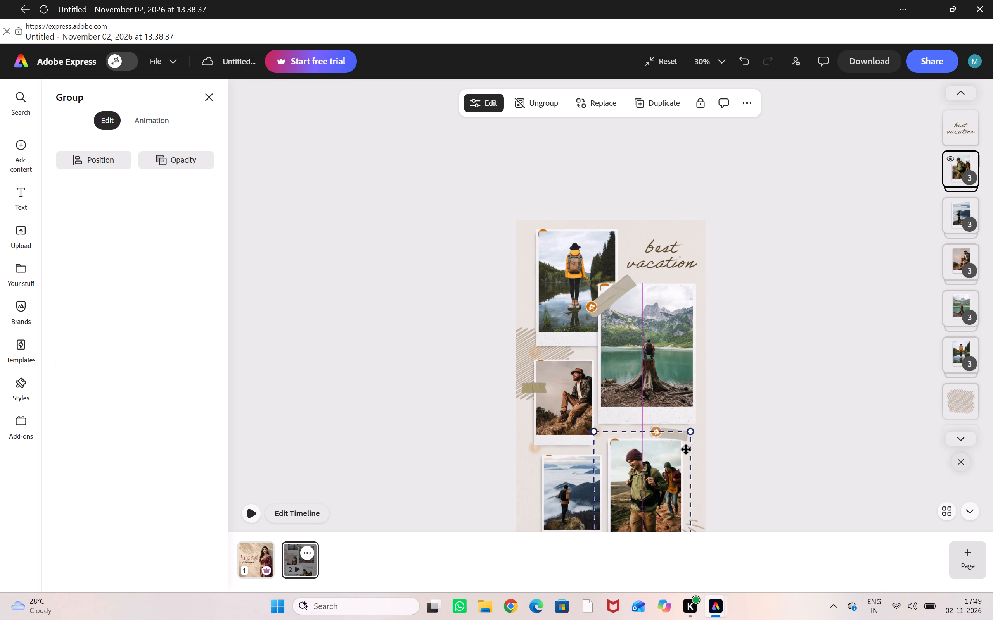
drag(686, 449, 689, 440)
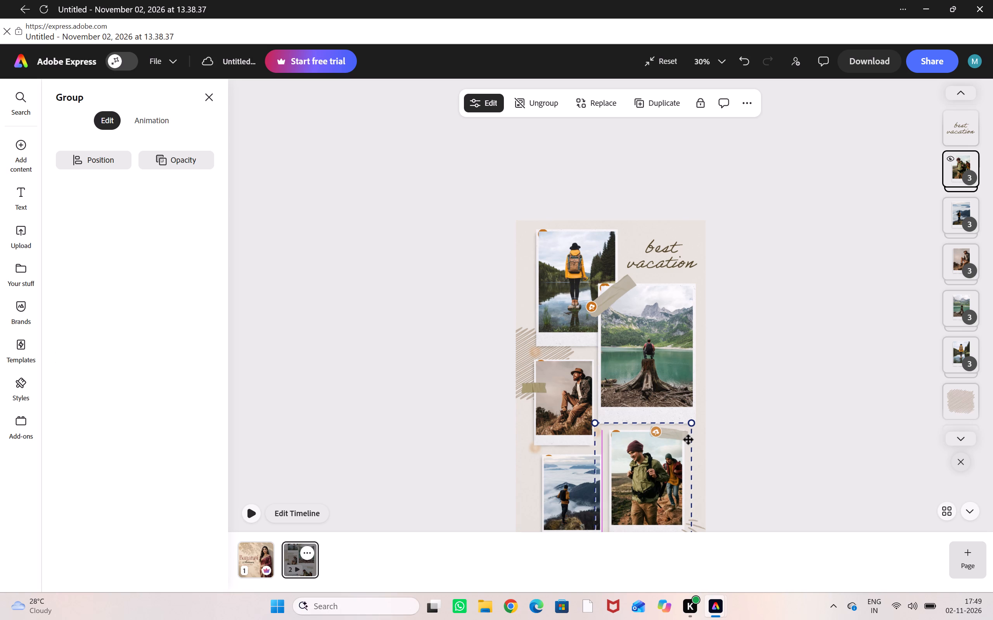
drag(689, 440, 690, 439)
Move the misty-mountain photo up and slightly left, lining it up directly beneath the seated hiker photo.
drag(577, 494, 571, 478)
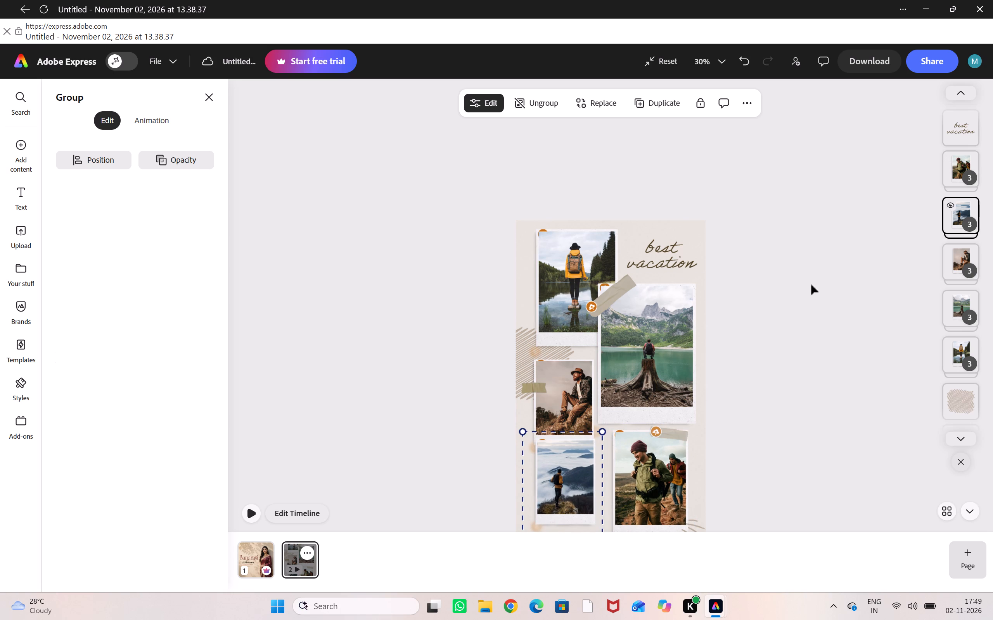
Add a new text box just beneath the "best vacation" title and enlarge it to font size 80.
click(20, 195)
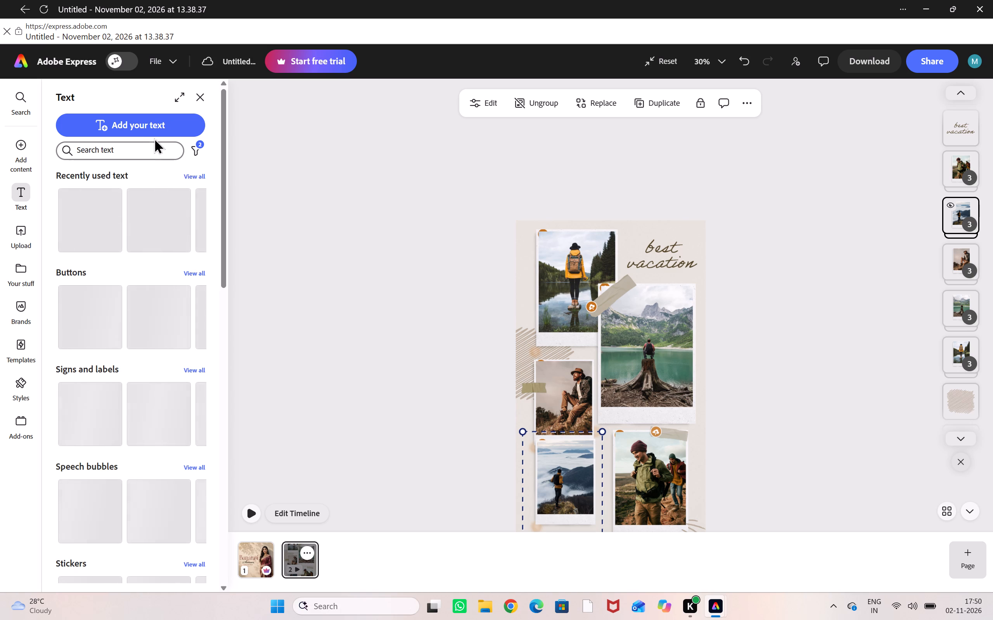
click(160, 129)
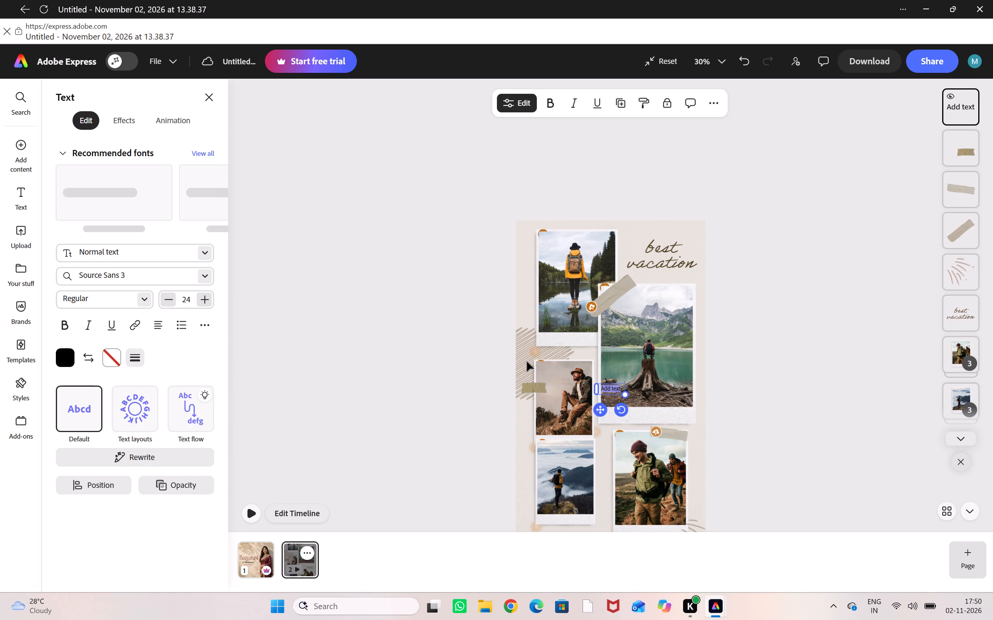
drag(601, 394, 628, 361)
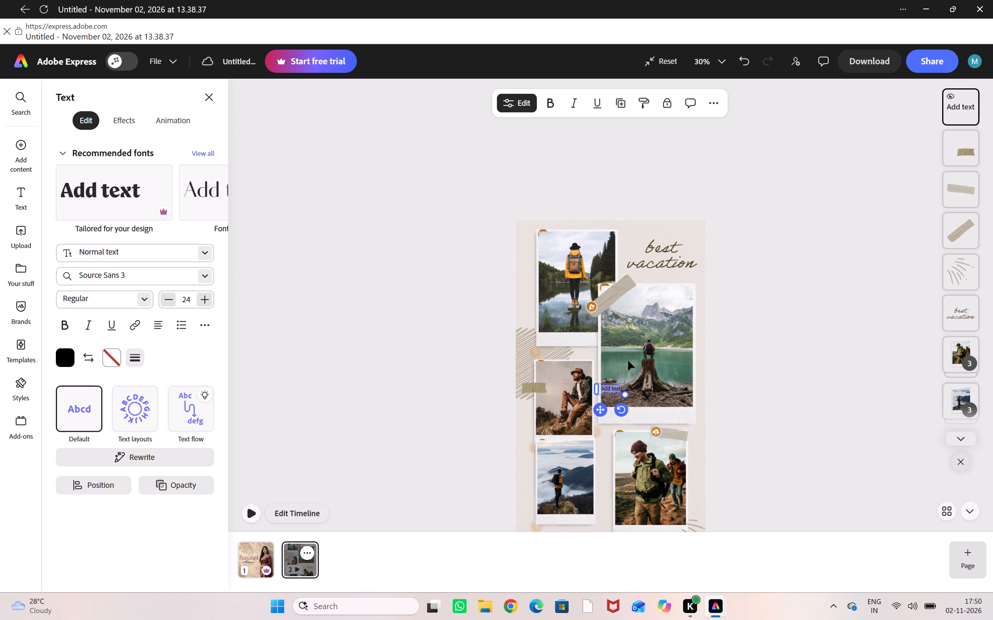
drag(603, 411, 661, 298)
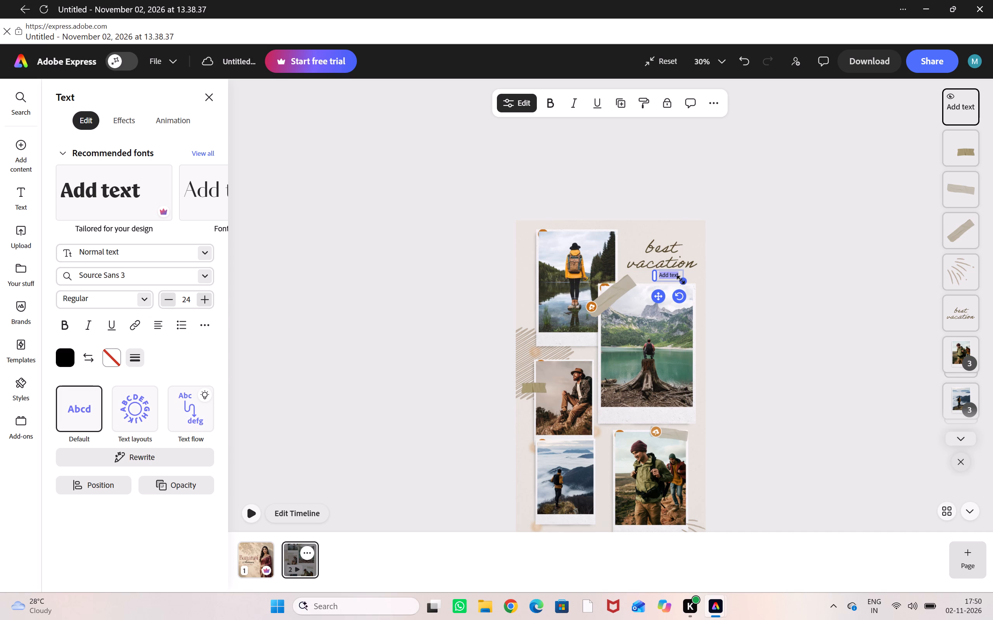
drag(681, 280, 722, 293)
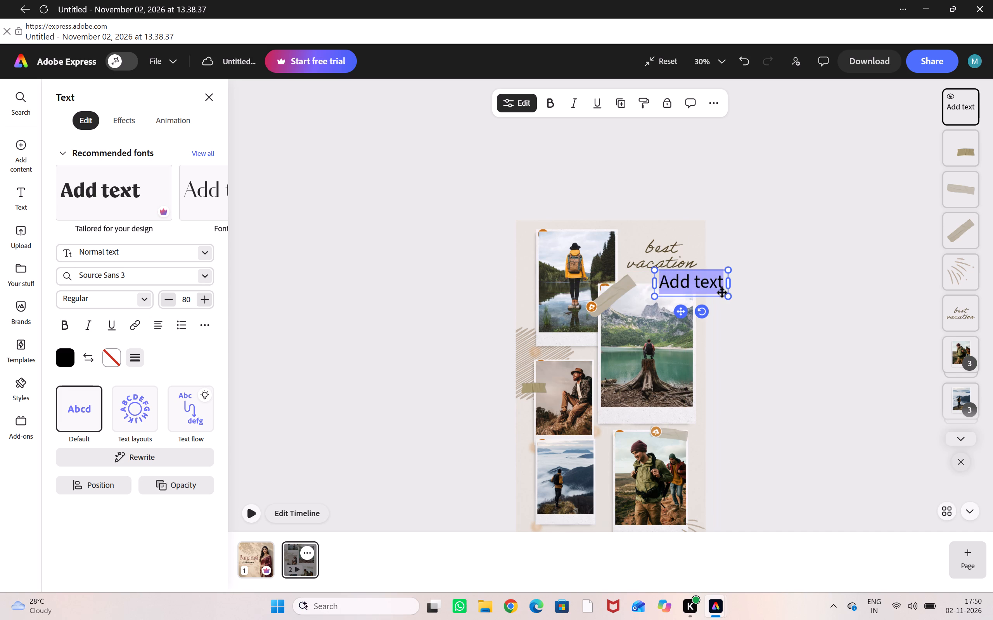
Replace the new text box's placeholder with "life will enjoy our self".
drag(705, 280, 686, 279)
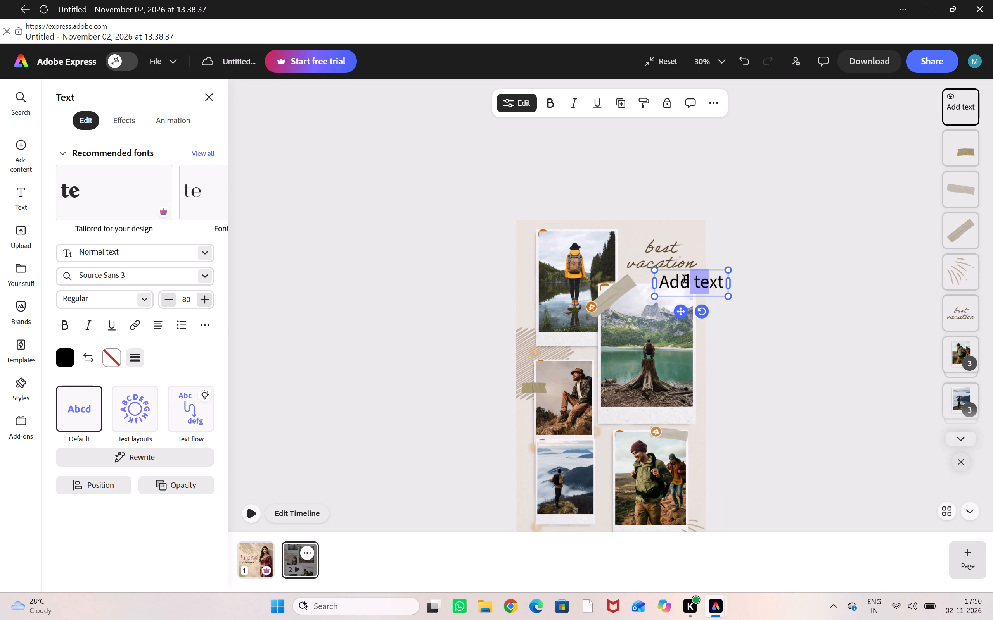
click(720, 285)
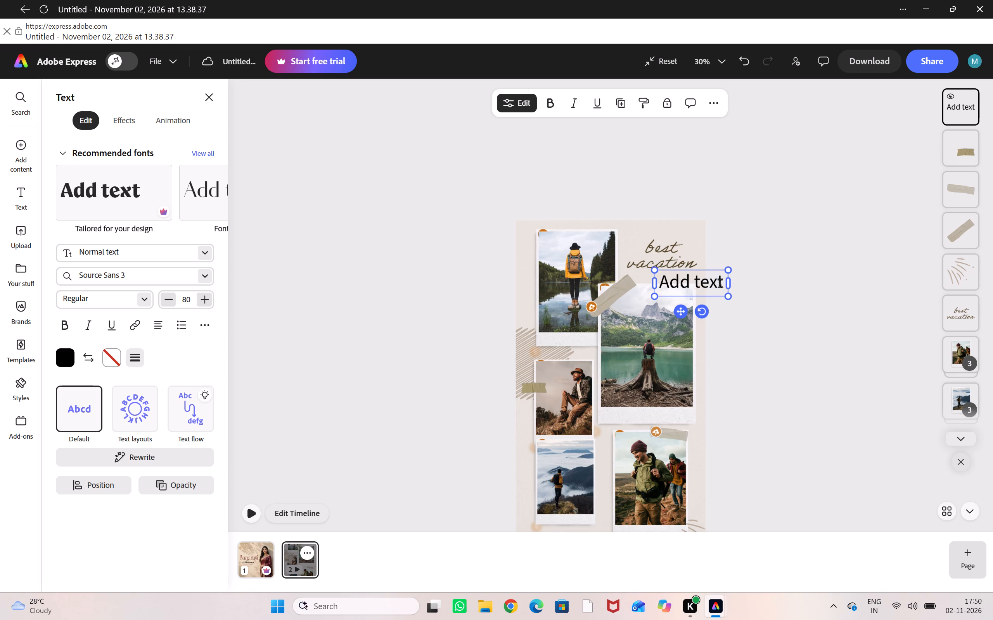
key(Right)
key(BackSpace)
key(BackSpace)
key(BackSpace)
key(BackSpace)
key(BackSpace)
key(BackSpace)
key(BackSpace)
key(BackSpace)
key(BackSpace)
key(BackSpace)
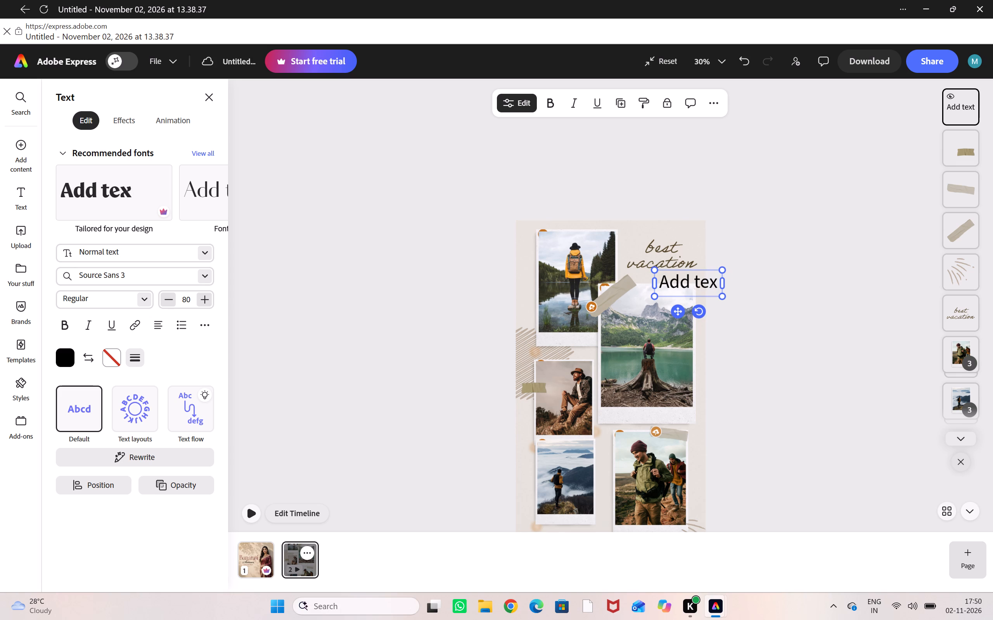
key(BackSpace)
key(BackSpace)
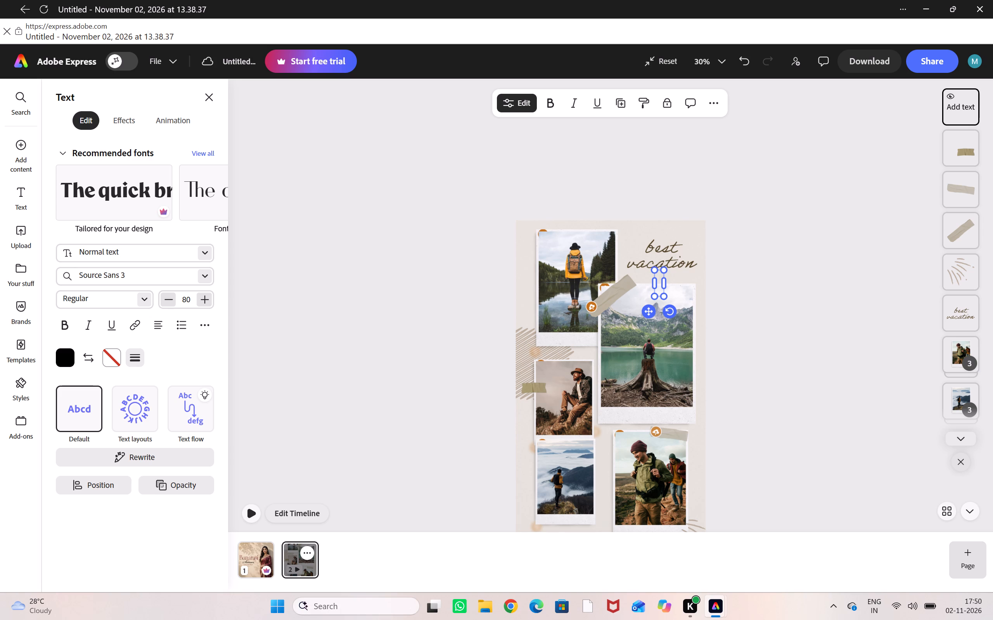
key(b)
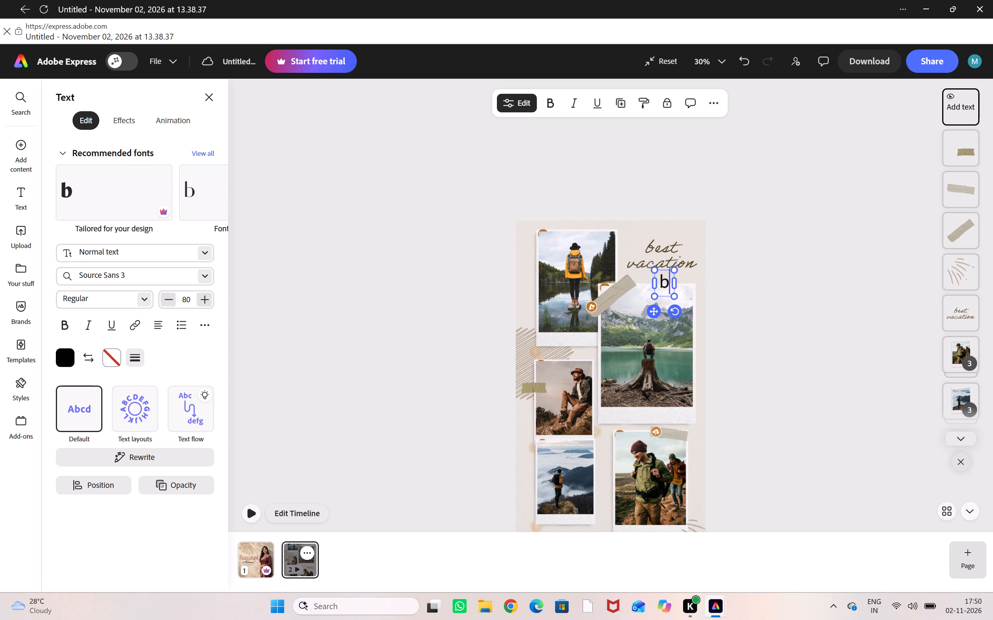
key(e)
key(BackSpace)
key(BackSpace)
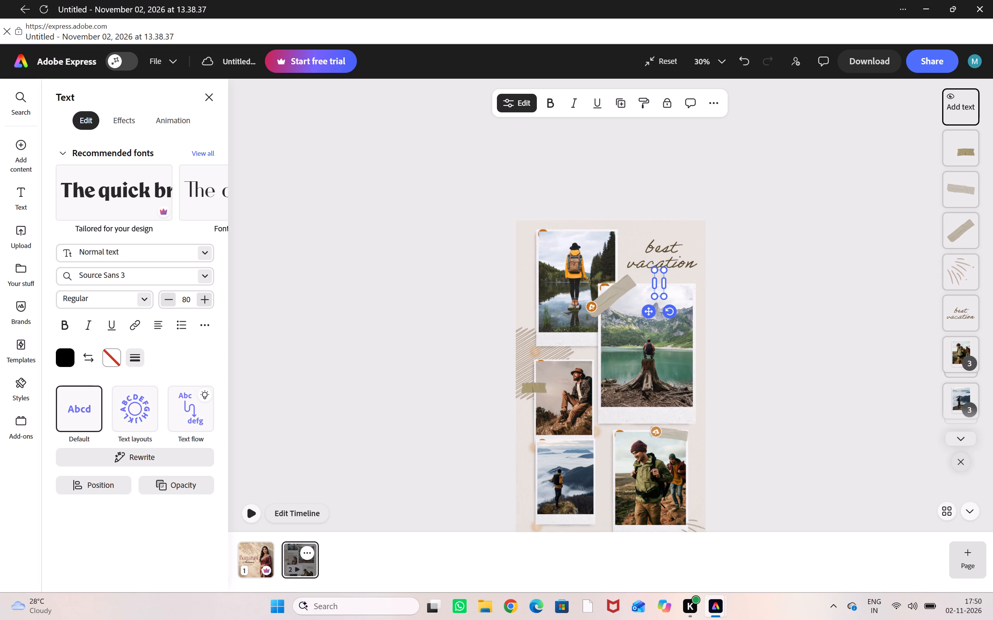
text(life will)
key(space)
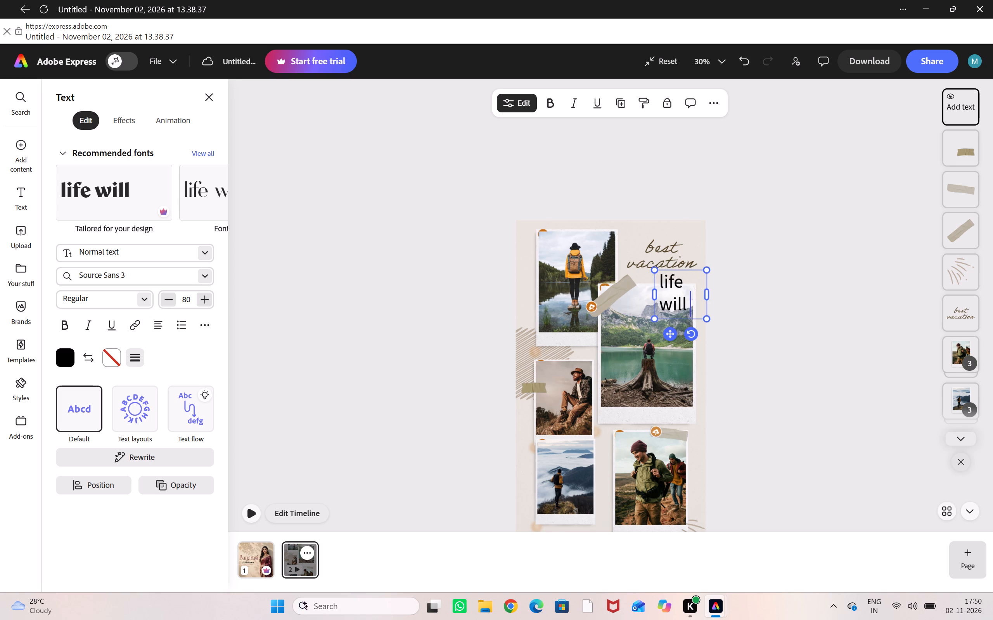
text(enjoy)
key(space)
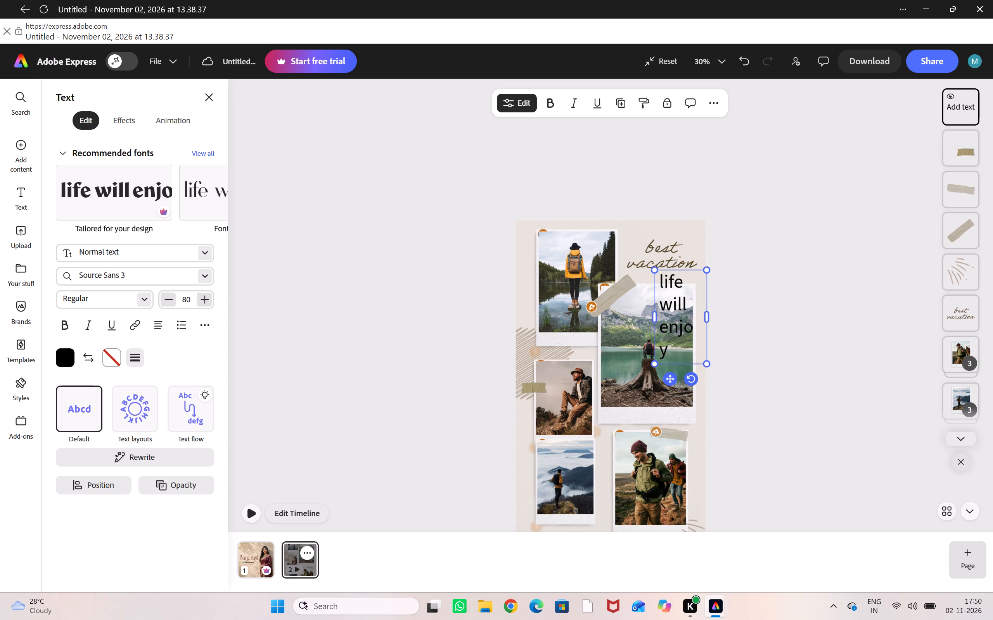
text(our)
key(space)
text(self)
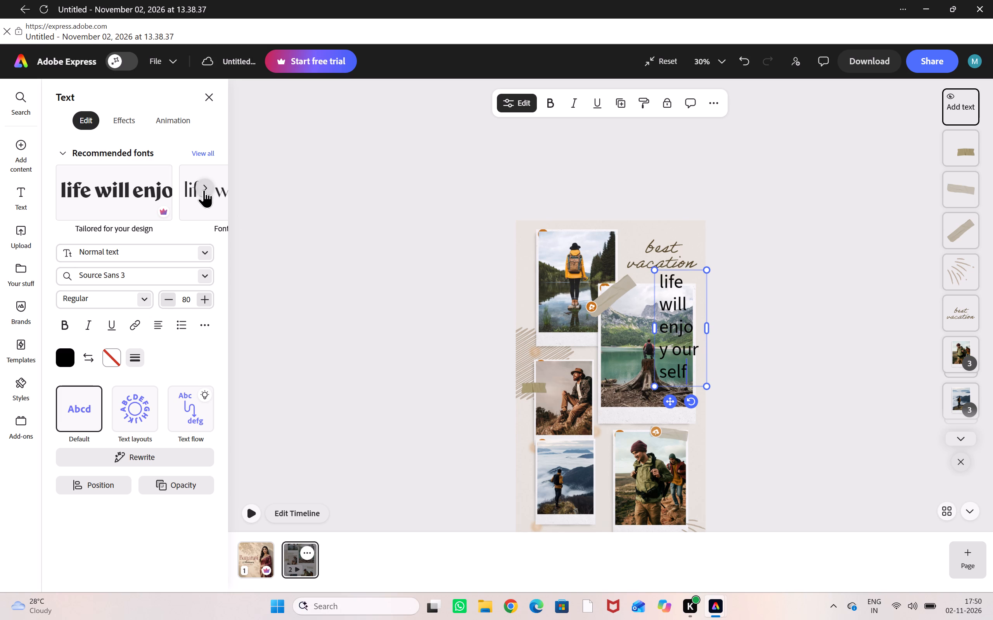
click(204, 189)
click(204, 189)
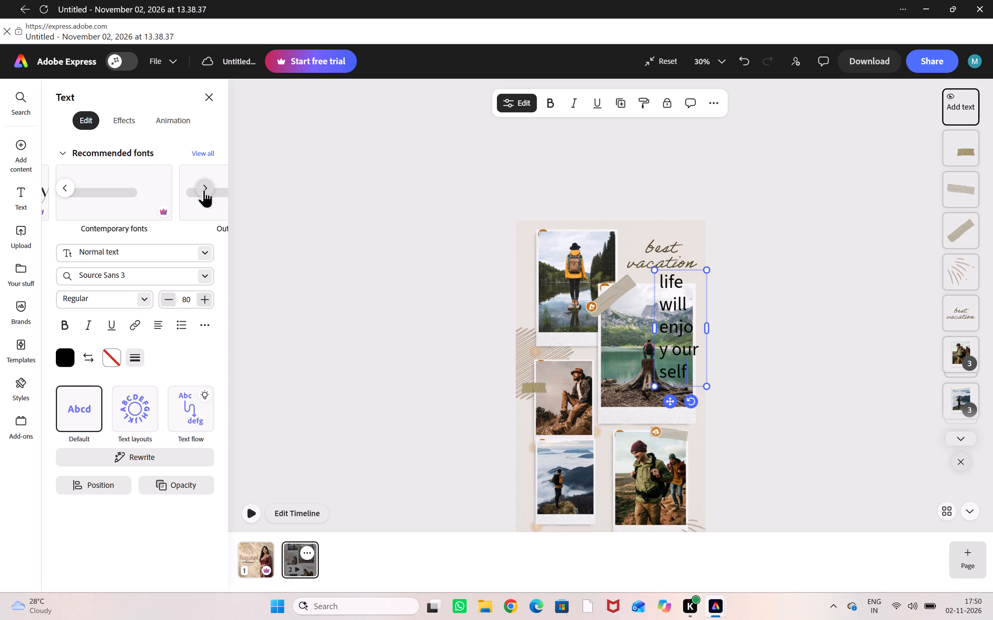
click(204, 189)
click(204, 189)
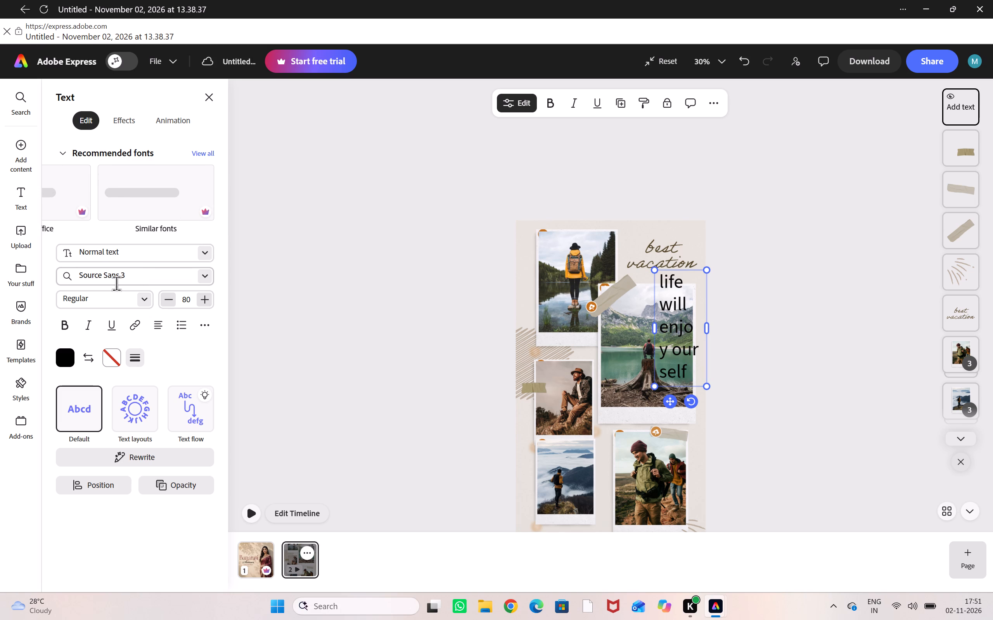
Try bold on the "life will enjoy our self" text, and set its style to Italic instead.
click(64, 327)
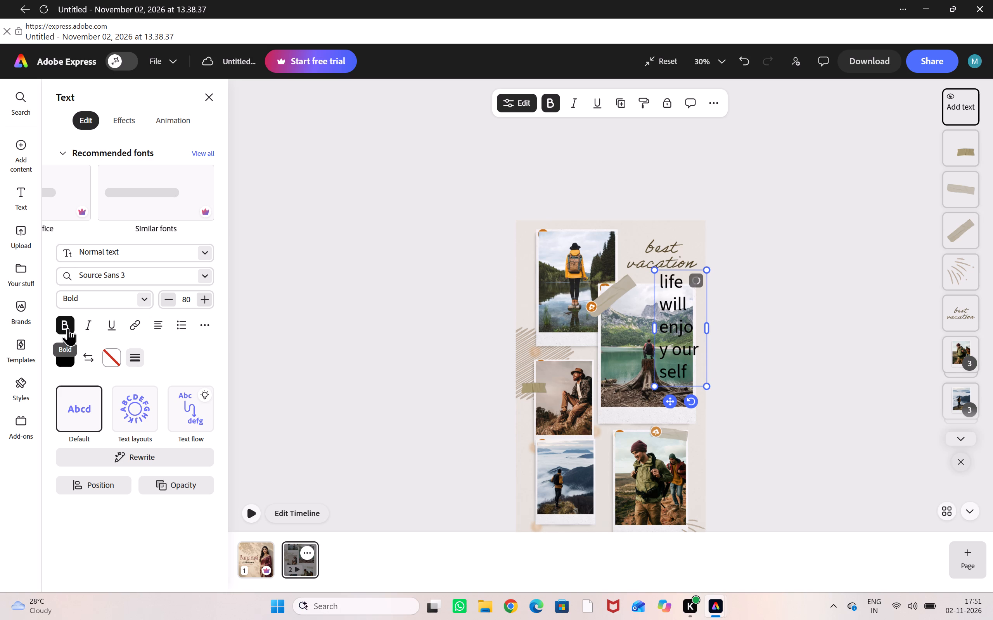
click(92, 324)
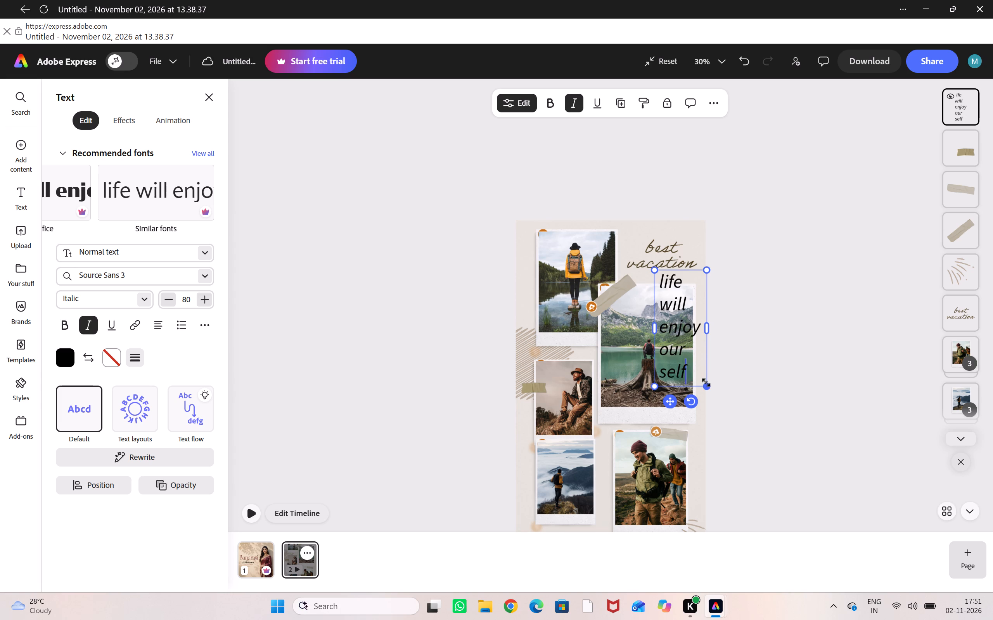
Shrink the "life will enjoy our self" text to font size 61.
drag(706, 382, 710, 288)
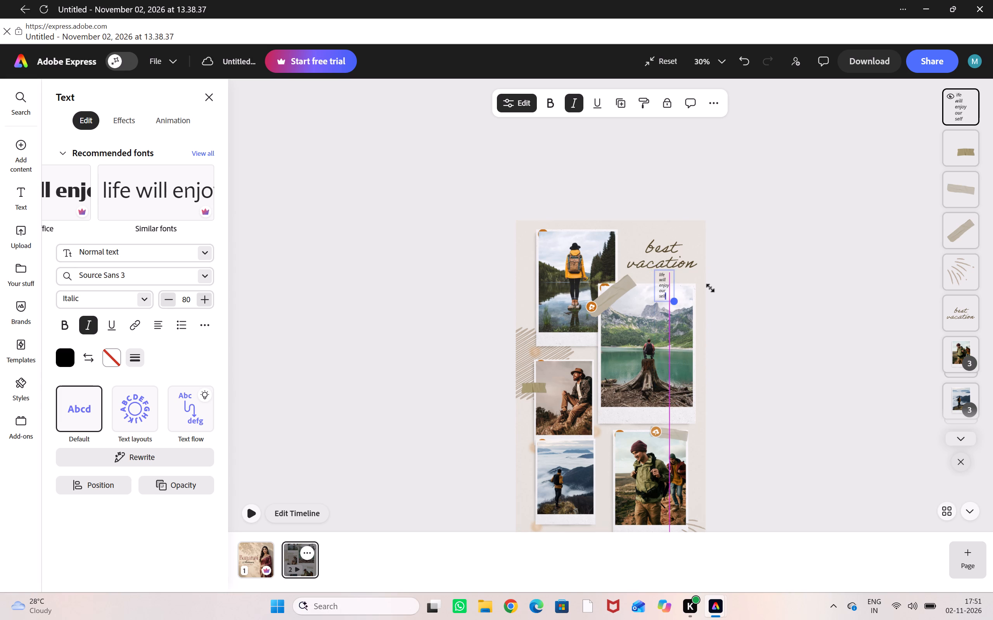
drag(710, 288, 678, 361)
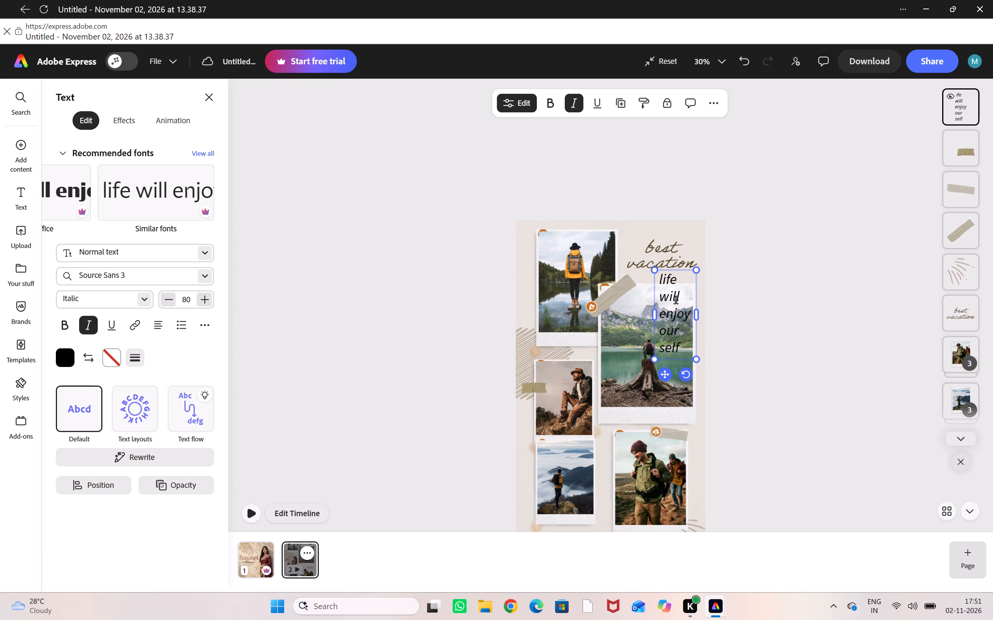
Move the "life will enjoy our self" text down and left, over the gap between the seated hiker and mountain-lake photos.
drag(676, 301, 671, 307)
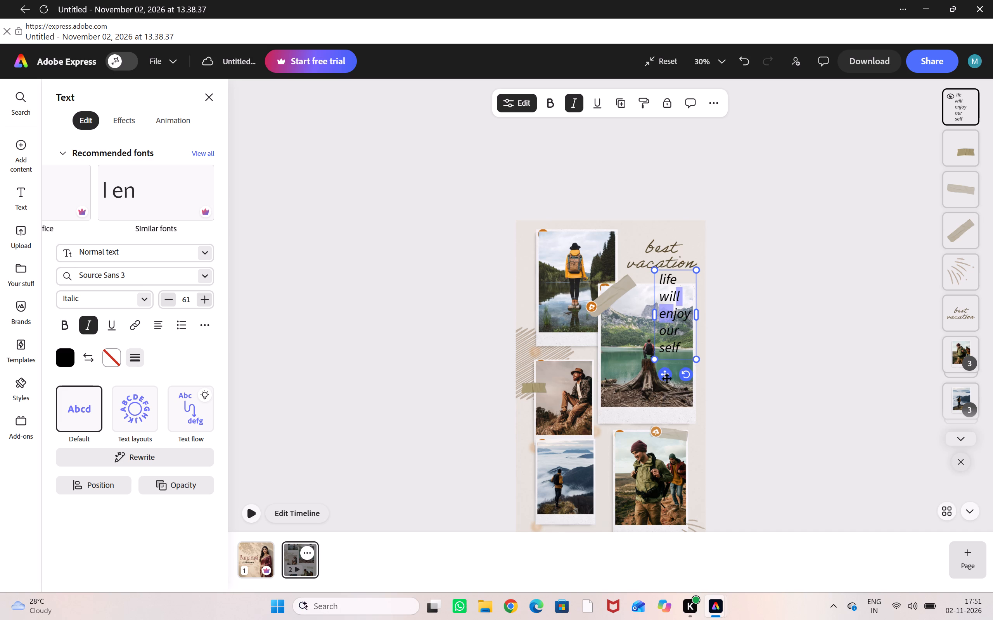
drag(667, 375, 597, 493)
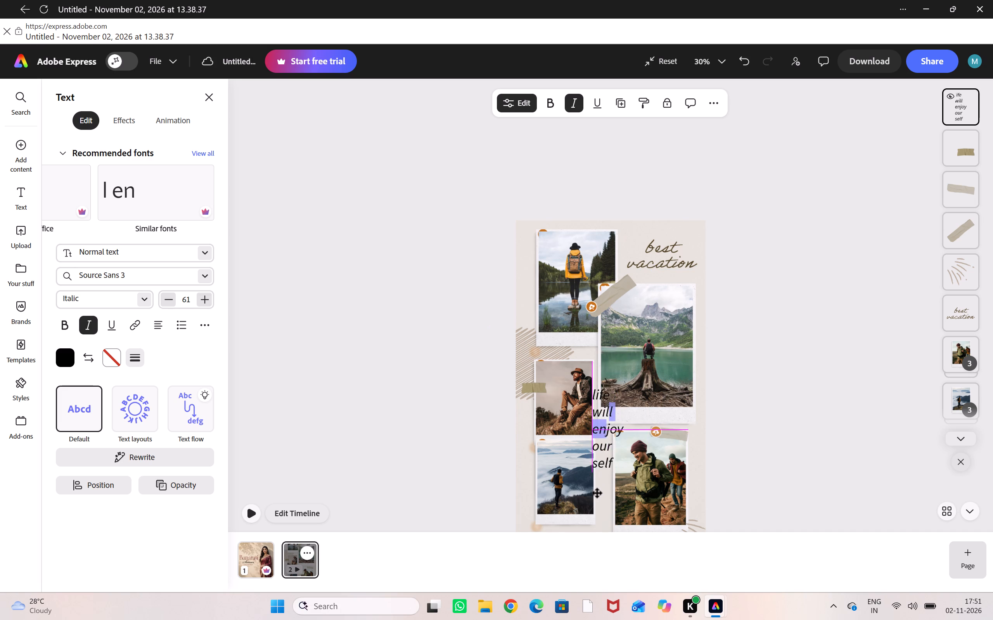
drag(597, 493, 590, 439)
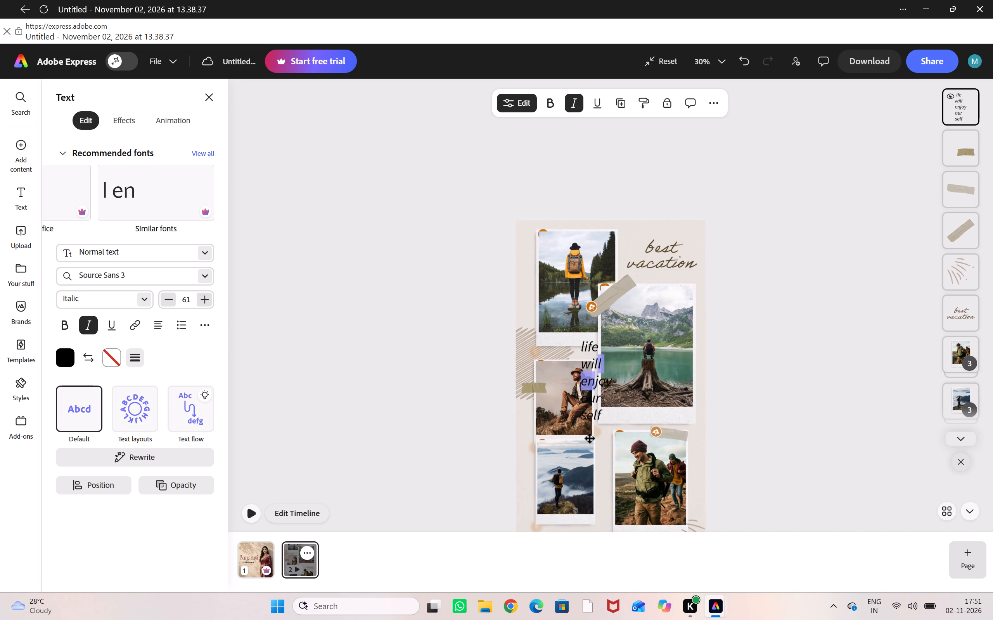
drag(590, 439, 595, 420)
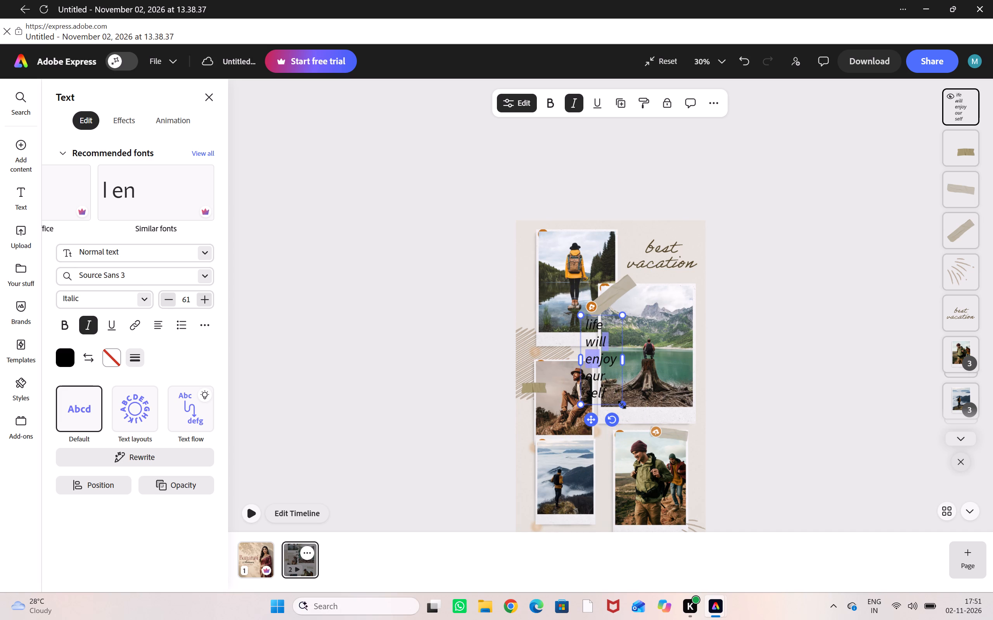
Enlarge the "life will enjoy our self" text to font size 123.
drag(622, 405, 737, 463)
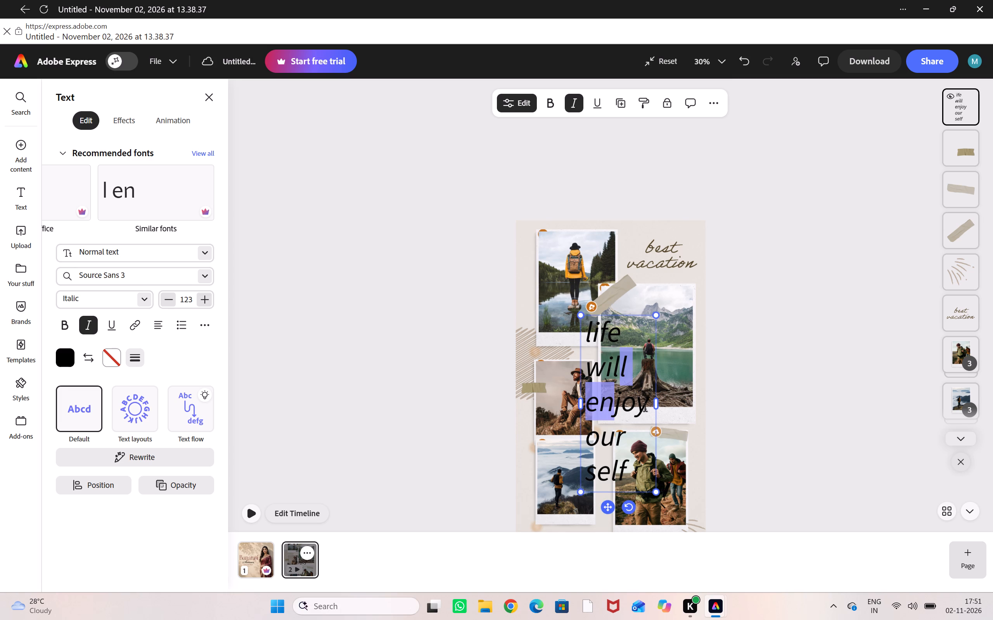
Shift the "life will enjoy our self" text slightly right, over the mountain-lake and green-jacket hikers photos.
drag(635, 407, 659, 403)
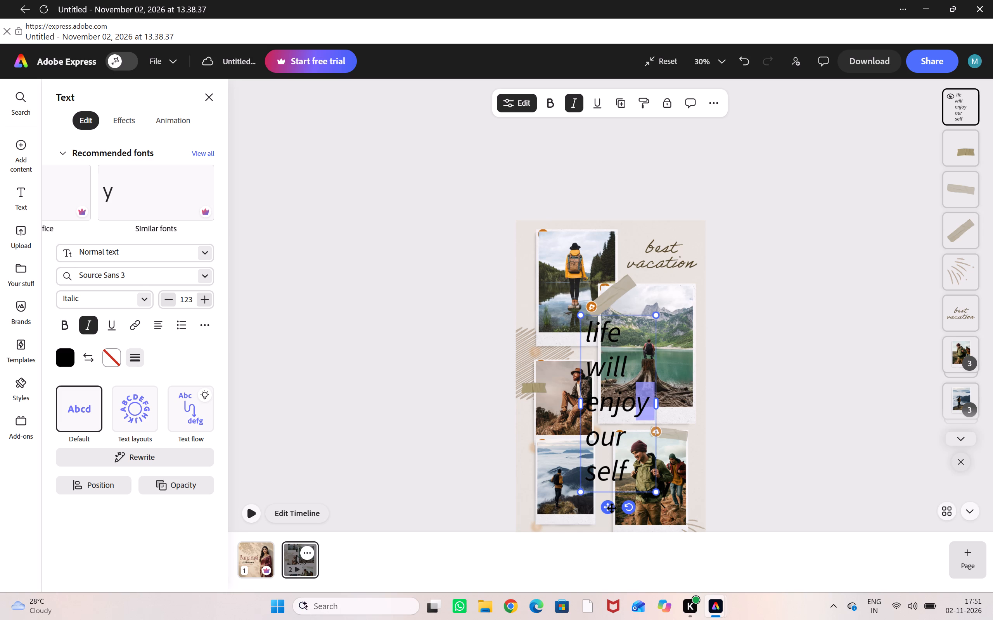
drag(612, 508, 628, 508)
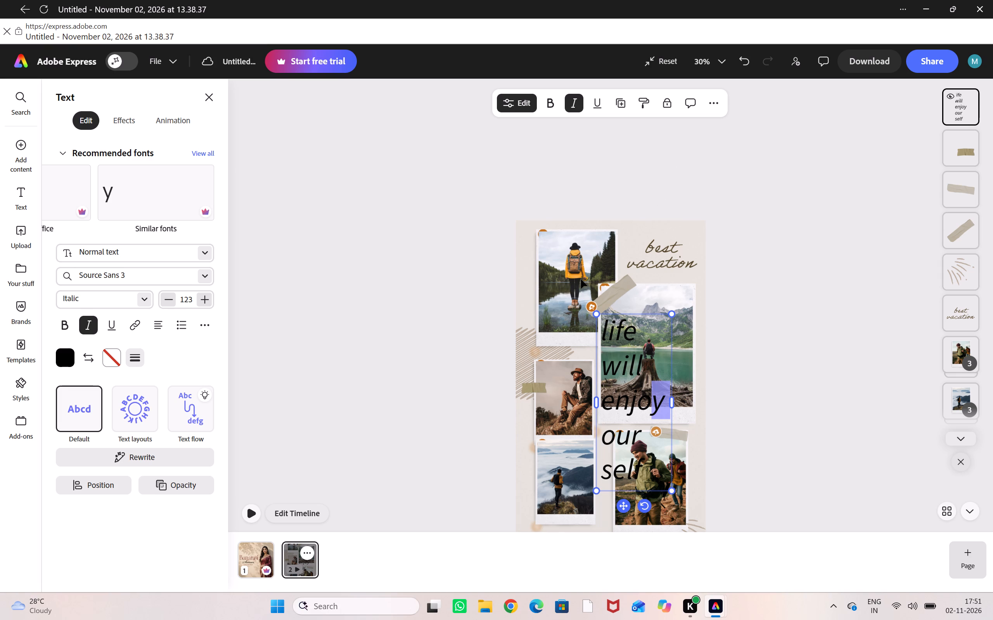
Nudge the polaroid of the yellow-jacket hiker slightly upward.
drag(581, 279, 576, 273)
click(572, 272)
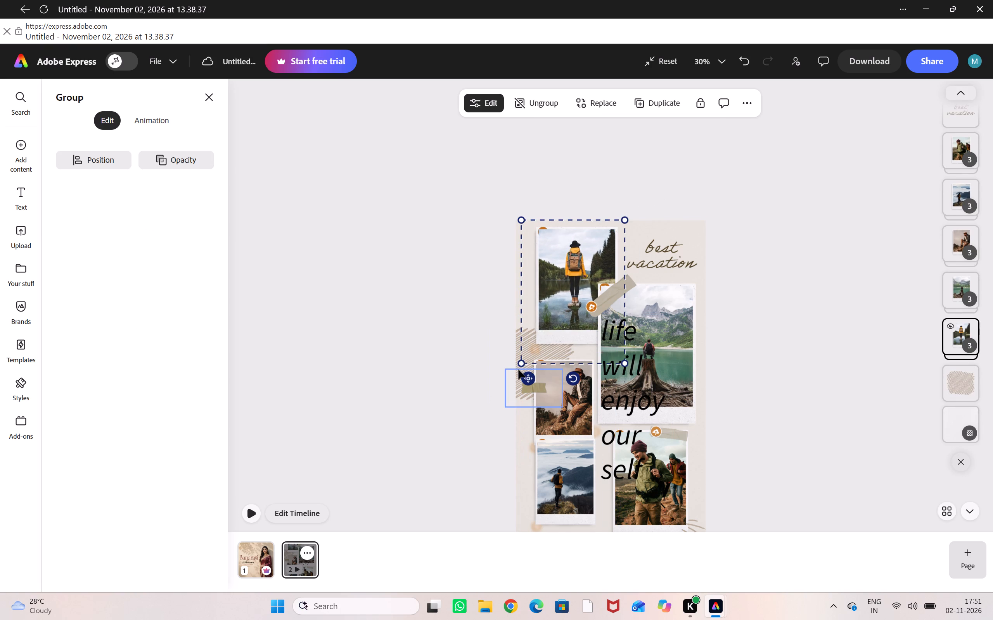
Move the olive tape strip onto the upper-left corner of the seated hiker polaroid.
drag(517, 371, 529, 362)
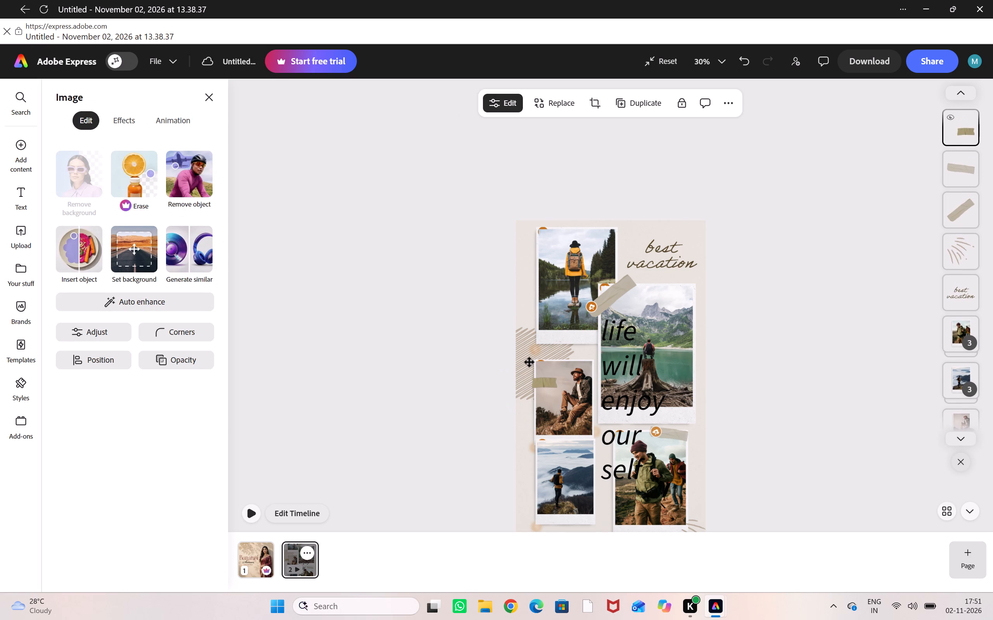
drag(529, 362, 525, 347)
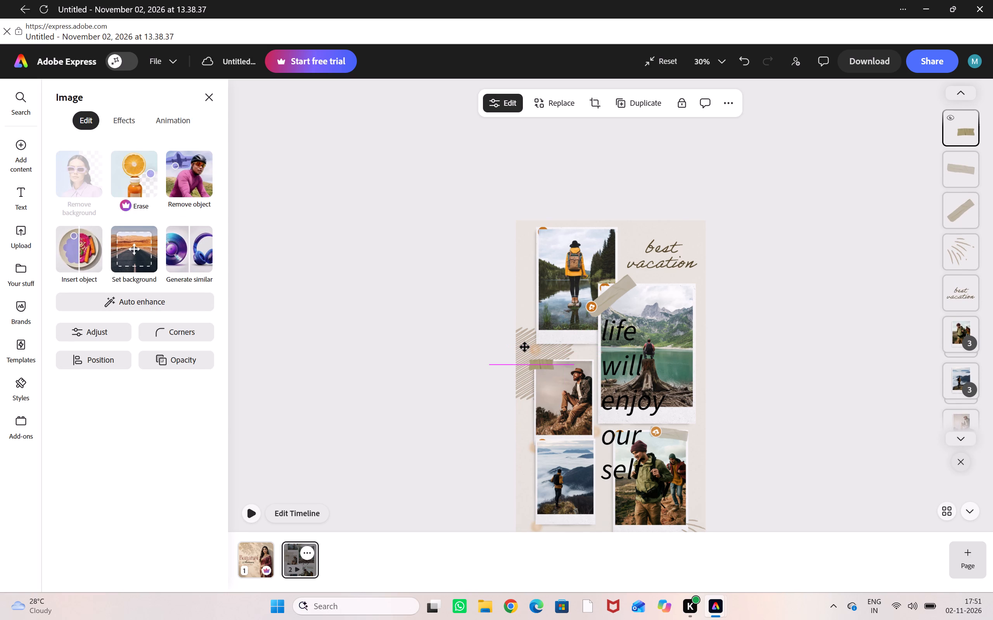
drag(525, 347, 516, 351)
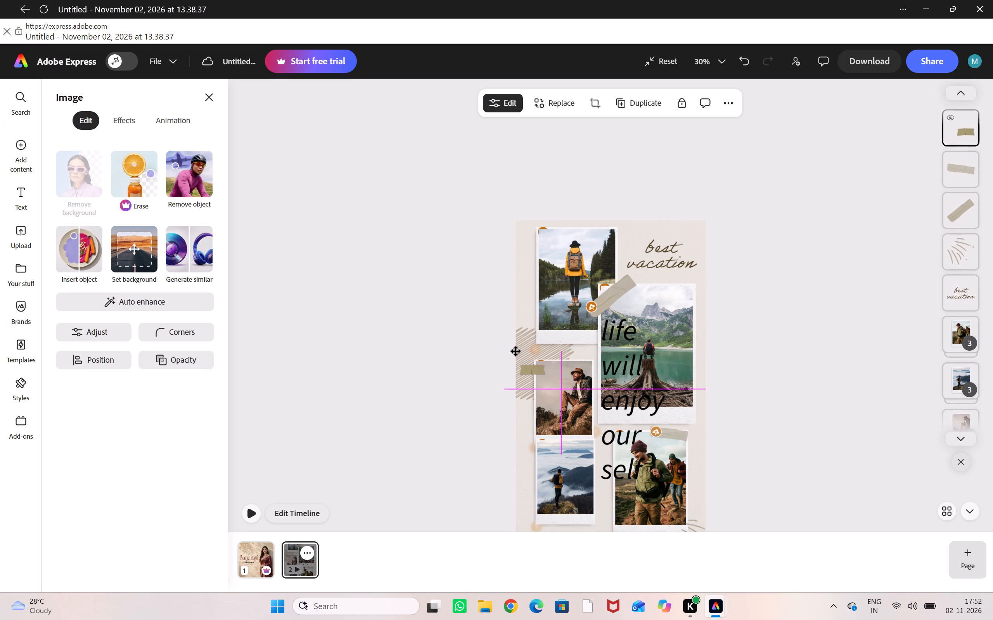
drag(516, 351, 523, 349)
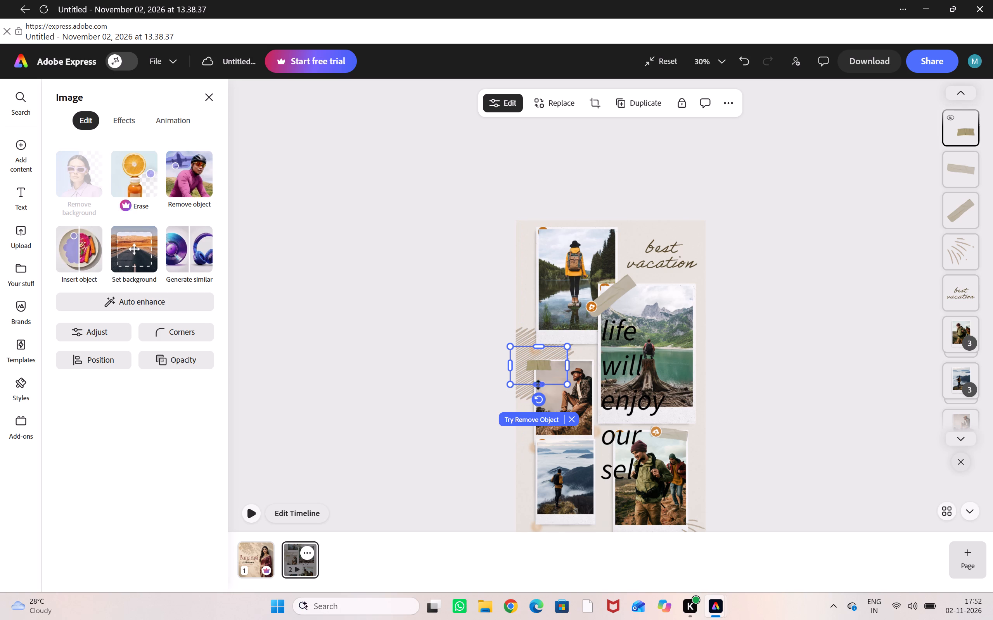
Shrink the olive tape strip slightly and rotate it counterclockwise so it lies diagonally across the seated hiker photo's corner.
drag(567, 379, 570, 371)
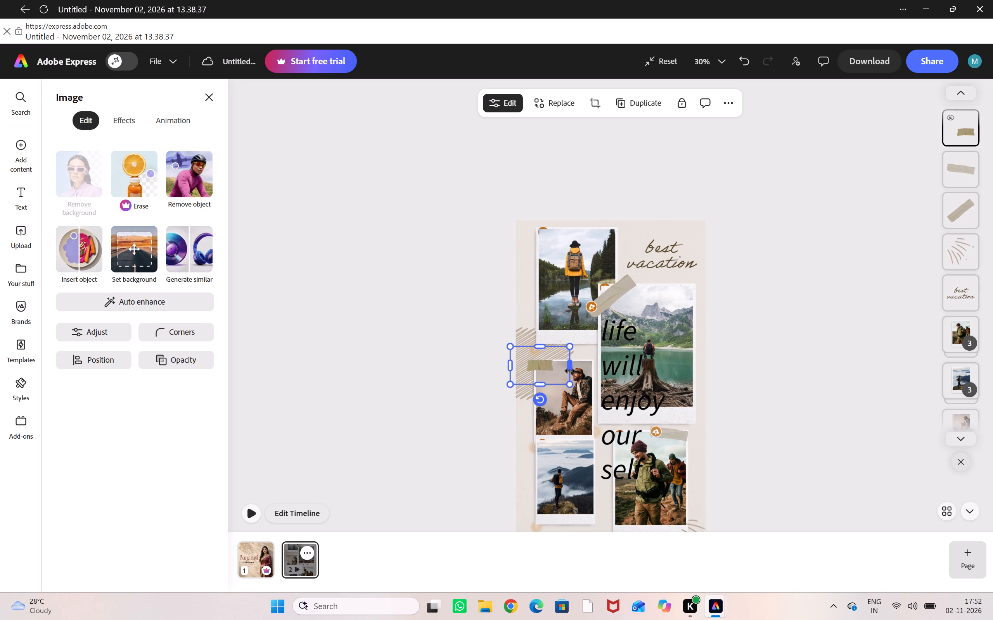
drag(572, 389, 578, 386)
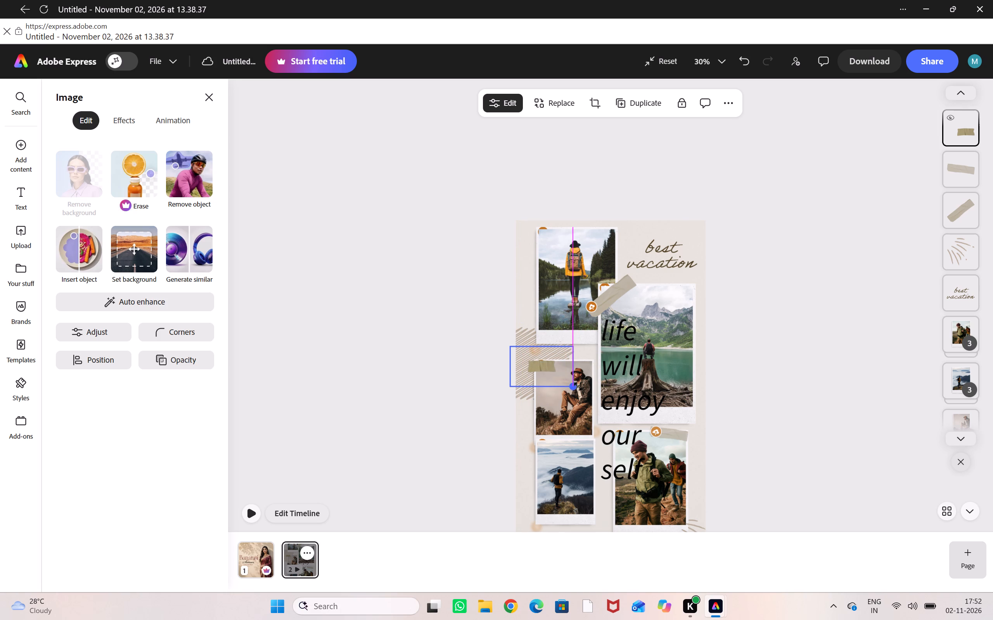
drag(578, 386, 577, 369)
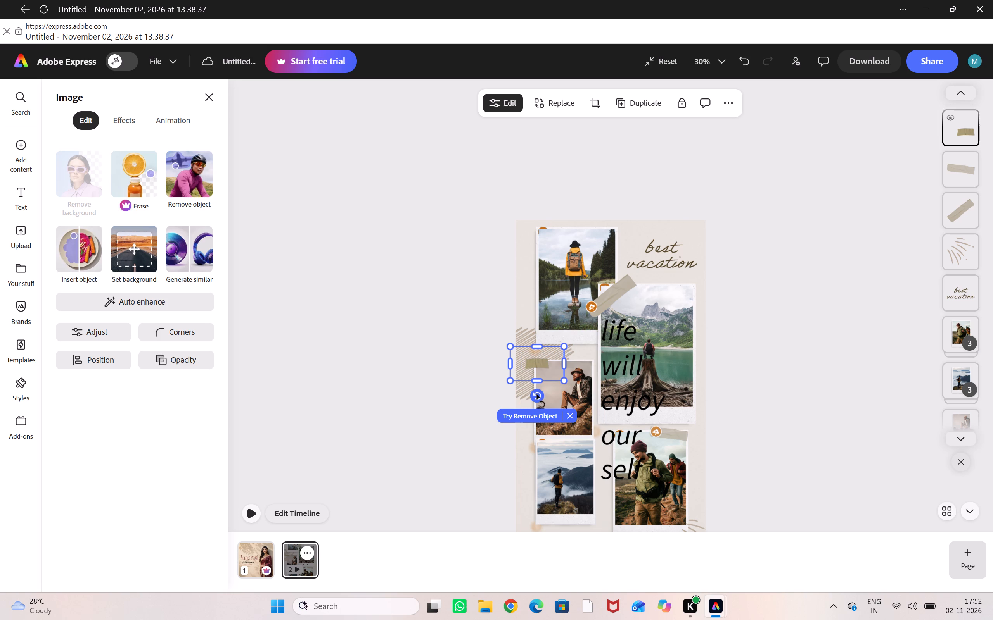
click(537, 394)
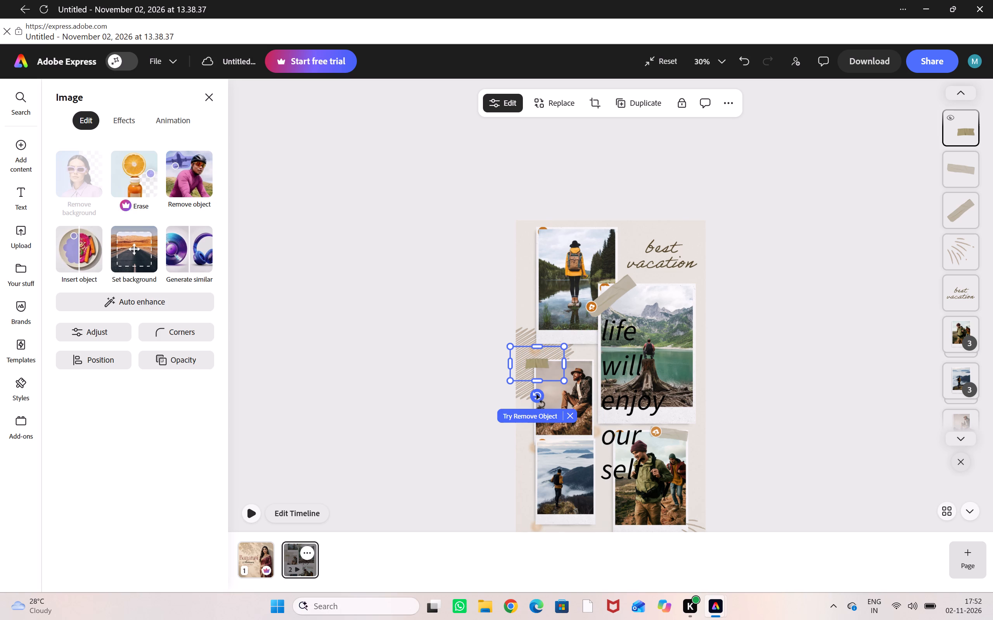
click(537, 394)
drag(537, 394, 536, 394)
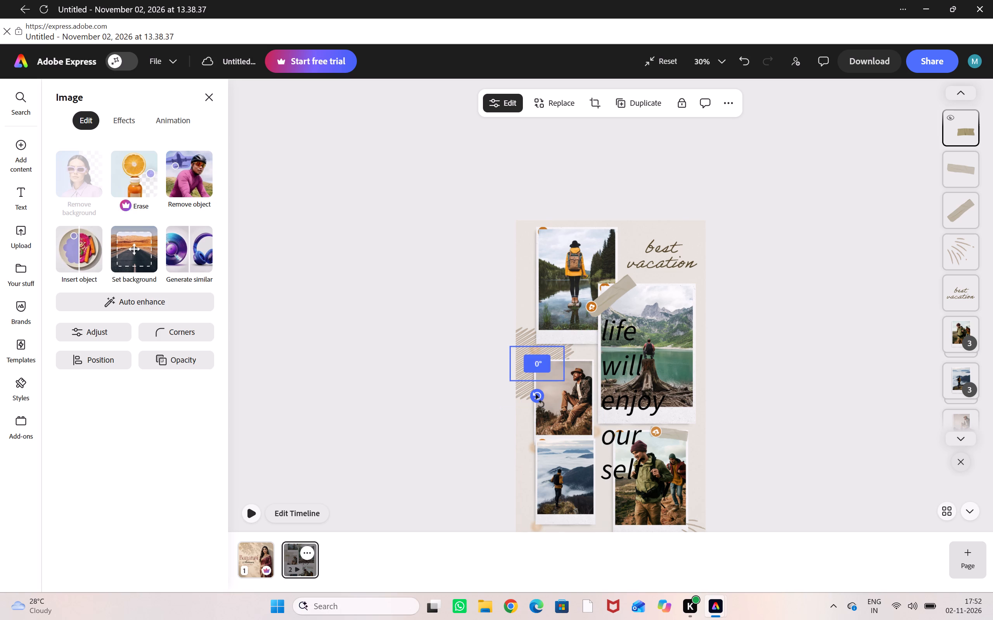
drag(536, 394, 543, 380)
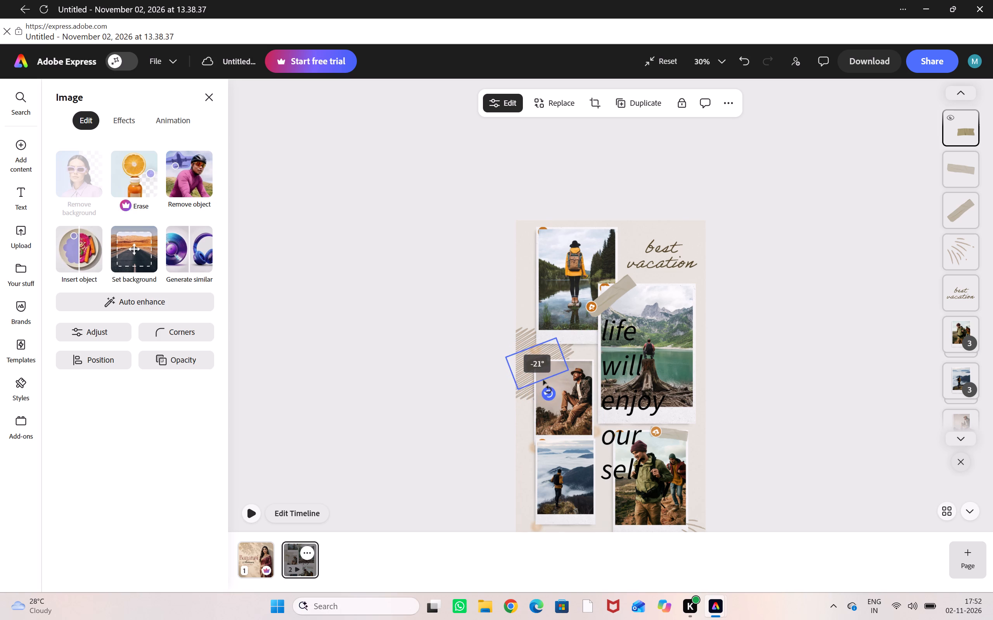
drag(543, 380, 545, 376)
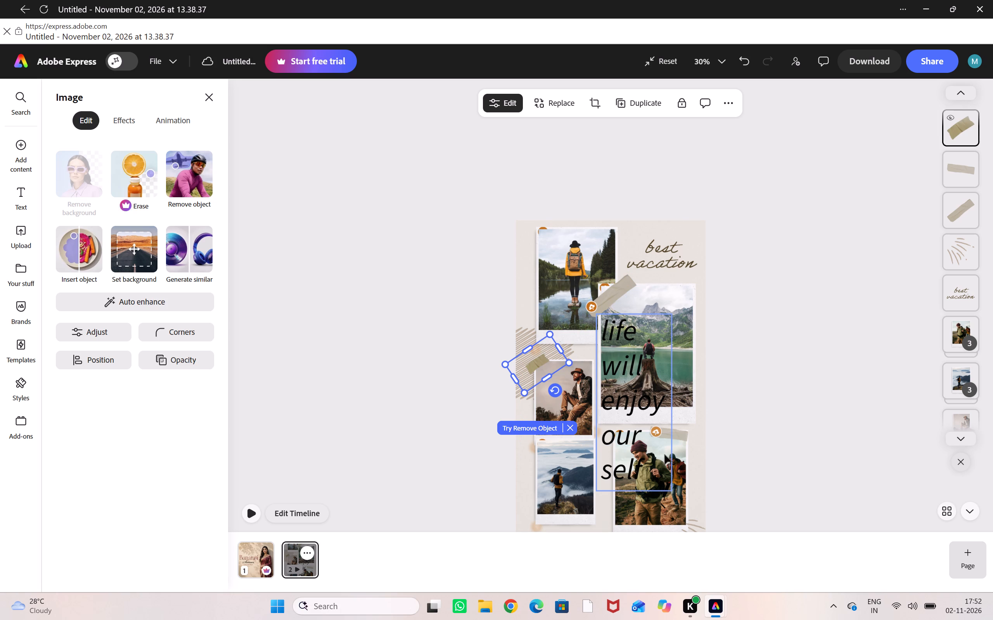
Tilt the beige tape above the green-jacket hikers photo to about 21° and shift it right, over the photo's upper-right corner.
click(679, 439)
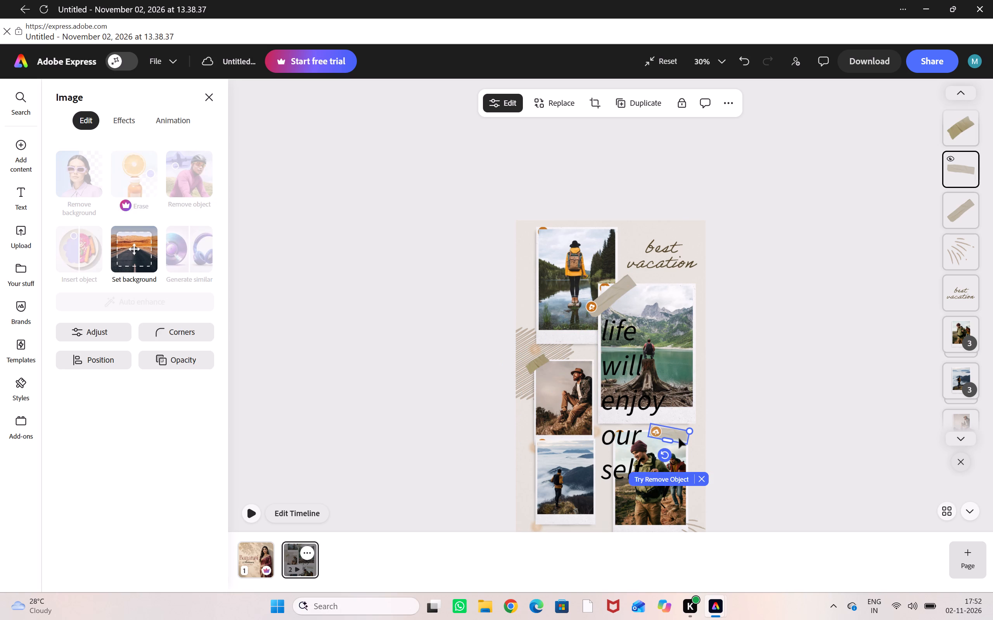
drag(665, 456, 663, 447)
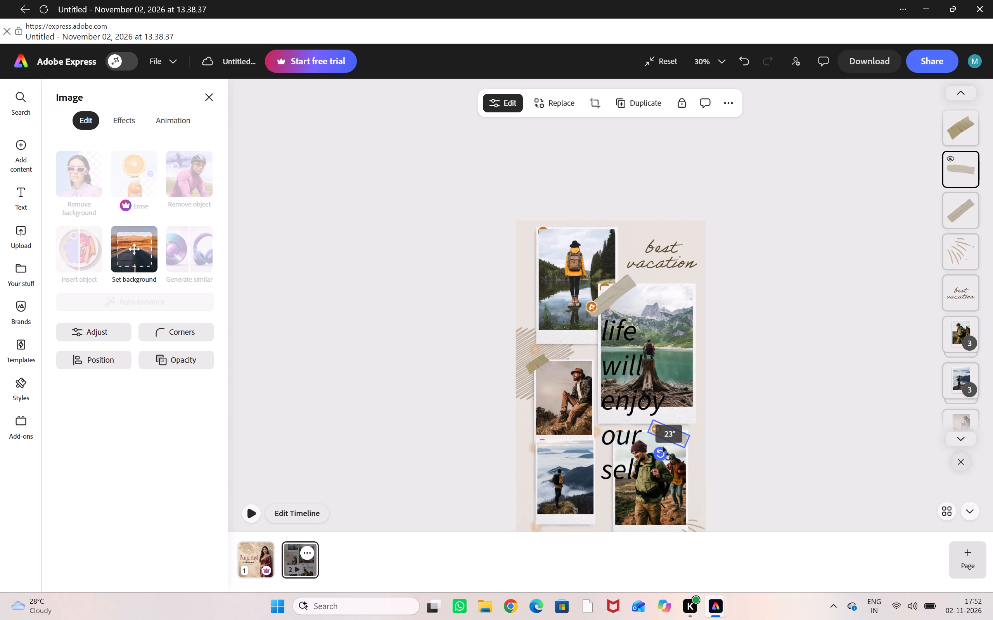
drag(663, 447, 665, 445)
drag(665, 445, 665, 445)
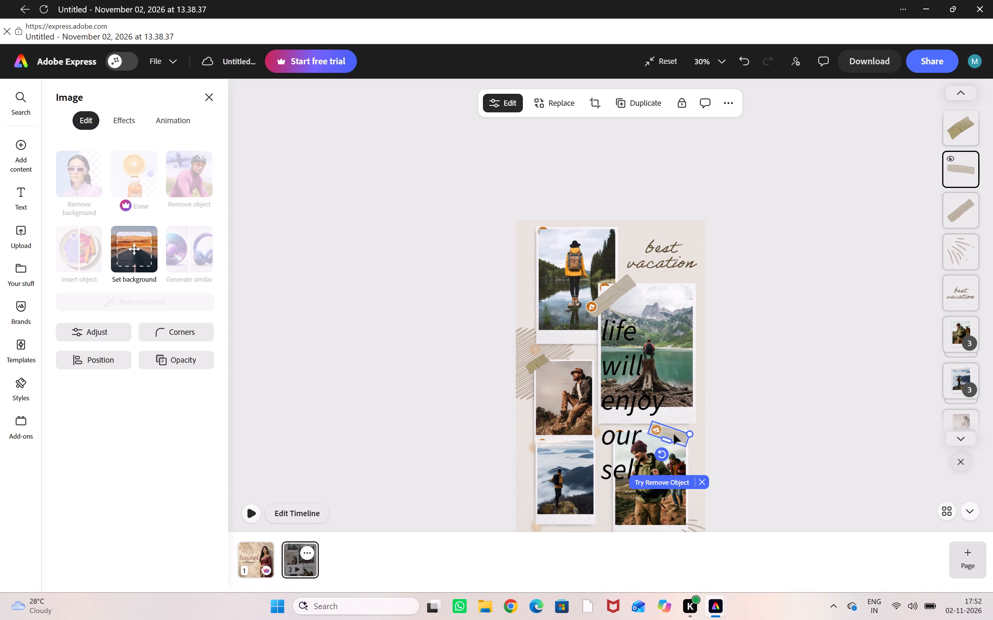
drag(674, 431, 686, 436)
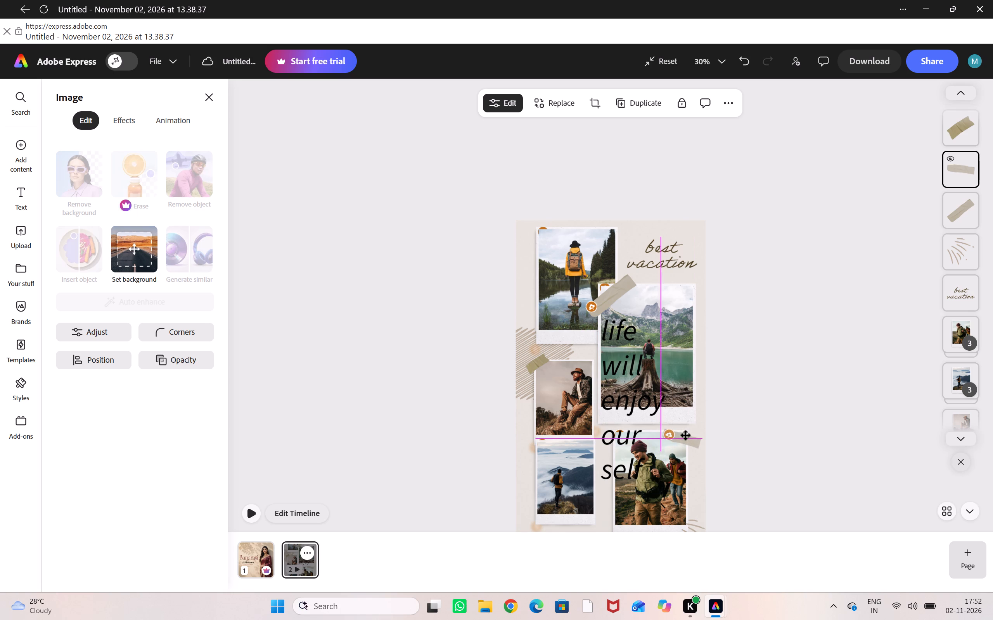
drag(686, 436, 682, 431)
click(682, 431)
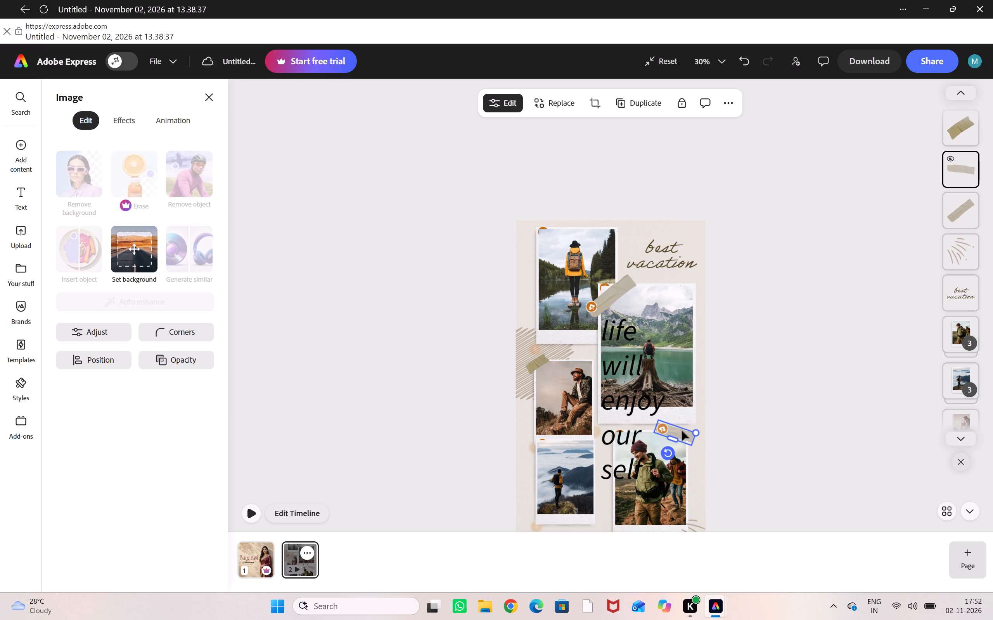
drag(682, 431, 690, 434)
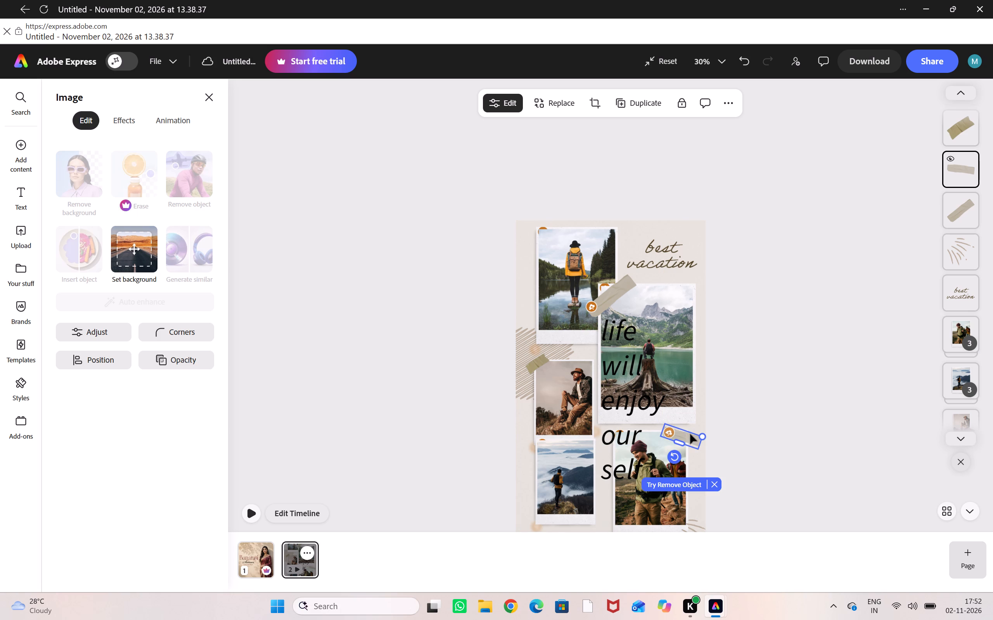
Move the green-jacket hikers polaroid slightly down and right, below the beige tape.
drag(647, 513, 656, 520)
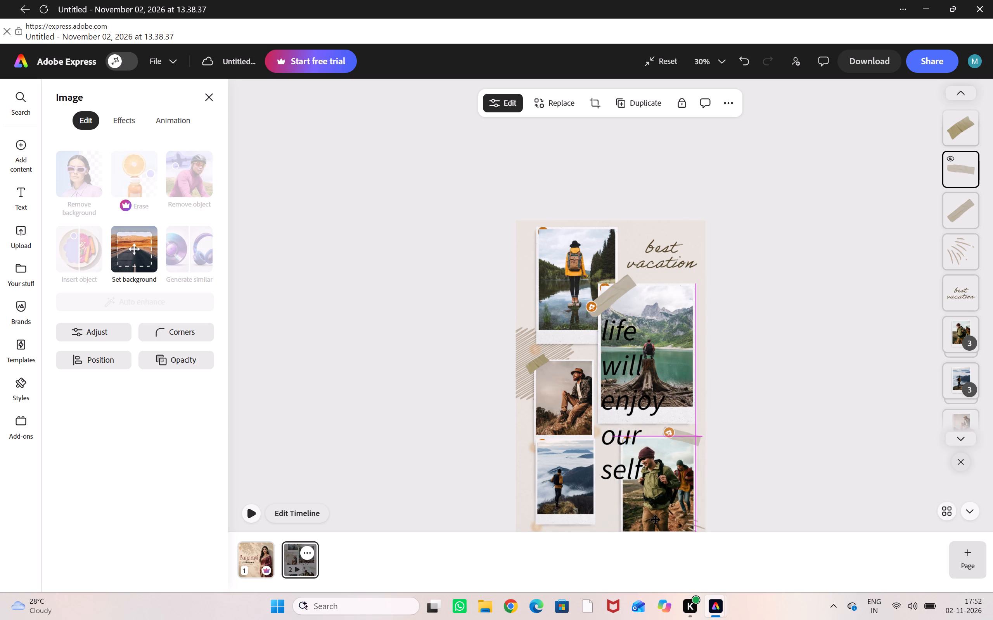
drag(656, 520, 657, 520)
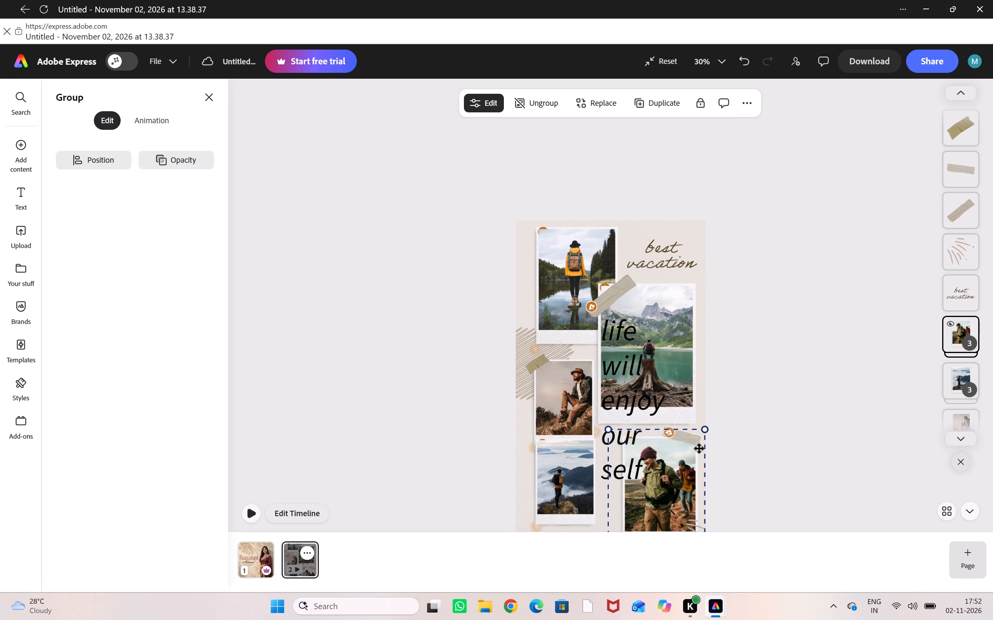
Fine-tune the beige tape's tilt and move it slightly right and down onto the green-jacket hikers photo's upper-right corner.
click(698, 444)
click(695, 412)
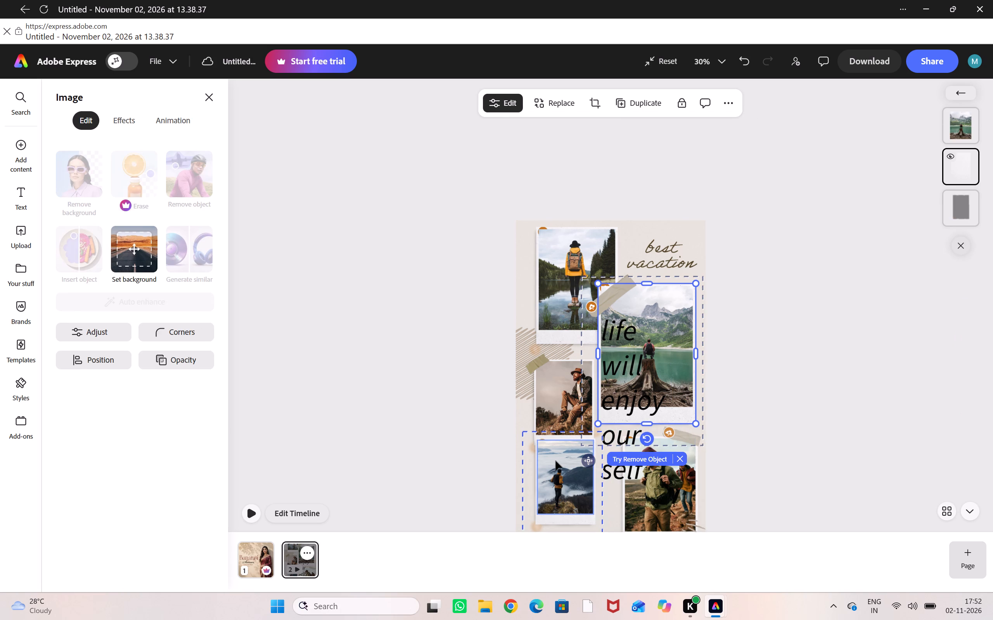
click(556, 461)
click(695, 439)
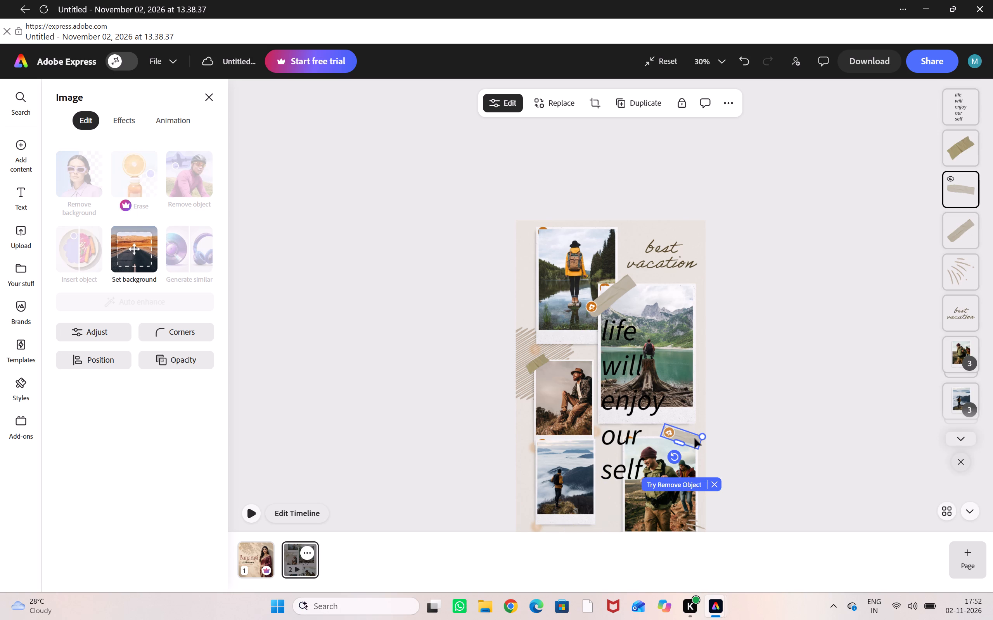
drag(675, 457, 677, 451)
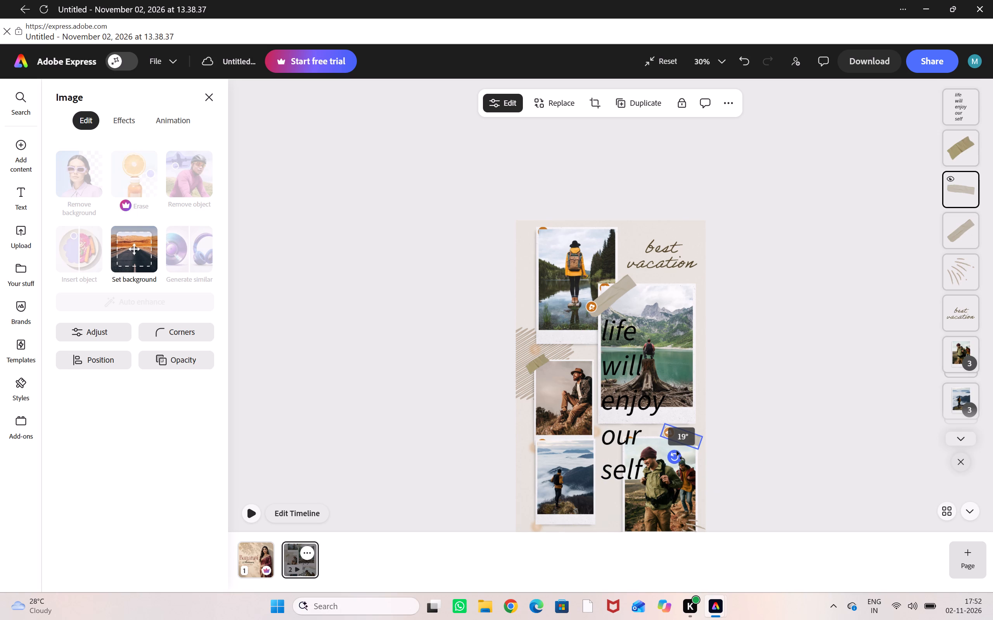
drag(677, 451, 676, 453)
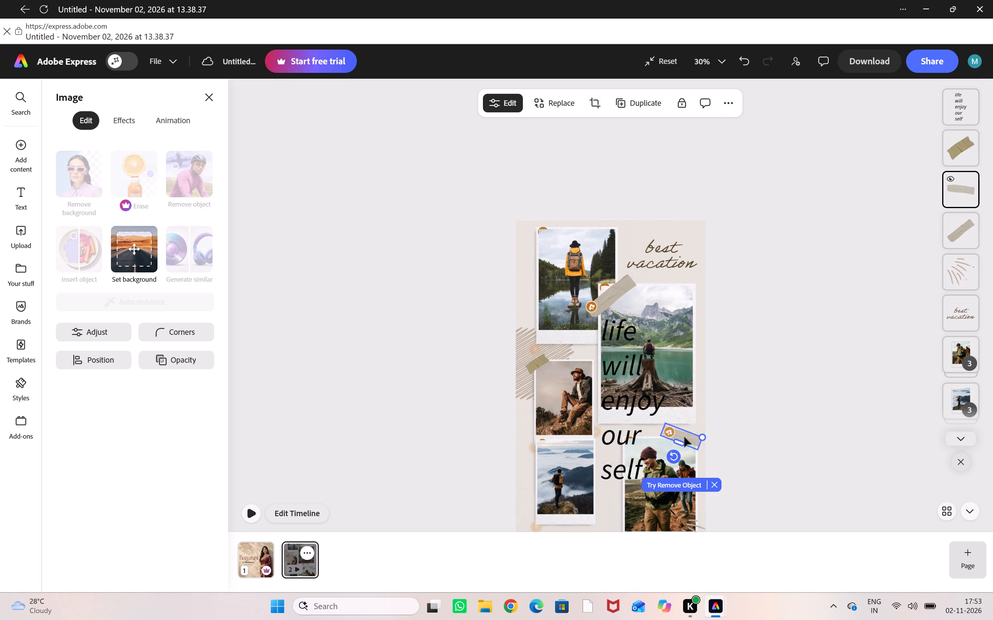
drag(687, 437, 691, 440)
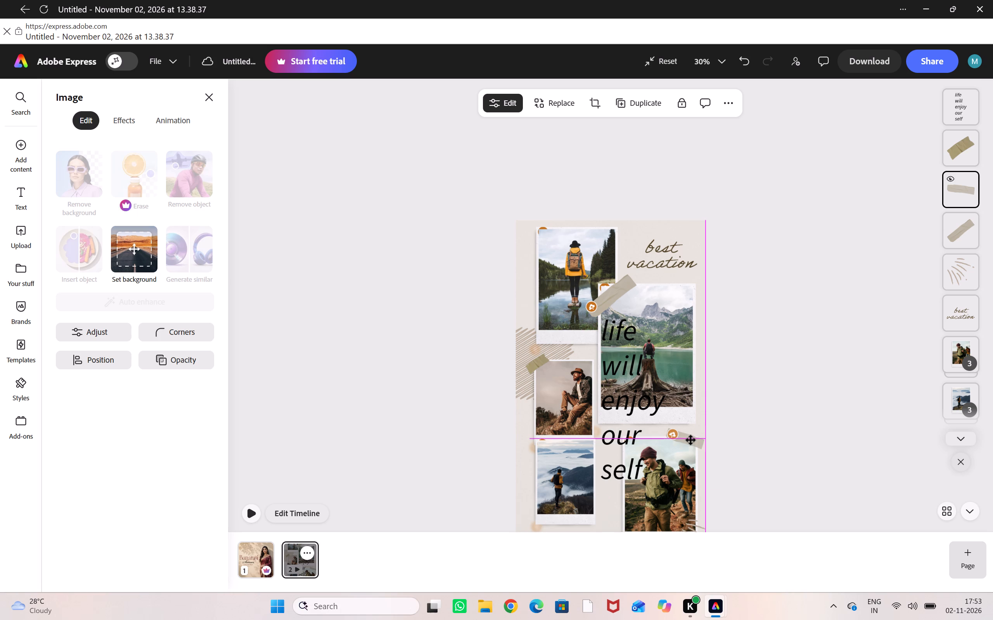
drag(691, 440, 692, 440)
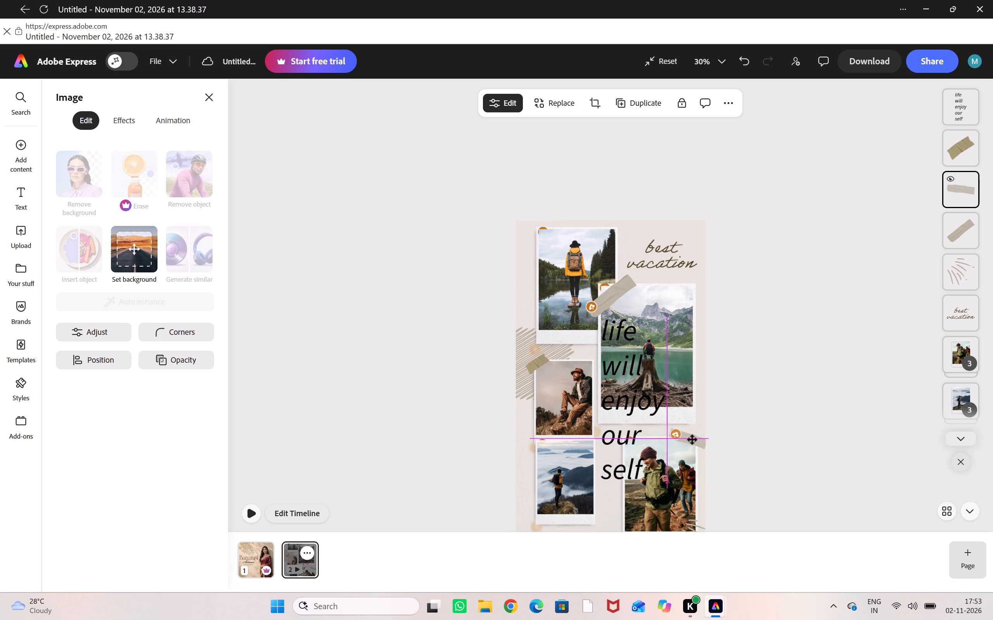
drag(692, 440, 694, 442)
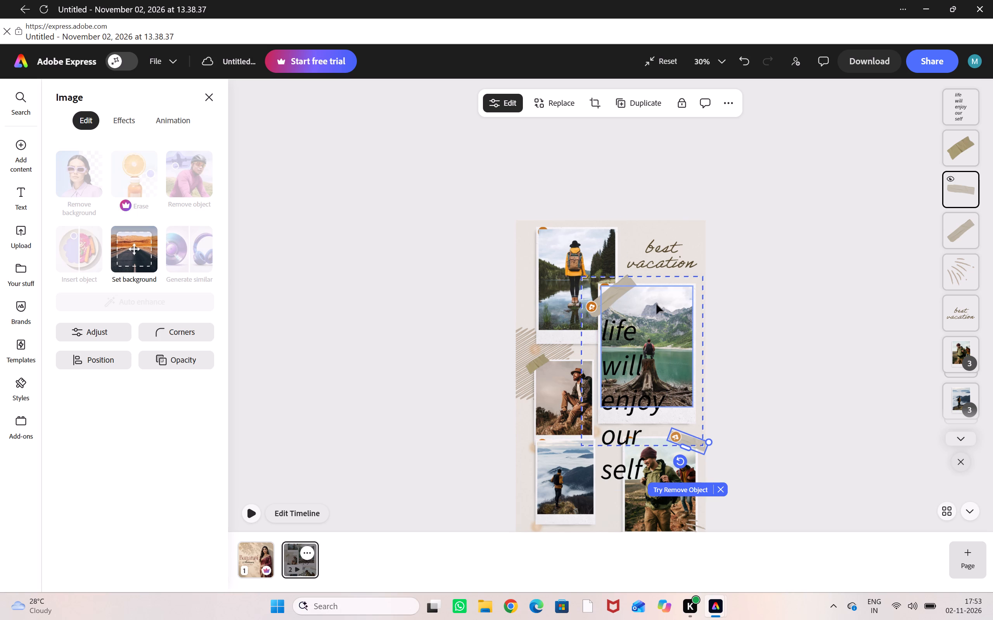
Shift the mountain-lake picture slightly down and right within its polaroid frame.
click(685, 319)
drag(685, 319, 689, 330)
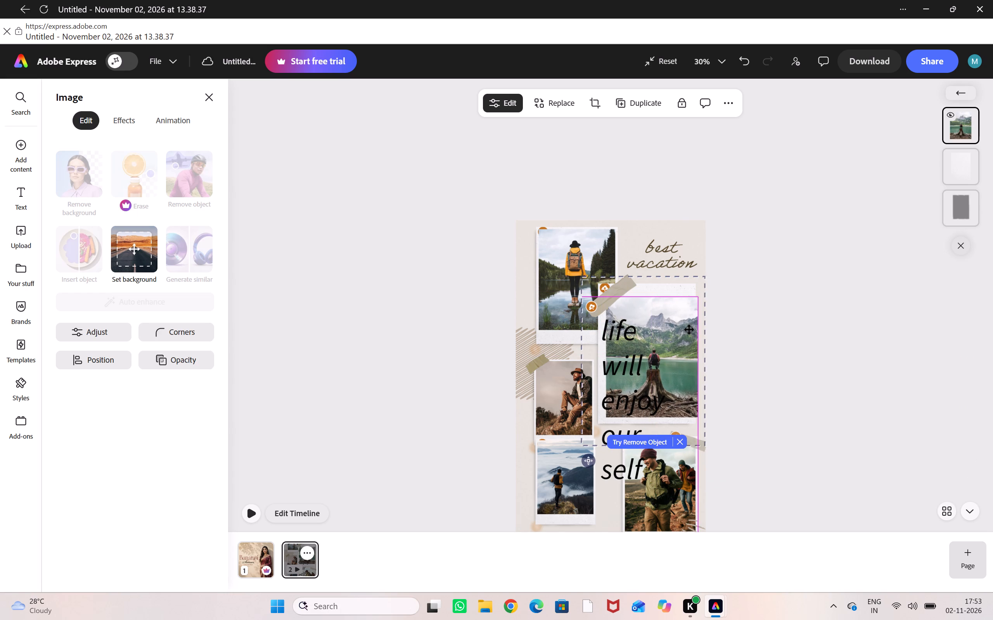
drag(689, 330, 692, 333)
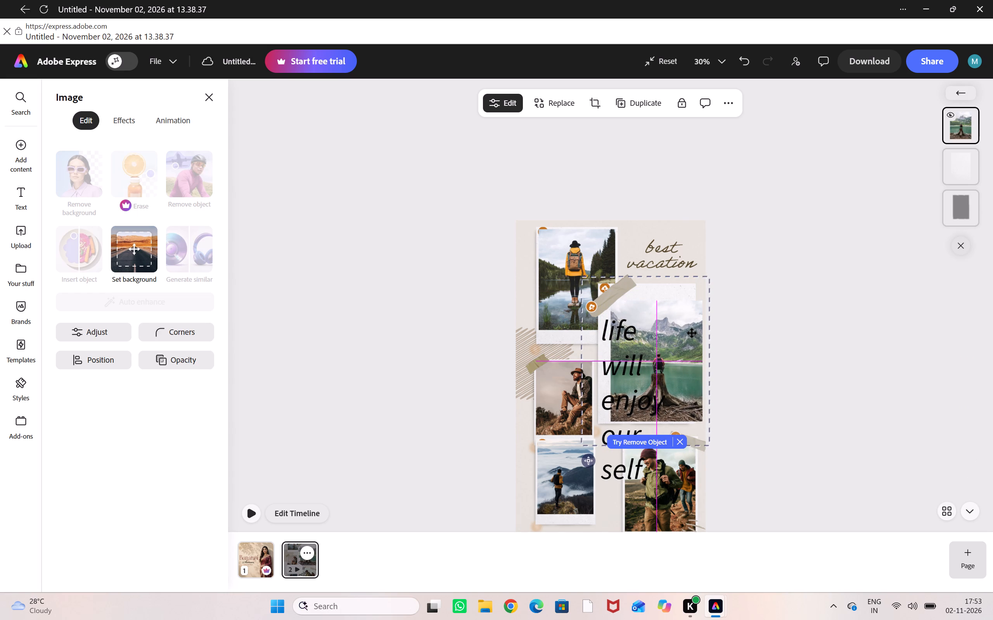
drag(692, 333, 690, 334)
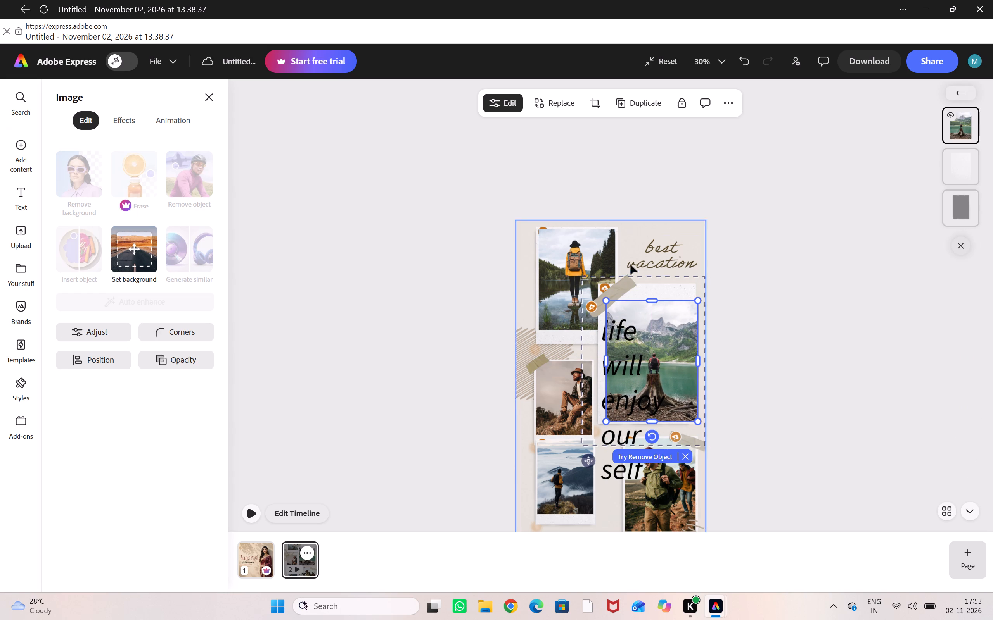
Move the whole mountain-lake polaroid group slightly right and down, toward the page's right edge.
drag(629, 284, 629, 278)
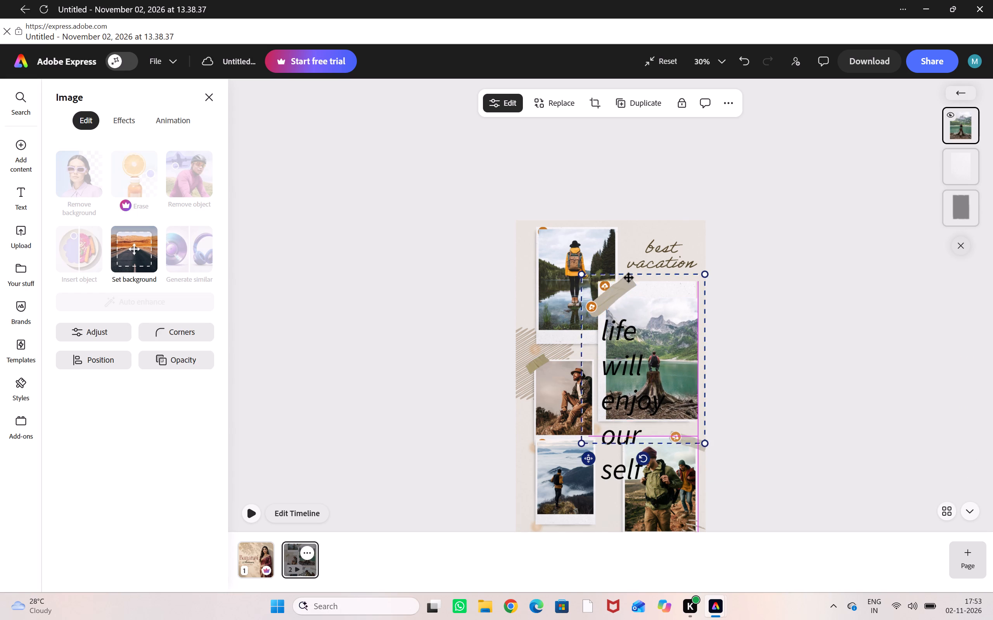
drag(629, 278, 635, 292)
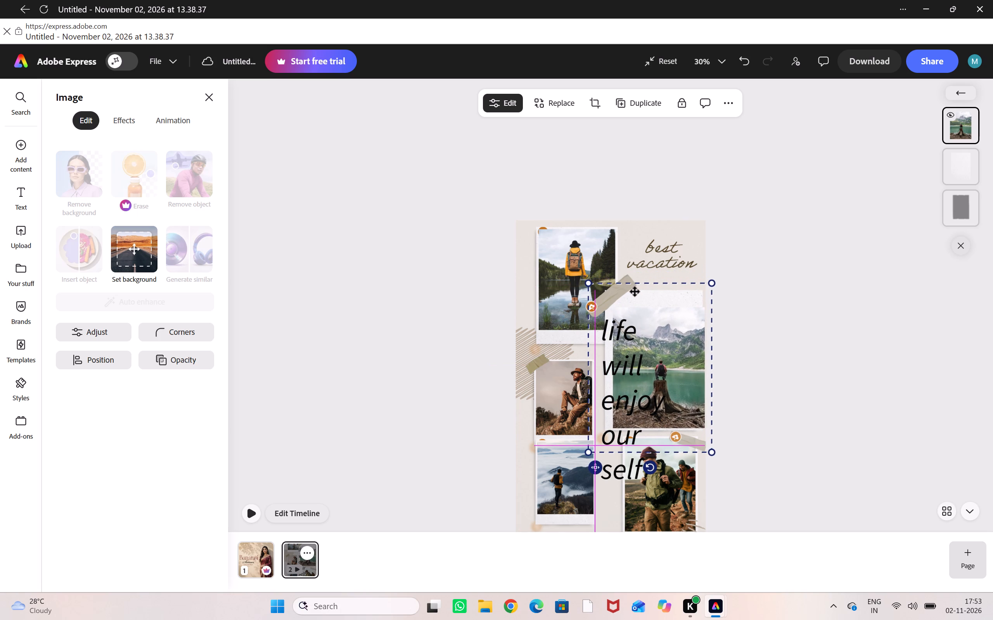
drag(635, 292, 635, 292)
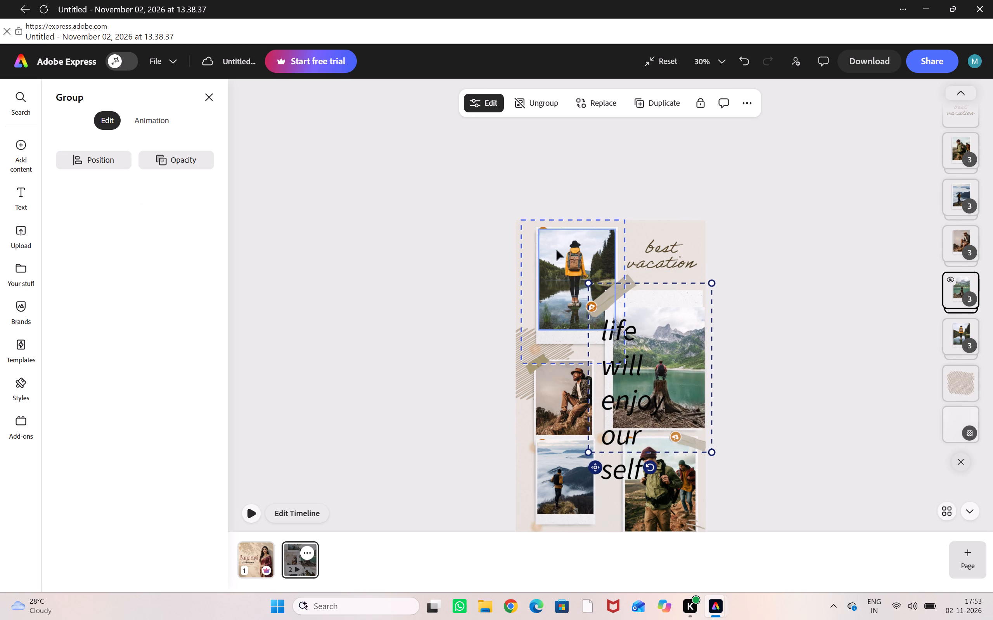
Move the "best vacation" title slightly up in the collage's upper-right area.
drag(651, 253, 652, 246)
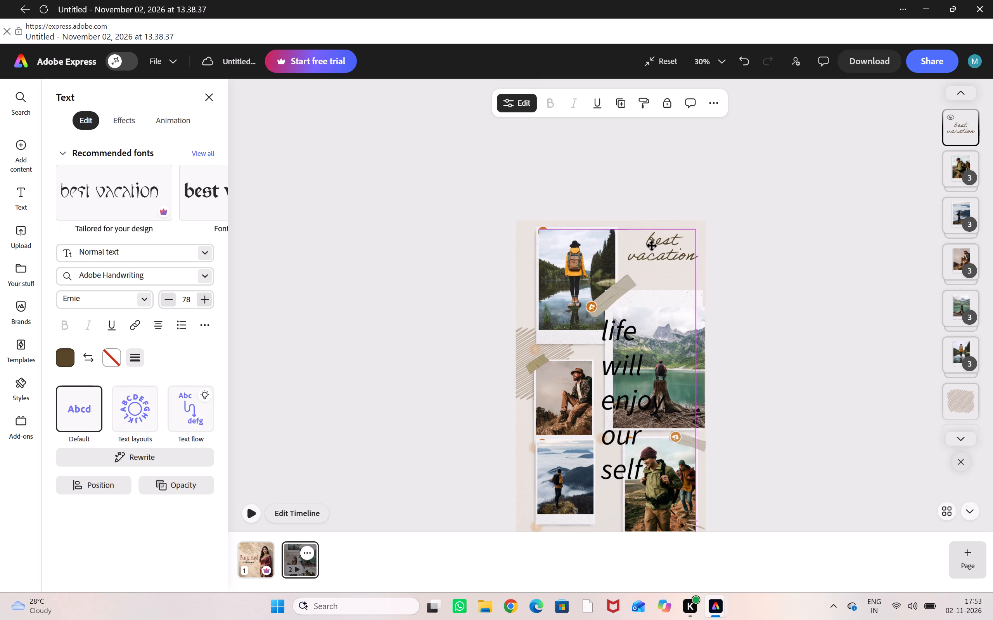
drag(652, 246, 652, 248)
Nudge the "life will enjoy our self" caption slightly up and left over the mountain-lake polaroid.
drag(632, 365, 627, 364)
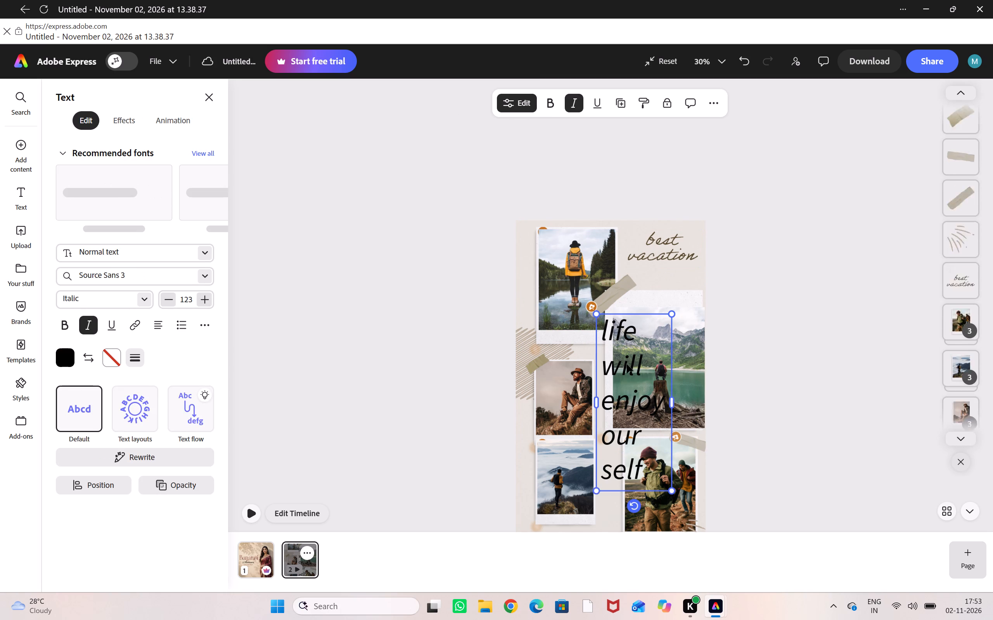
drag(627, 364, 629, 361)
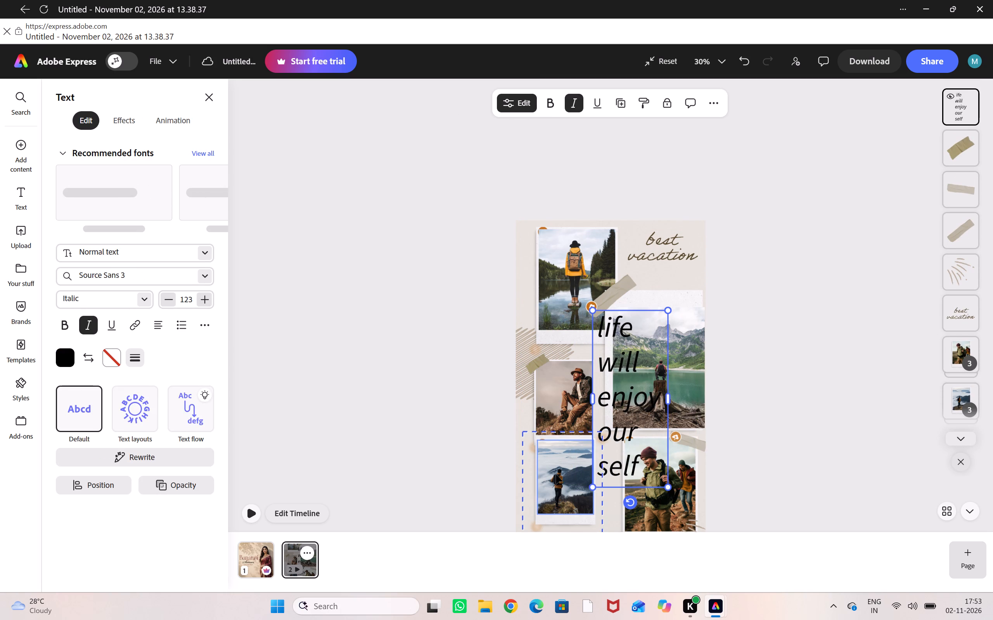
Move the foggy-mountains polaroid slightly right and down, beneath the seated-hiker polaroid and beside the green-jacket hikers photo.
drag(561, 479, 577, 493)
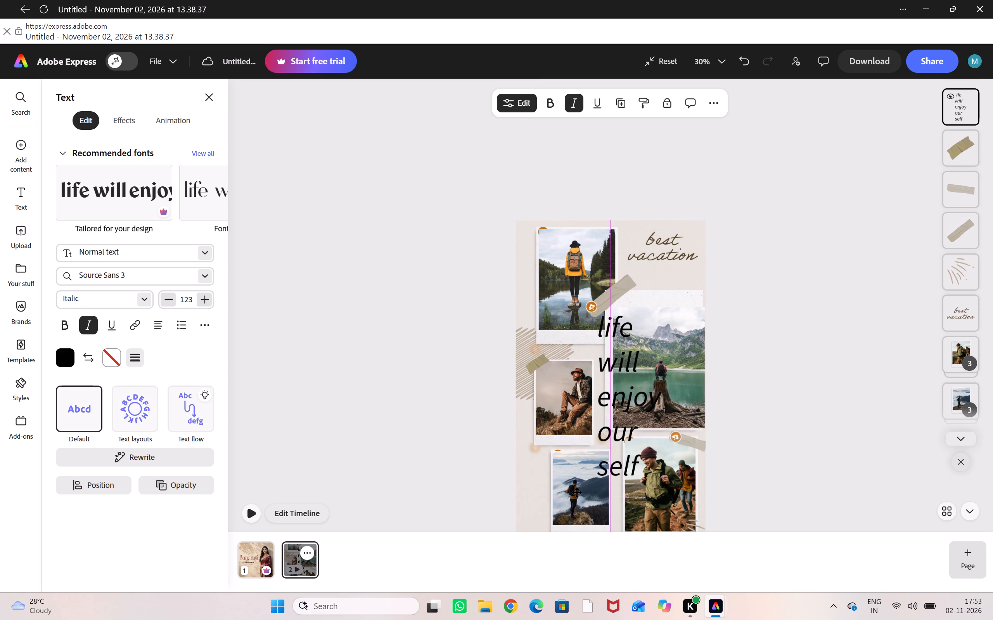
drag(577, 493, 568, 471)
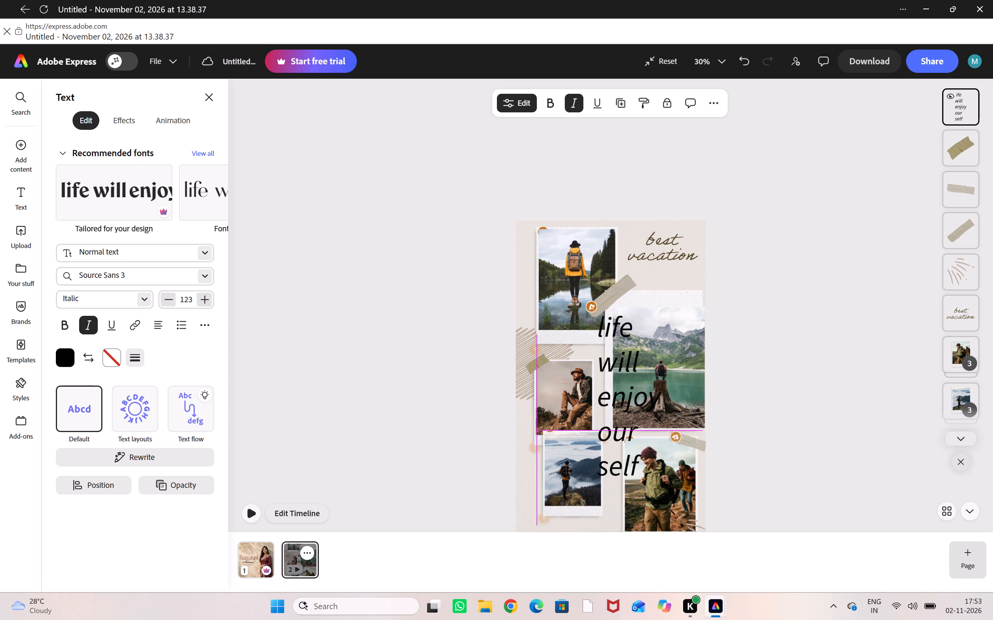
drag(568, 471, 574, 489)
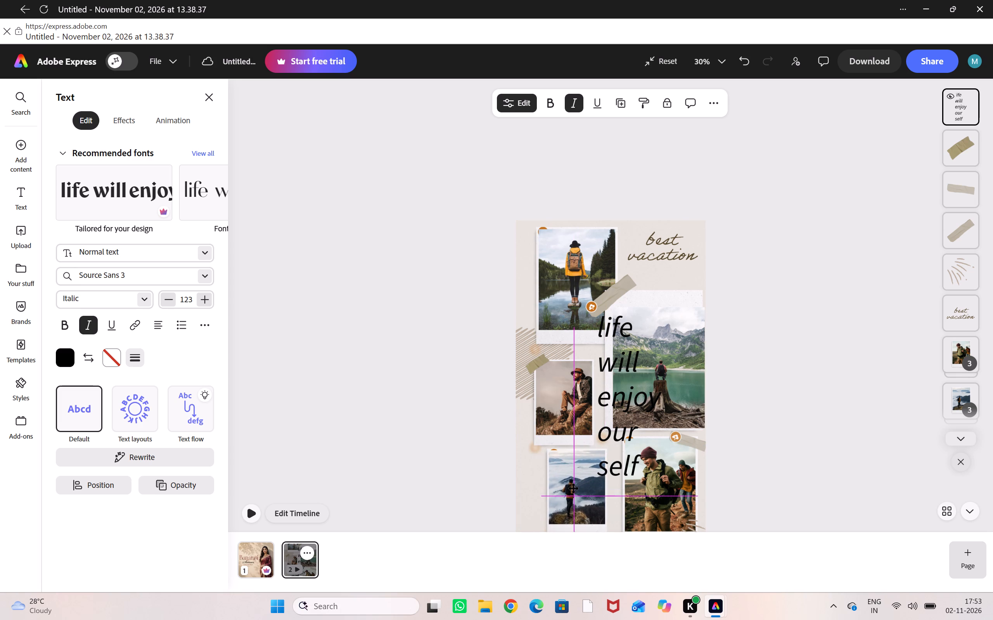
drag(574, 489, 571, 491)
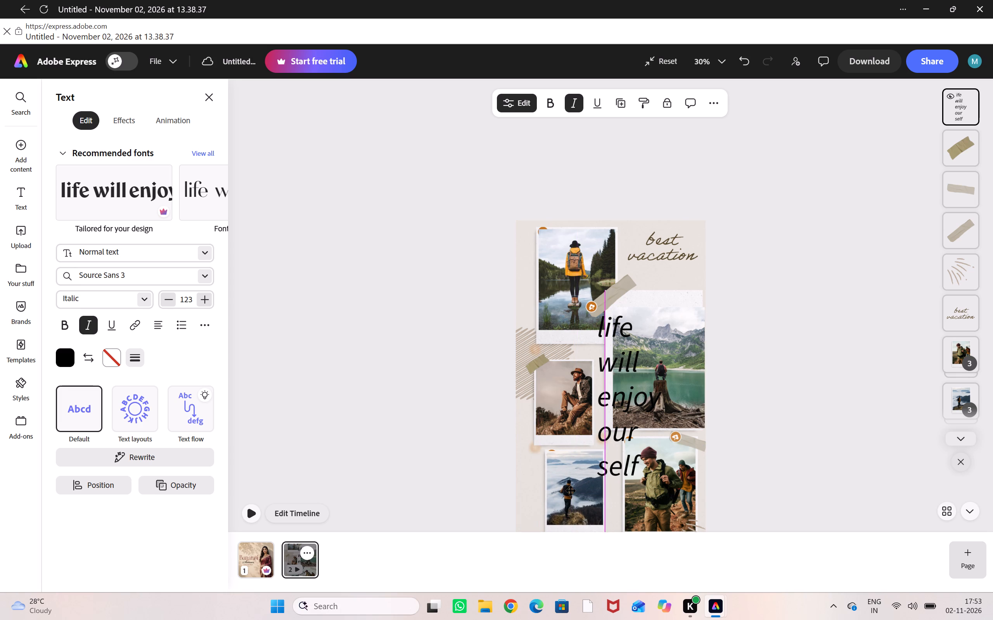
drag(571, 491, 573, 490)
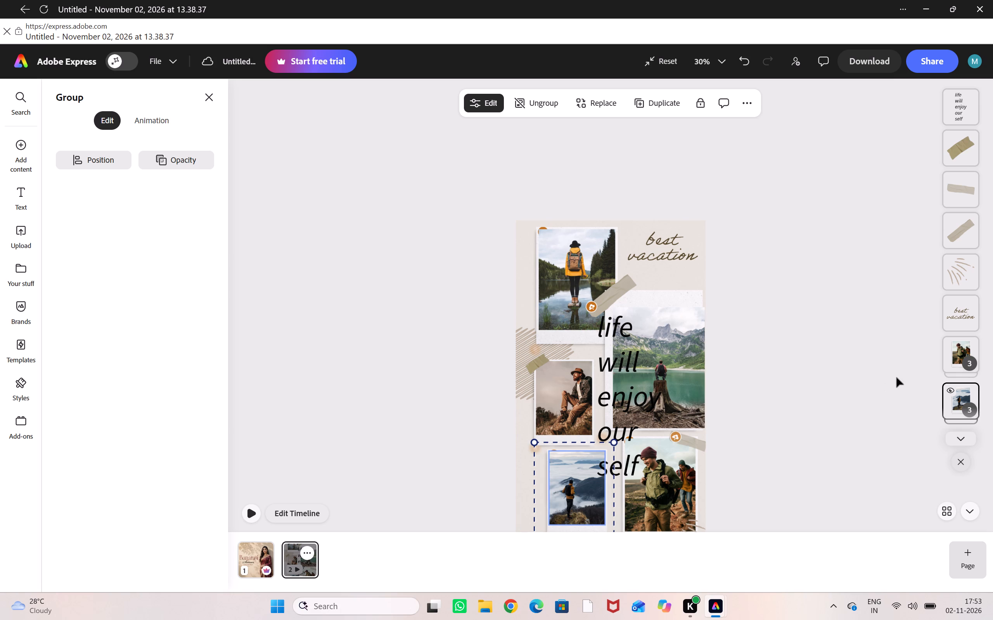
Move the hatched scribble graphic from the page's left edge to beneath the title, behind the mountain-lake polaroid's upper-right corner.
click(967, 281)
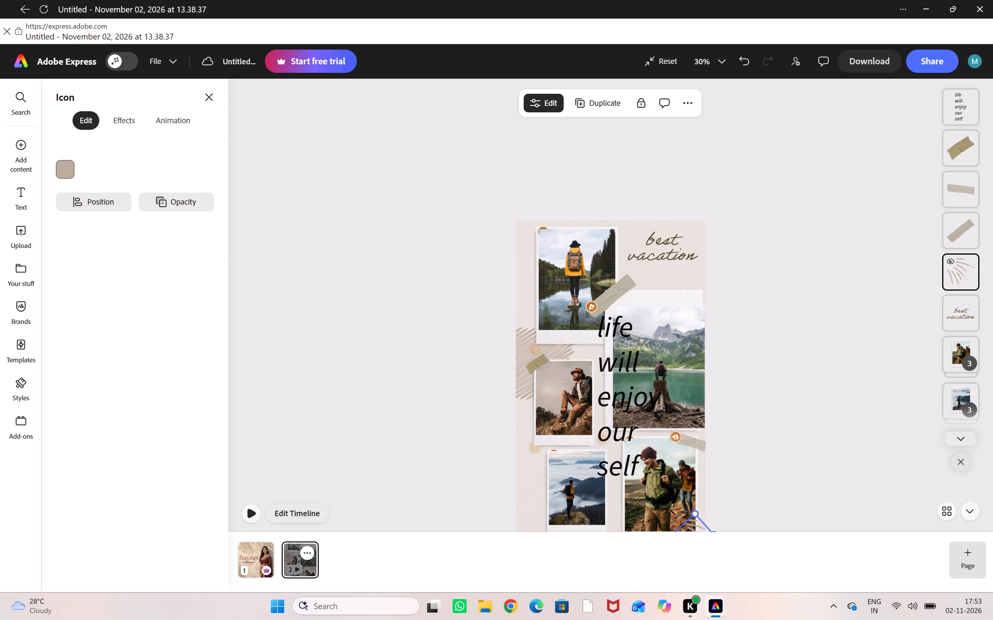
scroll(967, 281, down, 6)
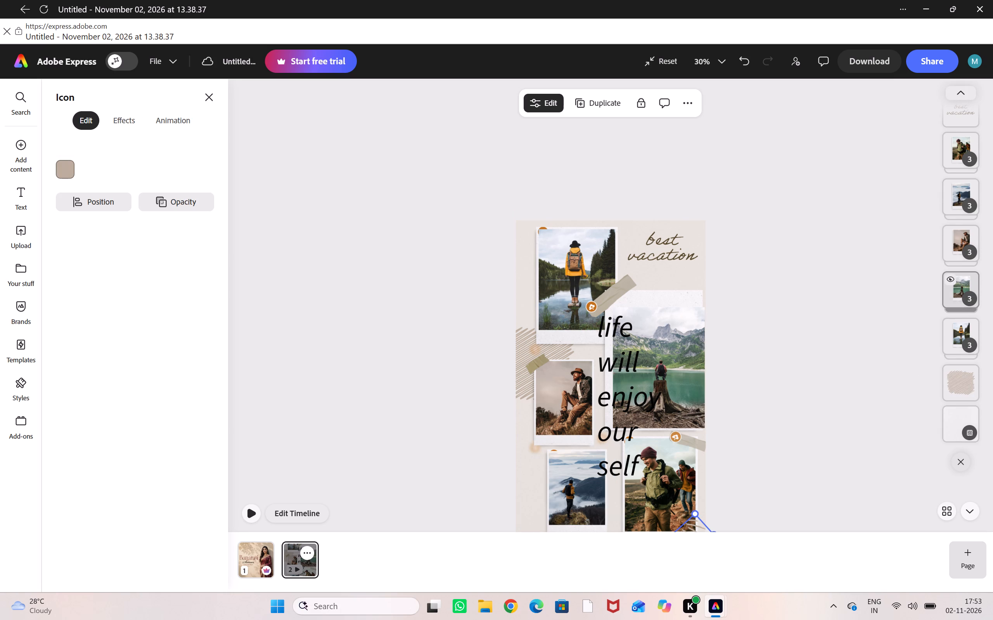
click(969, 383)
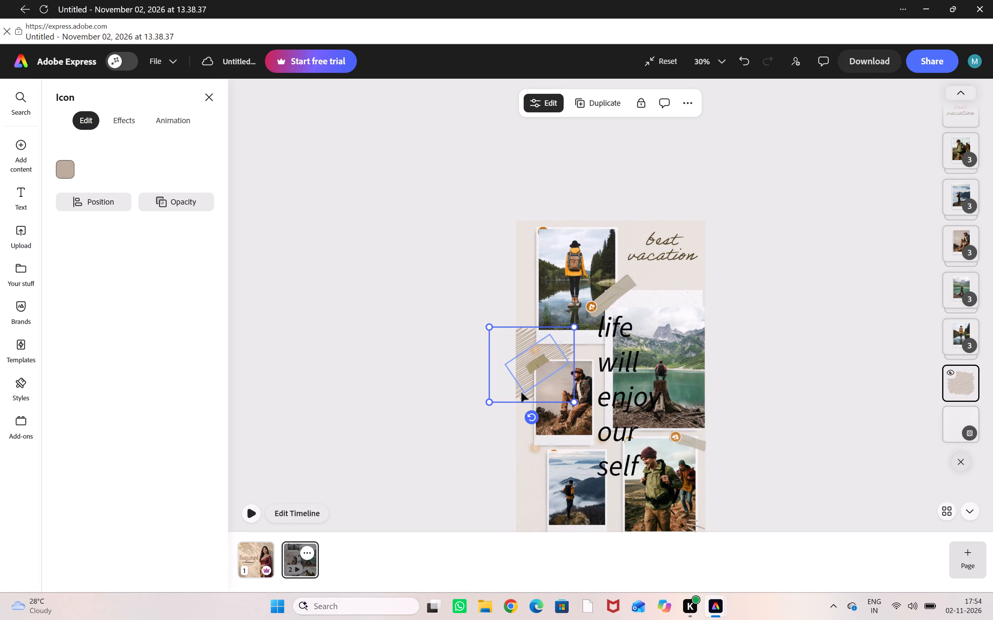
drag(516, 393, 529, 377)
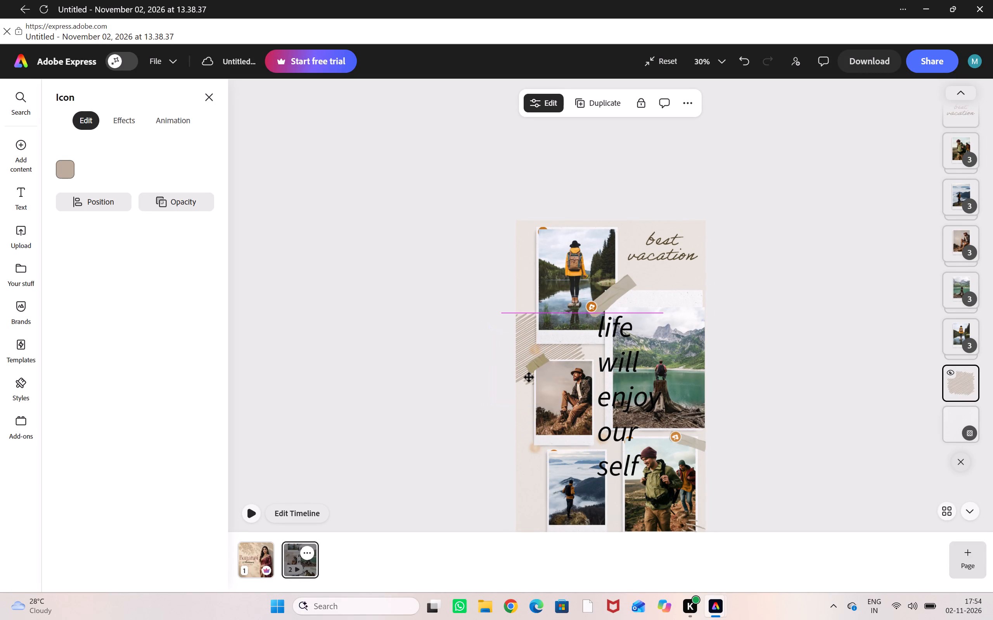
drag(529, 377, 651, 281)
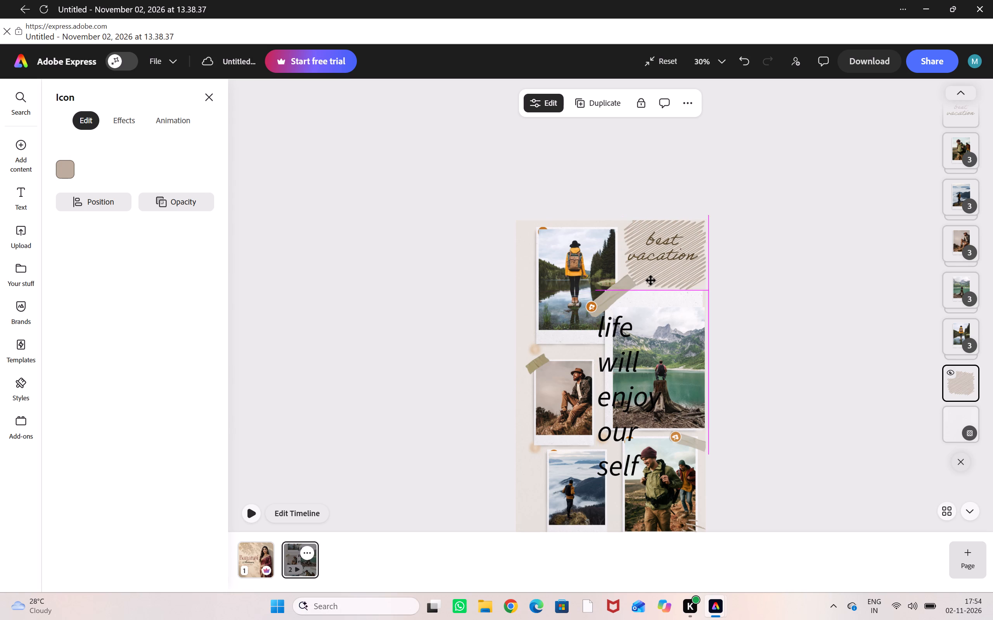
drag(651, 281, 685, 334)
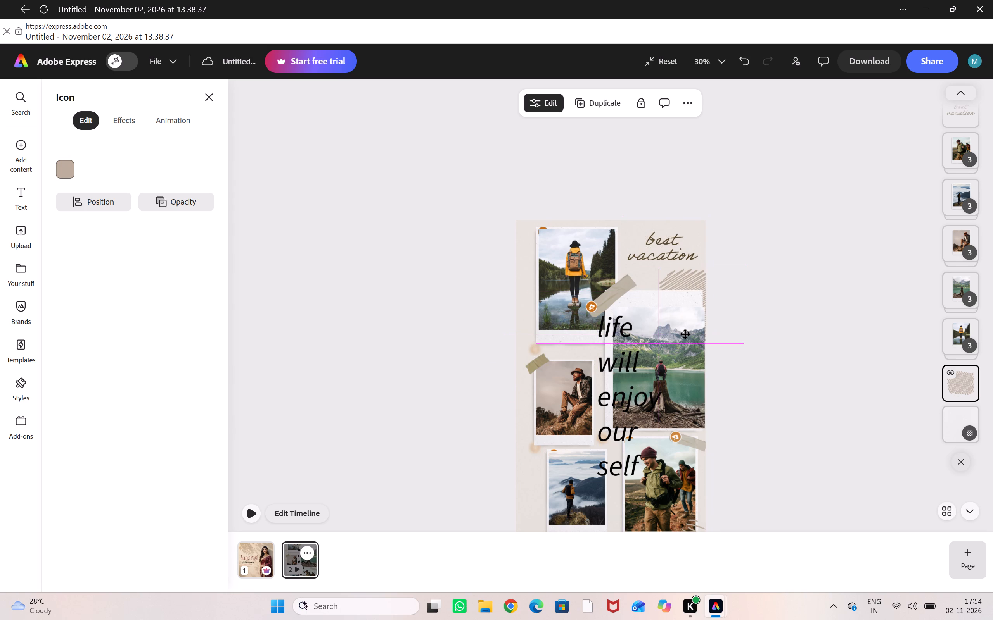
drag(685, 334, 687, 334)
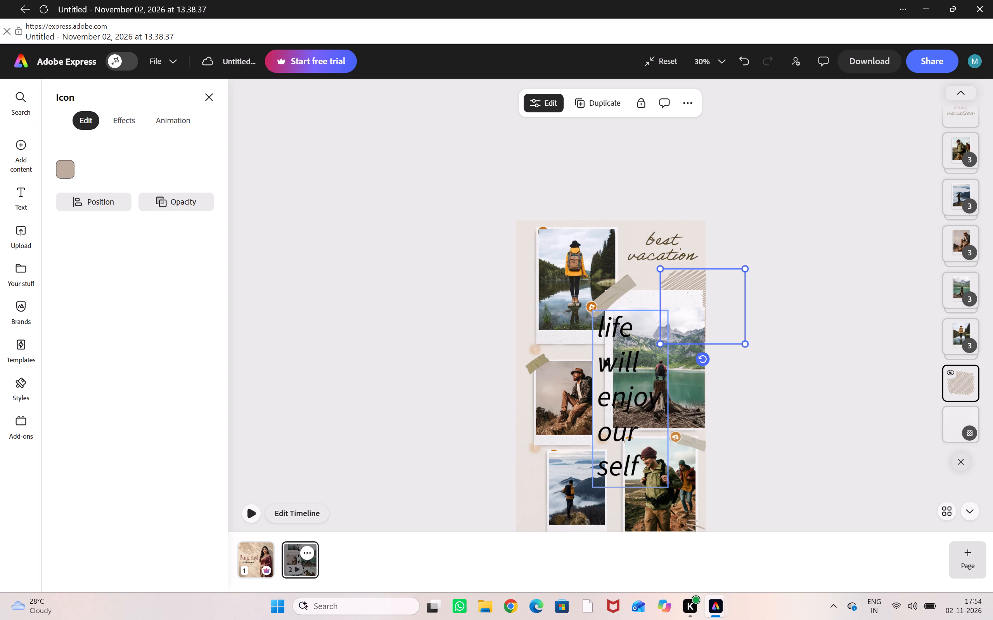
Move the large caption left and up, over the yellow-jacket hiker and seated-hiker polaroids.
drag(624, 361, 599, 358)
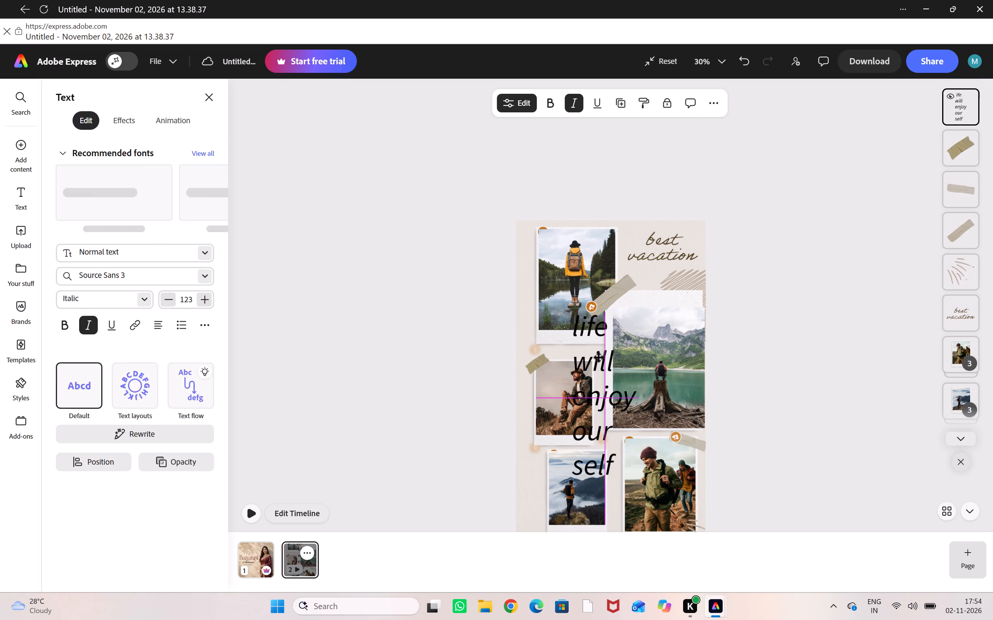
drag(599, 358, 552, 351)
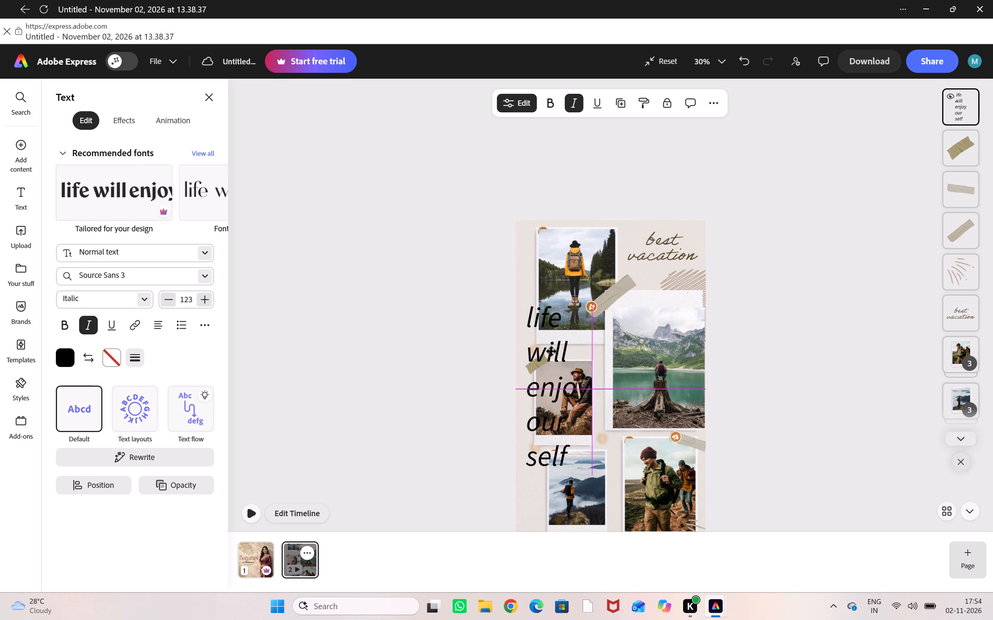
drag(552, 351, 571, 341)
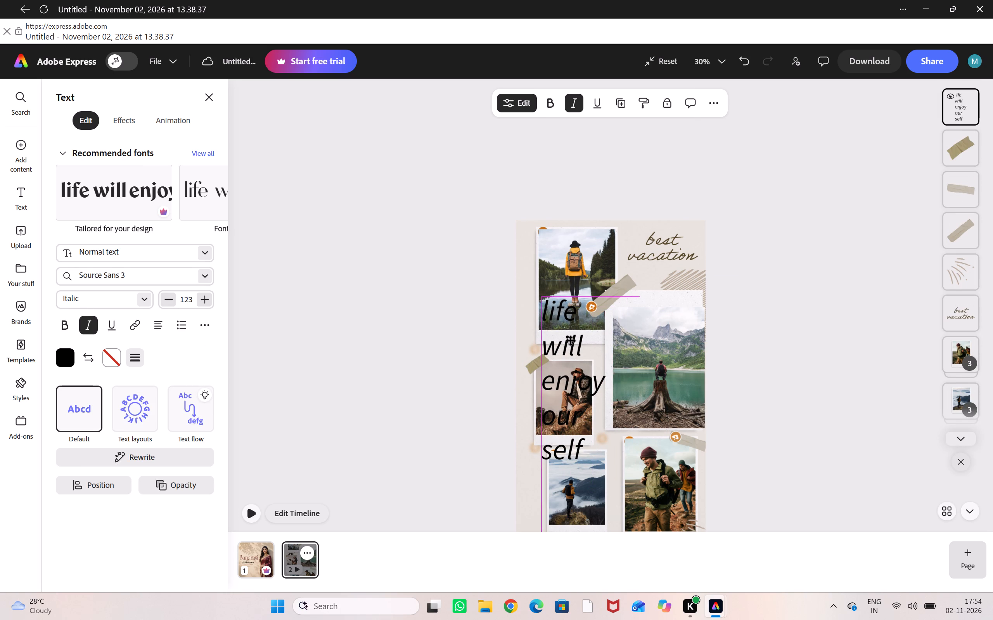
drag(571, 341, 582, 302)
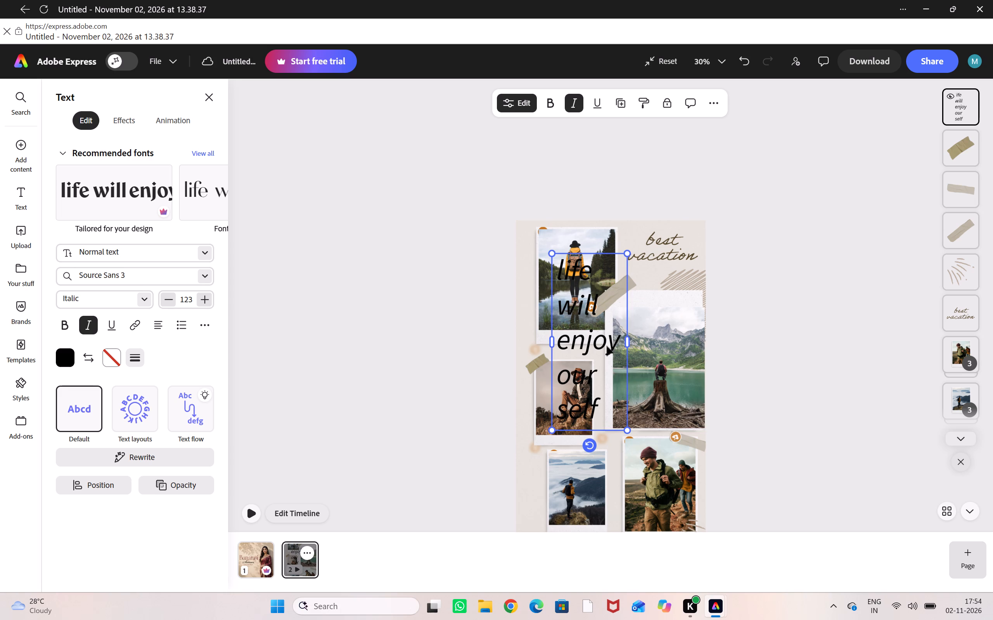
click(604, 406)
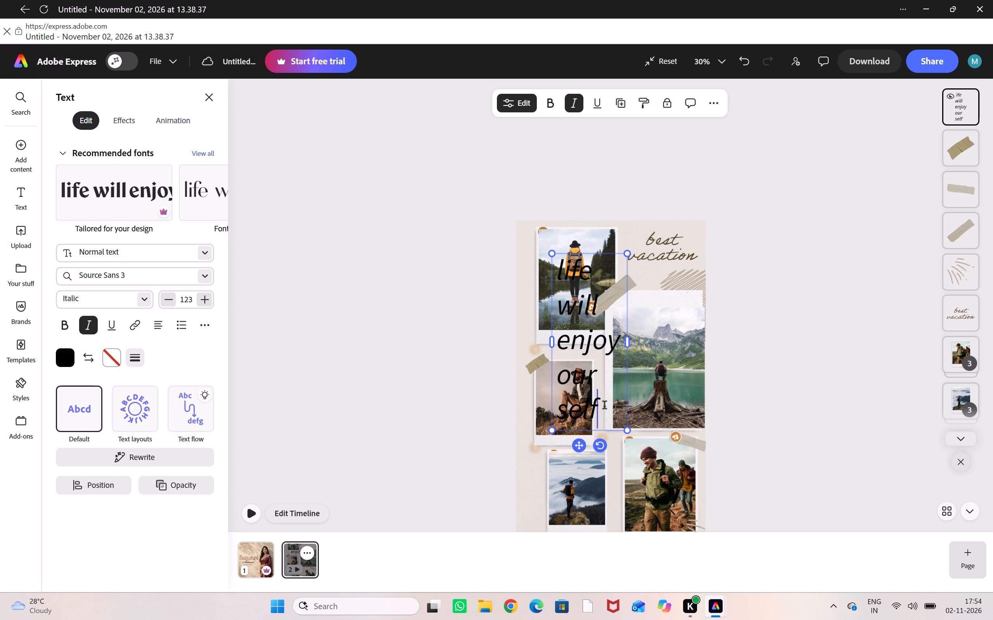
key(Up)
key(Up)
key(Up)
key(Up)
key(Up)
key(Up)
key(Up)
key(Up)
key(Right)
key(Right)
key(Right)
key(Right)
Set the caption's font size to 60.
click(192, 301)
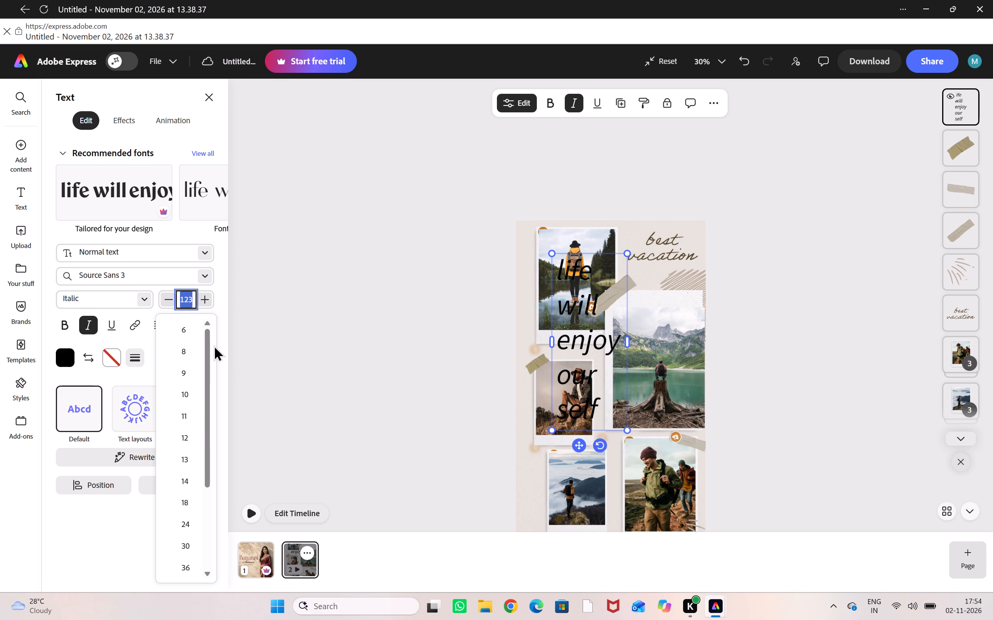
click(197, 540)
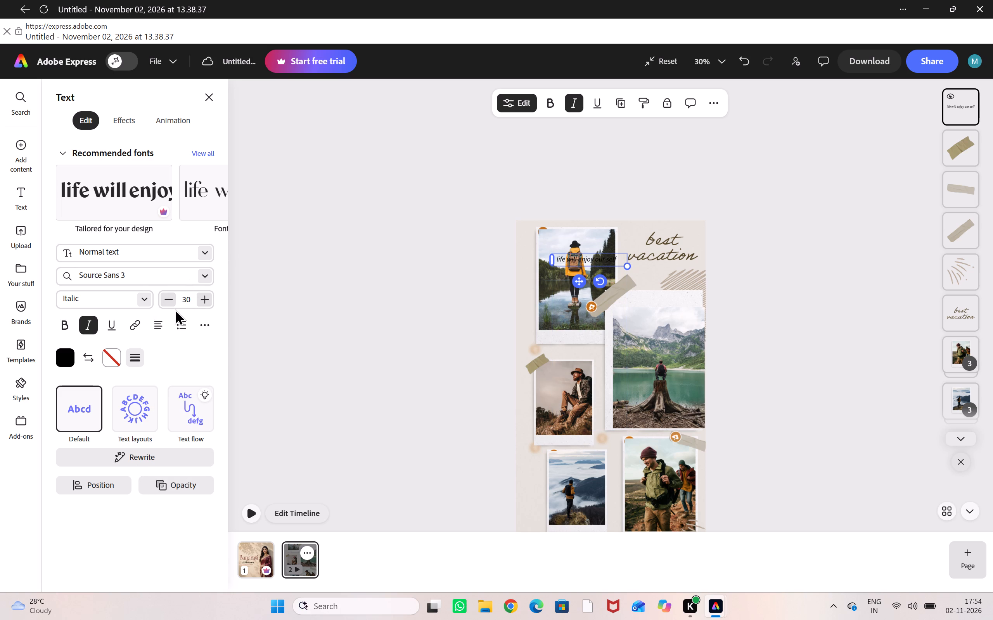
click(192, 303)
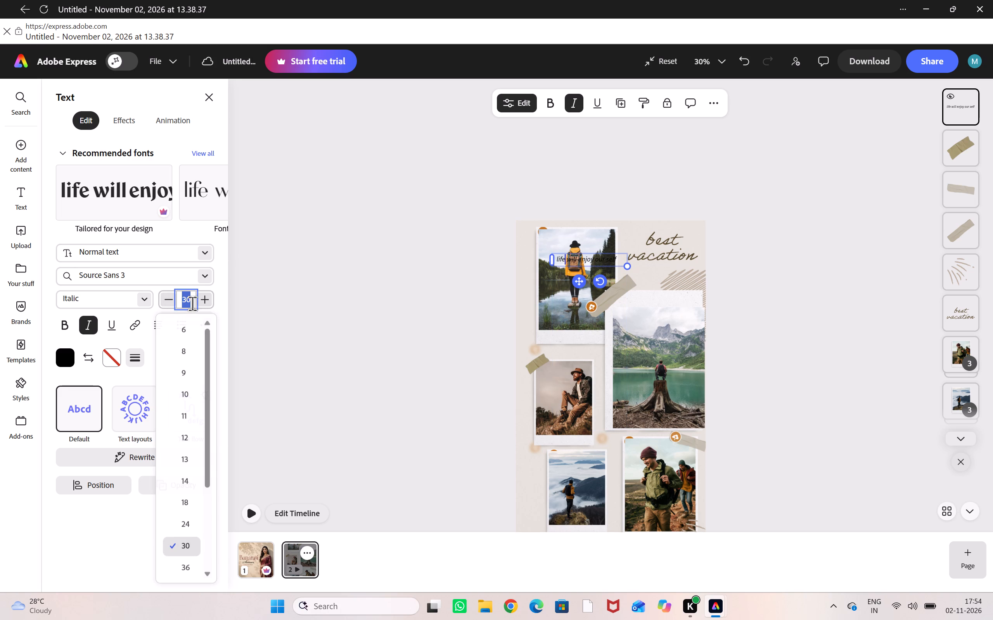
scroll(198, 402, down, 4)
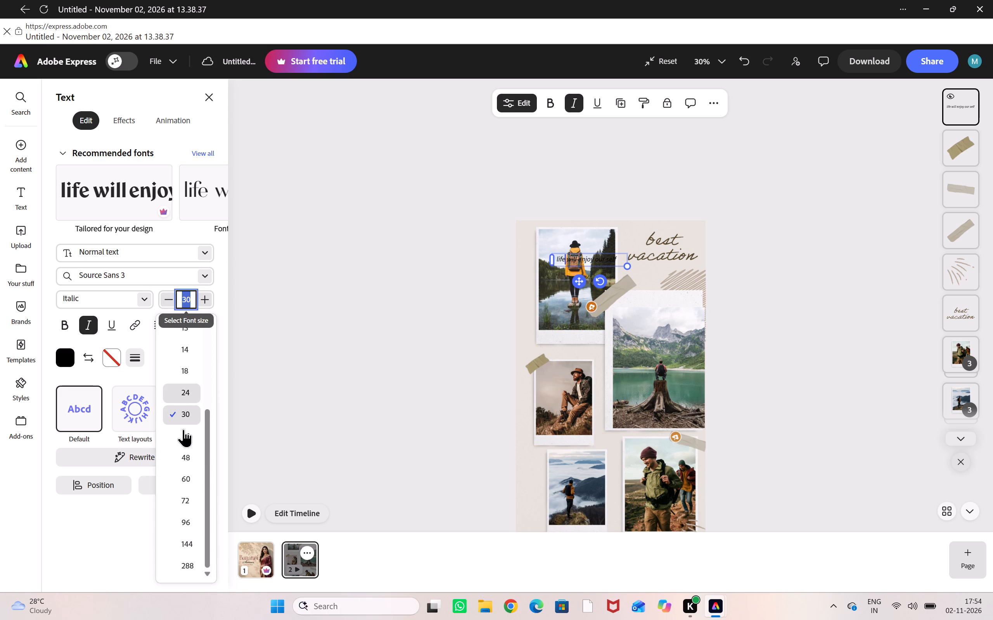
click(186, 481)
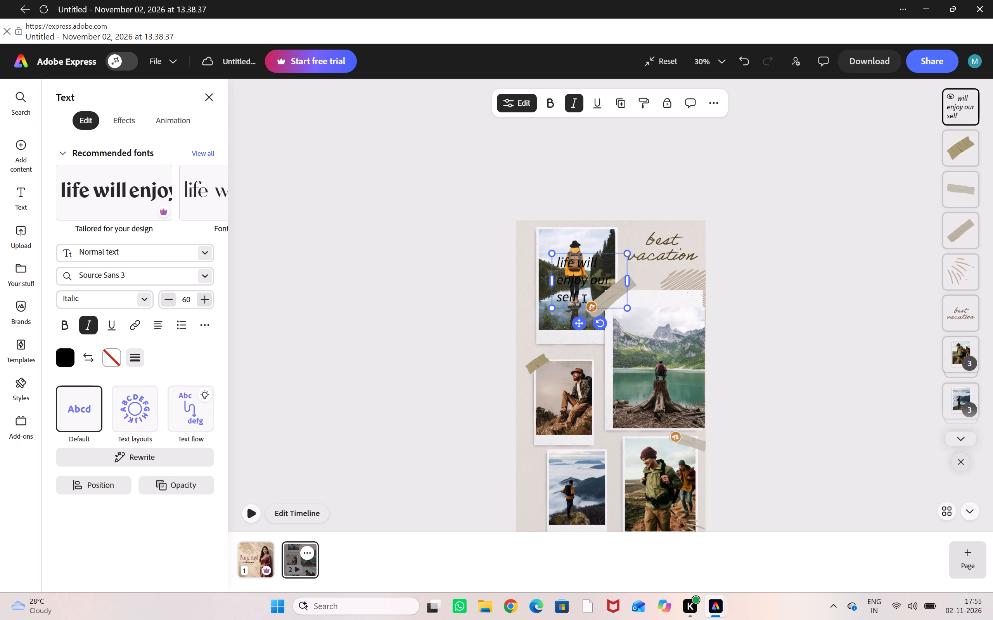
Move the resized caption onto the top of the mountain-lake polaroid, just below the hatched scribble.
drag(584, 272, 606, 274)
drag(606, 274, 657, 283)
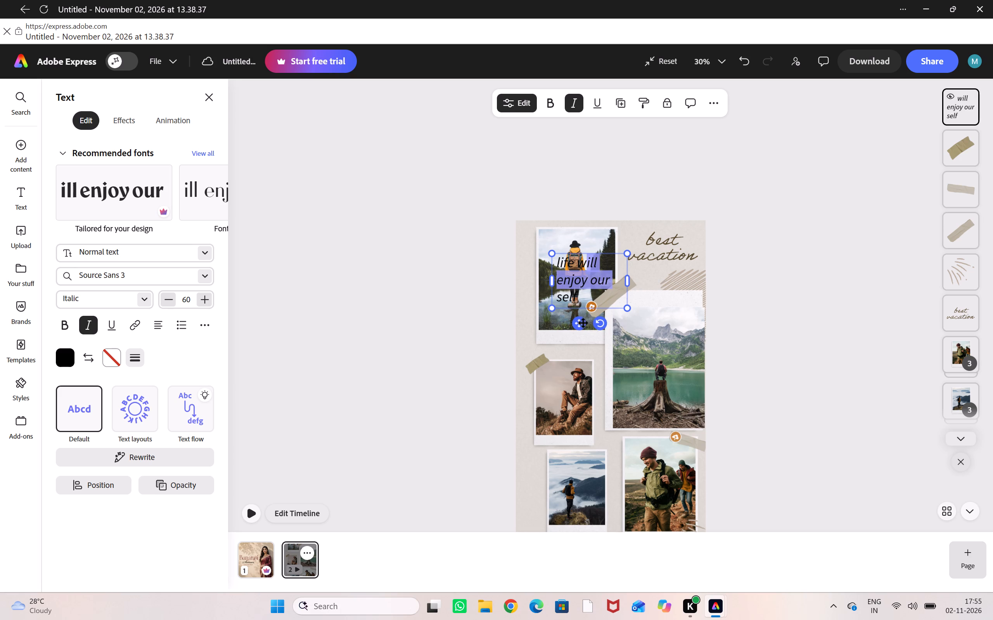
drag(581, 323, 641, 360)
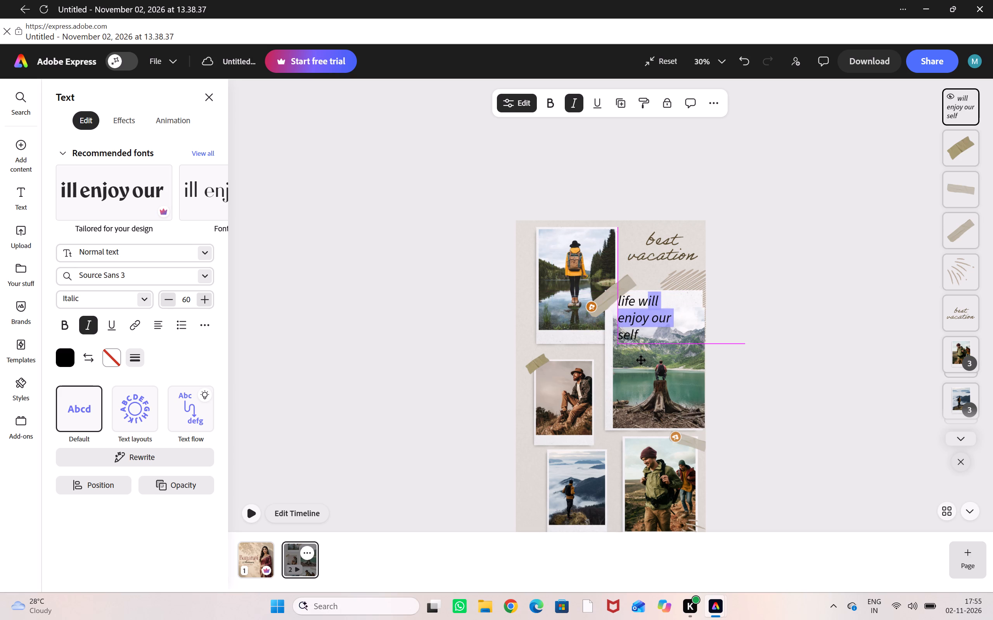
drag(641, 360, 654, 360)
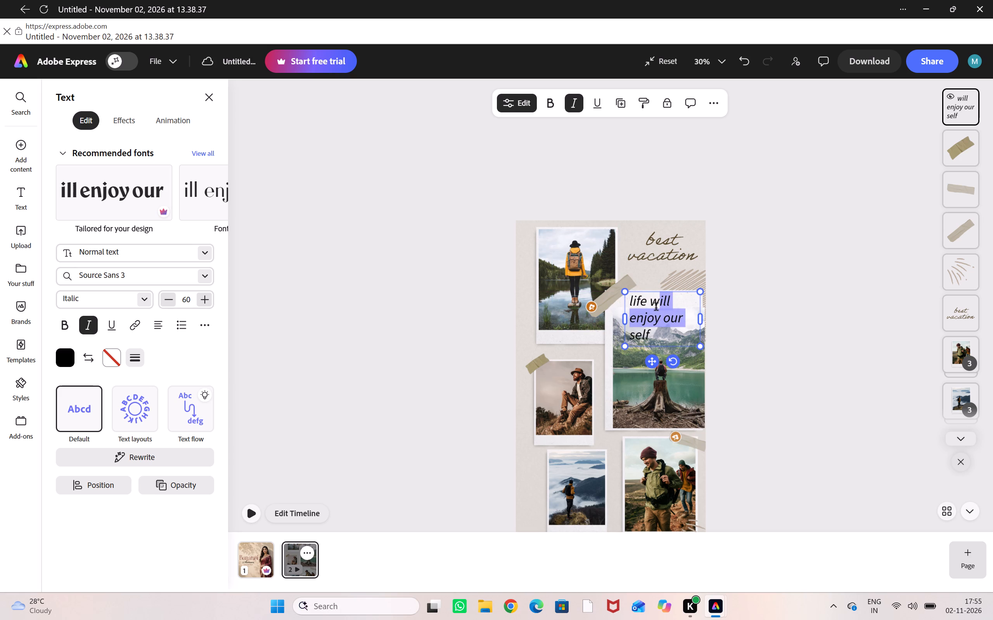
Reword the caption over the mountain-lake polaroid as "life is short enjoy our self".
click(654, 338)
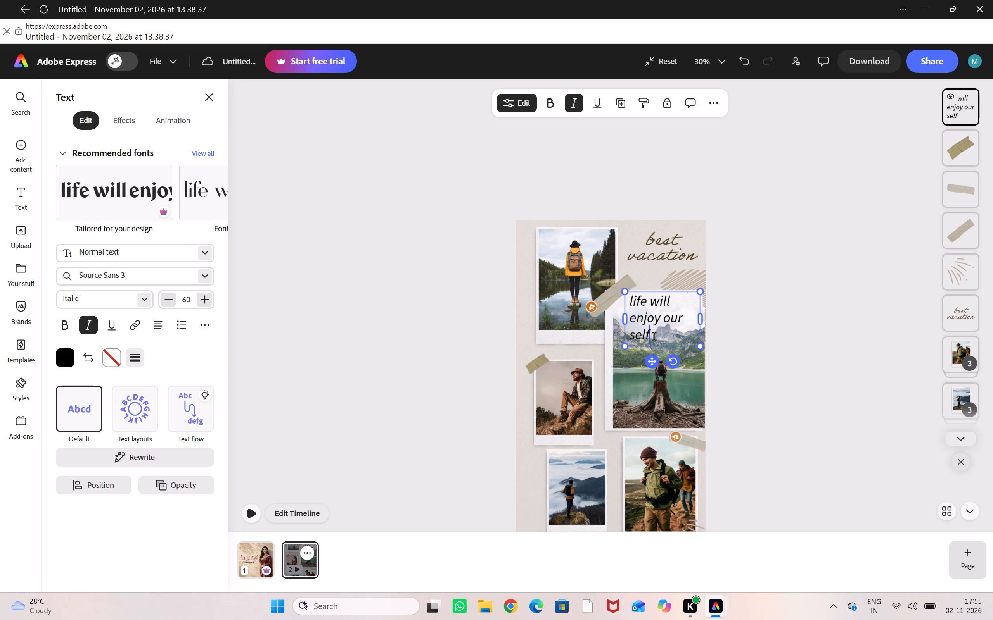
key(BackSpace)
key(BackSpace)
key(BackSpace)
key(BackSpace)
key(BackSpace)
key(BackSpace)
key(BackSpace)
key(BackSpace)
key(BackSpace)
key(BackSpace)
key(BackSpace)
key(BackSpace)
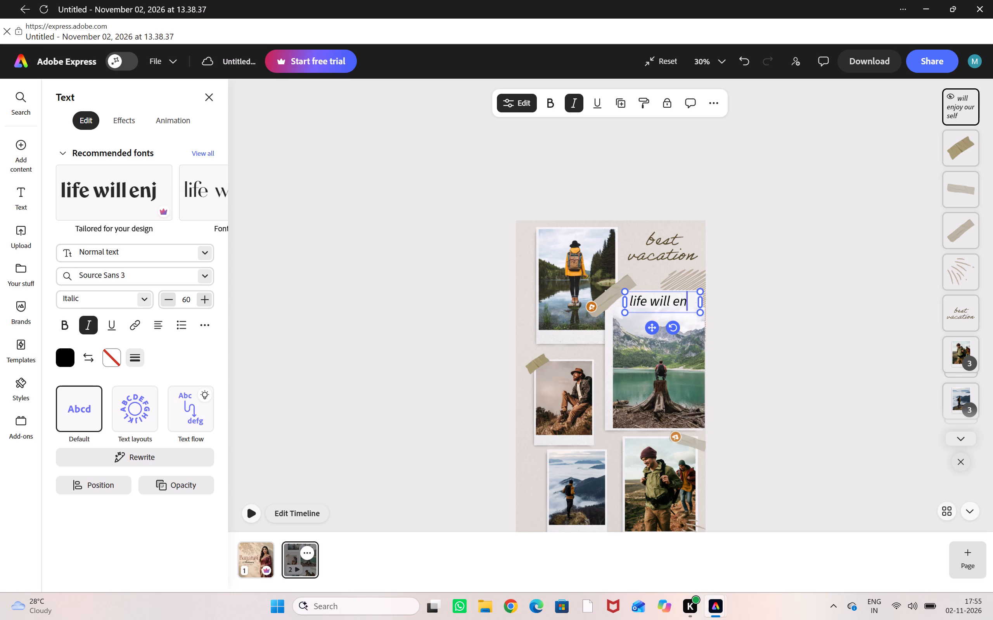
key(BackSpace)
key(BackSpace)
key(BackSpace)
key(BackSpace)
key(BackSpace)
key(BackSpace)
key(BackSpace)
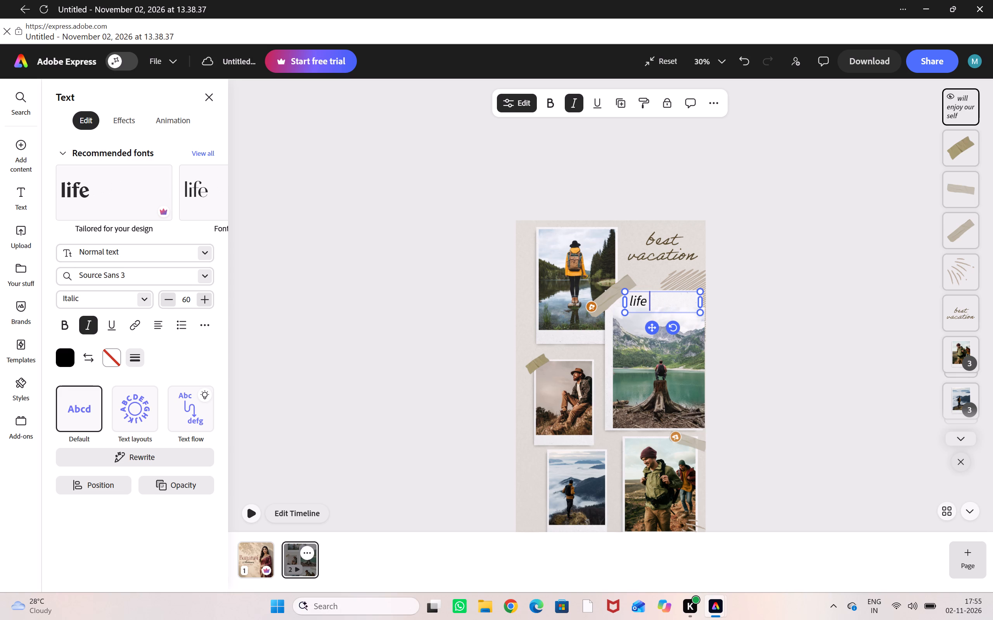
text(is short)
key(space)
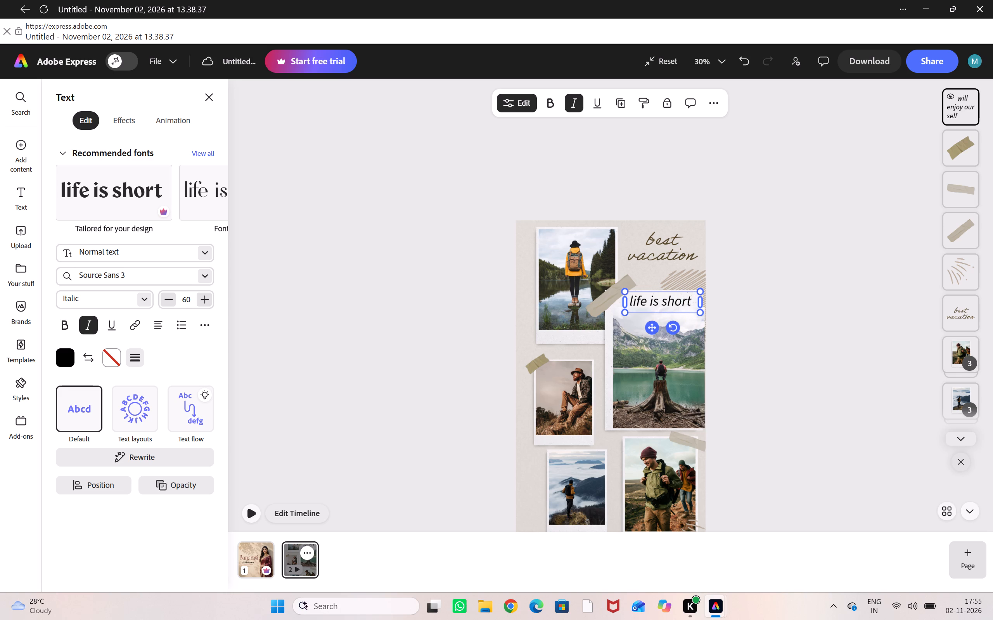
text(en)
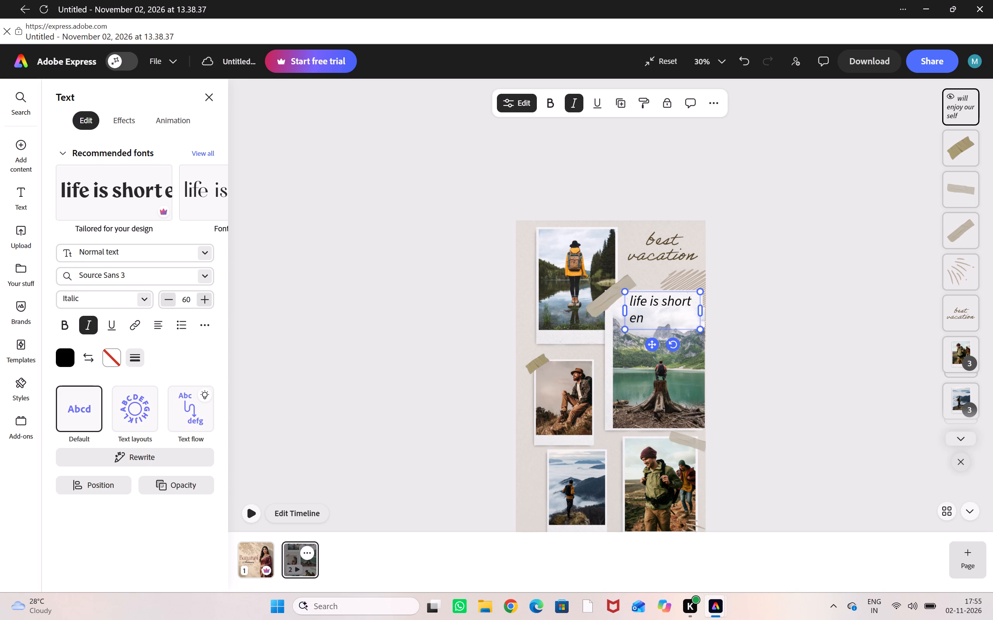
key(o)
key(BackSpace)
text(joy)
key(space)
text(our self)
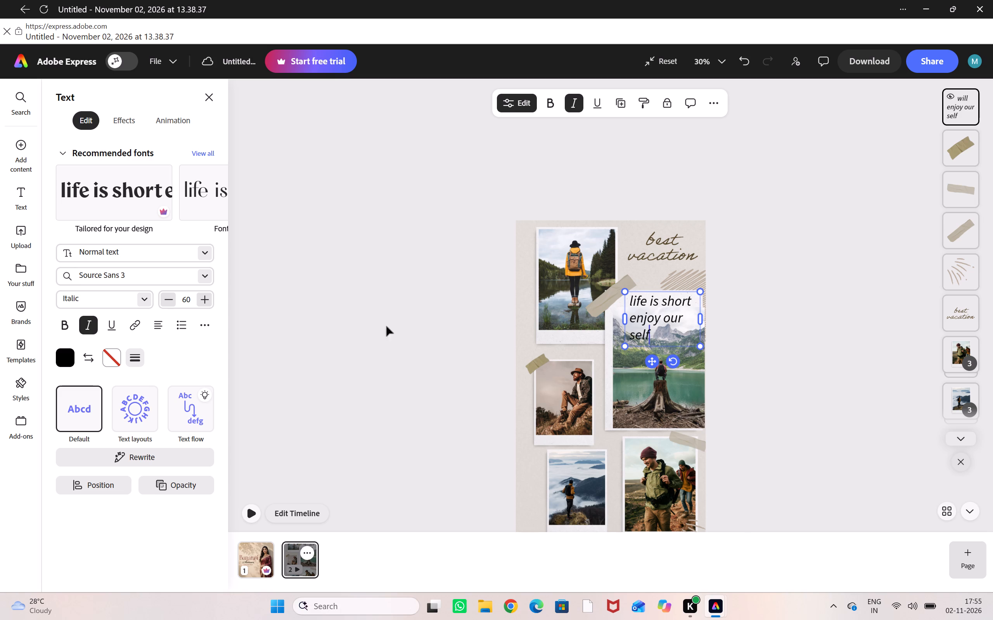
key(space)
Move the caption up directly beneath the "best vacation" title, over the hatched scribble.
drag(652, 366, 659, 338)
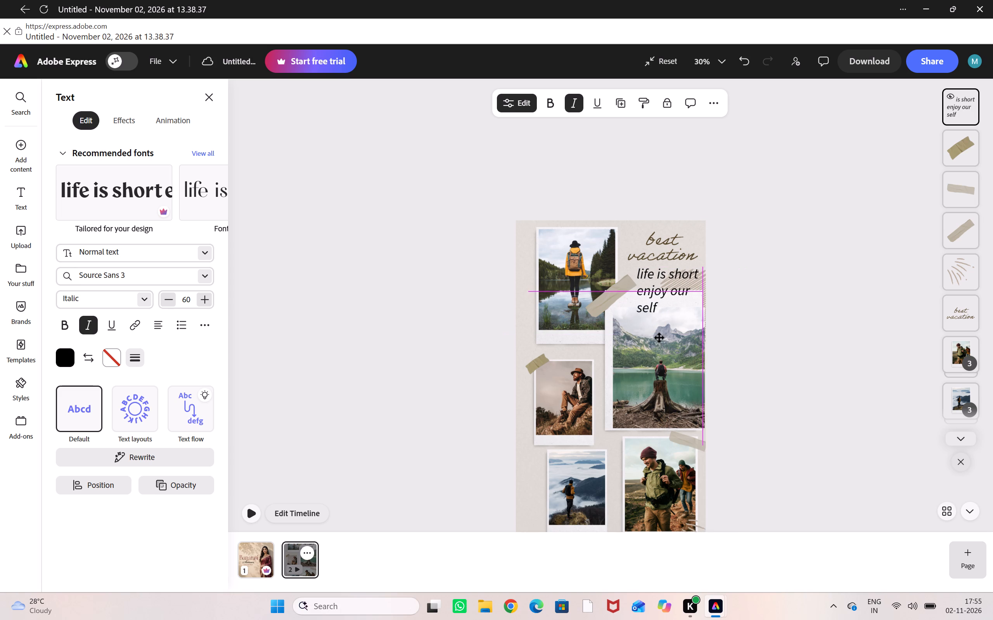
drag(659, 338, 660, 339)
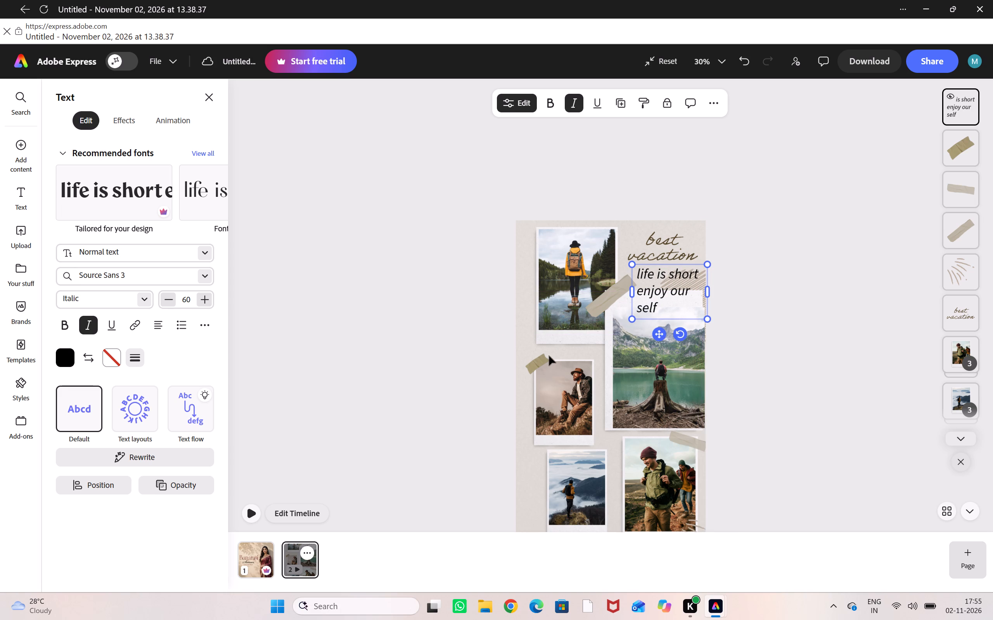
Nudge the olive tape strip slightly right on the seated-hiker polaroid's upper-left corner.
click(545, 360)
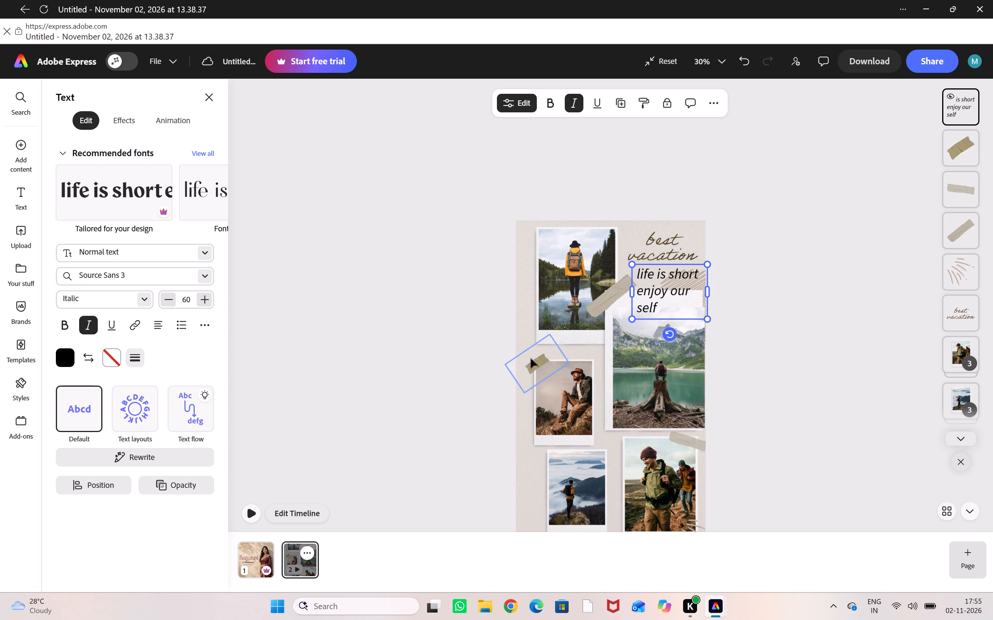
click(536, 358)
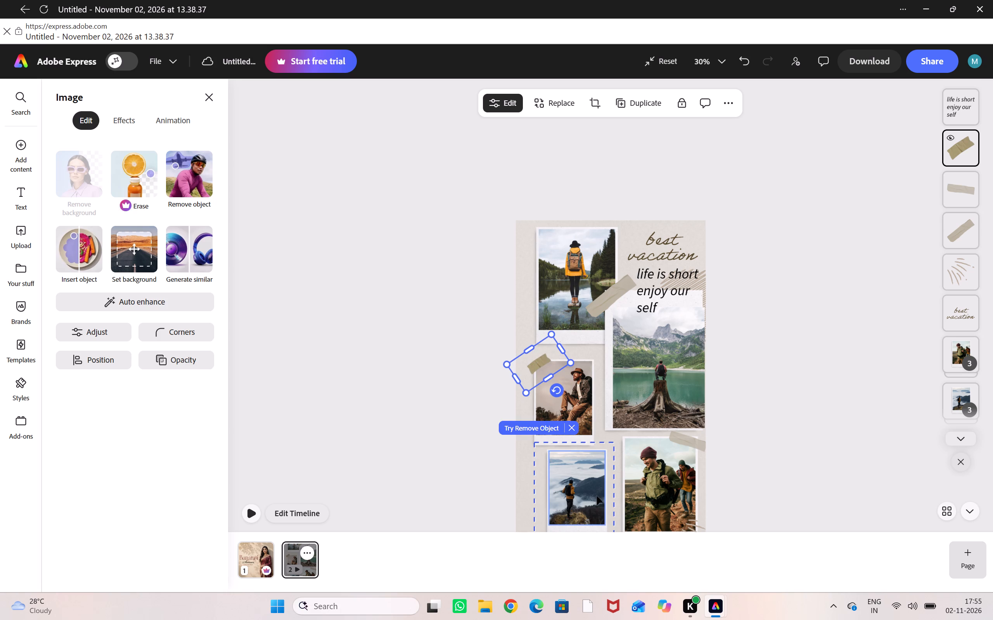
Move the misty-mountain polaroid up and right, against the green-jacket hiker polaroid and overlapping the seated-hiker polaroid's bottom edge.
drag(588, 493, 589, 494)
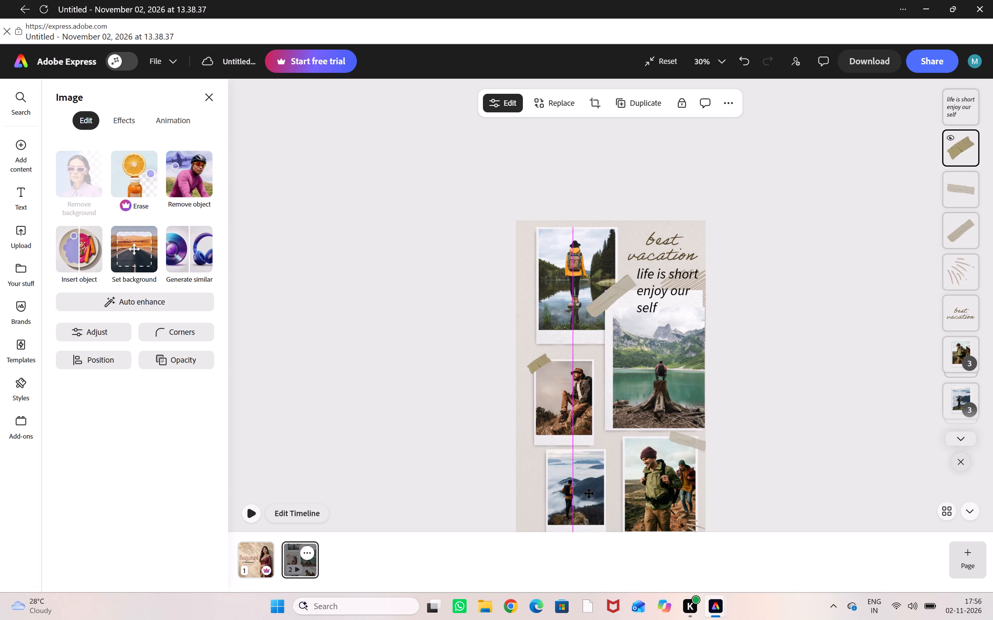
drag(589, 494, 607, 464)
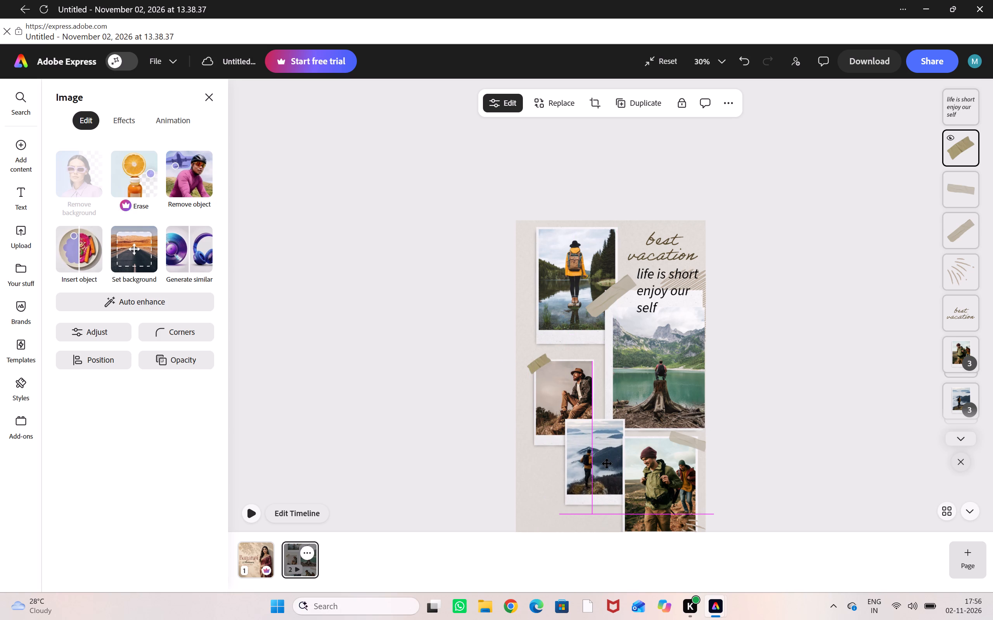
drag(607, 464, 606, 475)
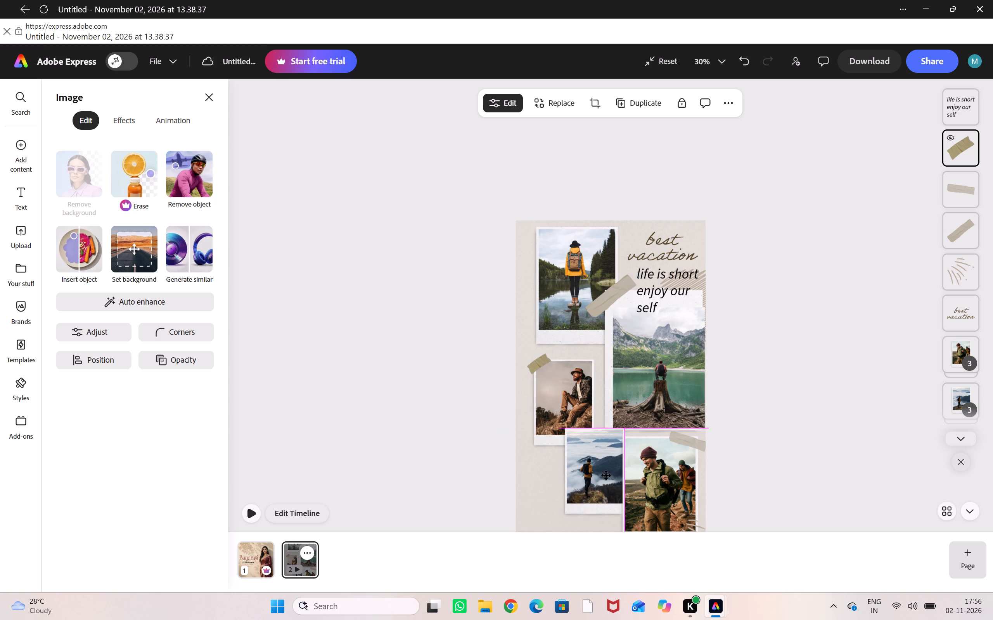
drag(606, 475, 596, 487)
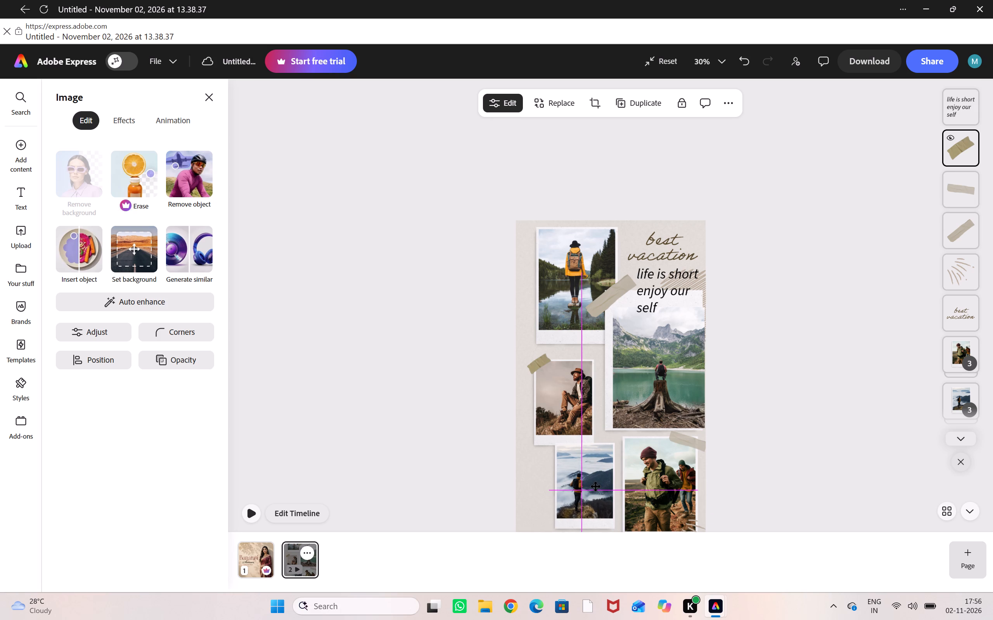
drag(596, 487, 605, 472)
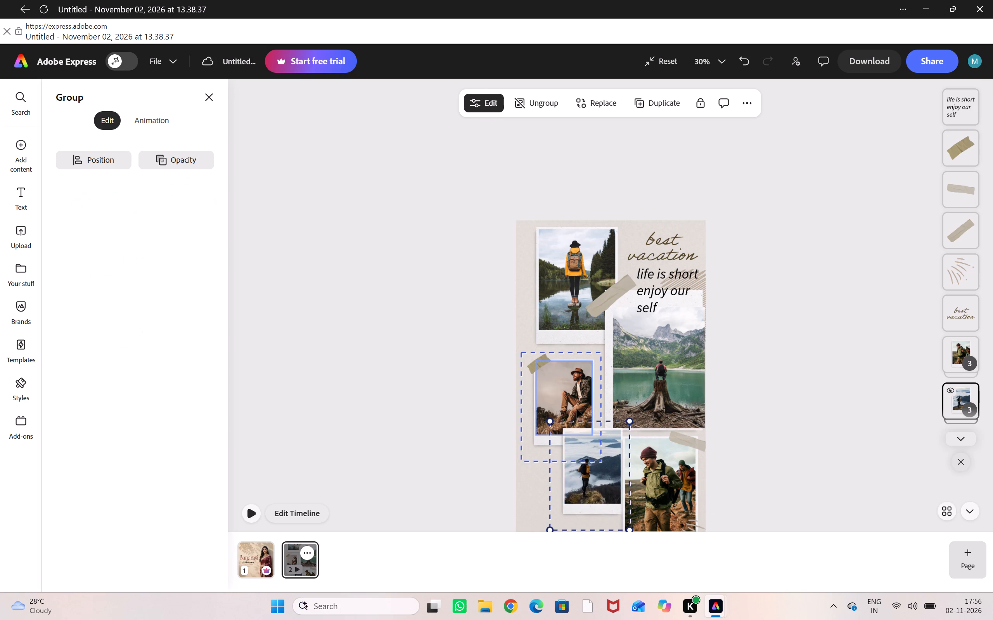
Shift the mountain-lake polaroid slightly down and left, so its base meets the top of the green-jacket hiker polaroid.
click(577, 409)
click(577, 409)
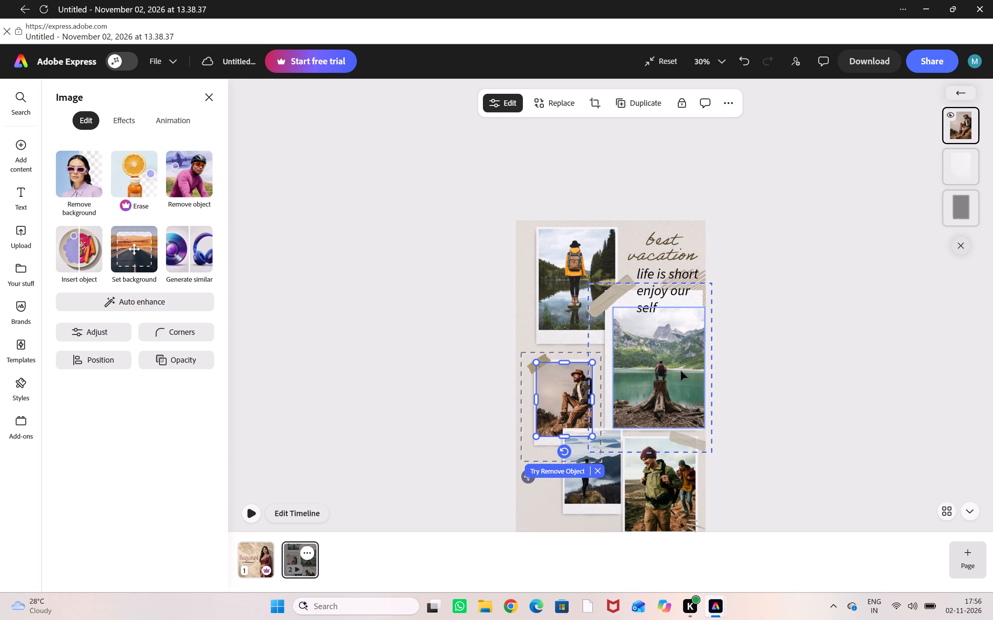
drag(679, 370, 682, 373)
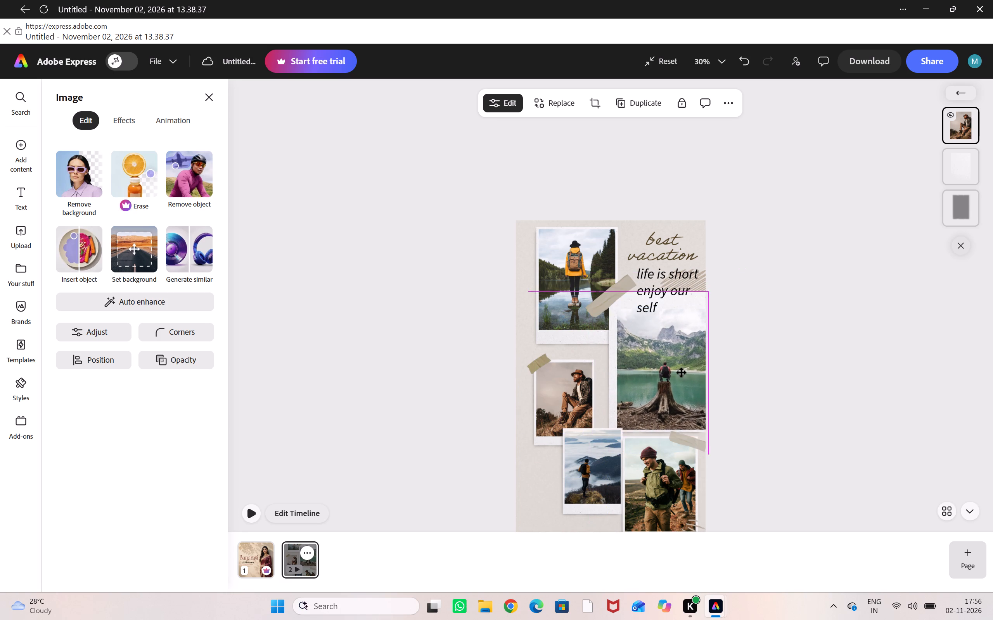
drag(682, 373, 680, 407)
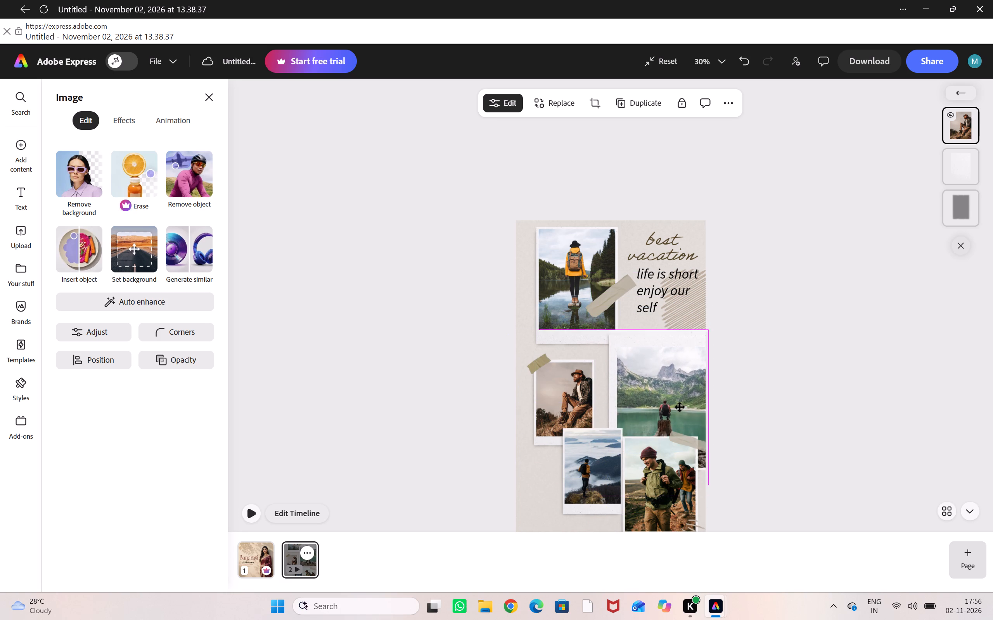
drag(680, 407, 680, 375)
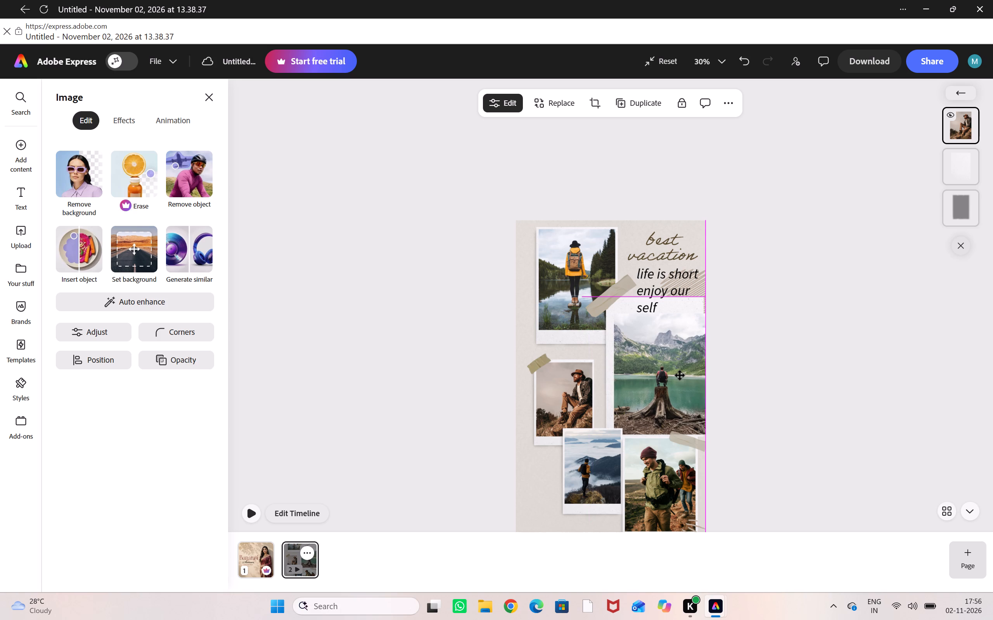
drag(680, 375, 678, 374)
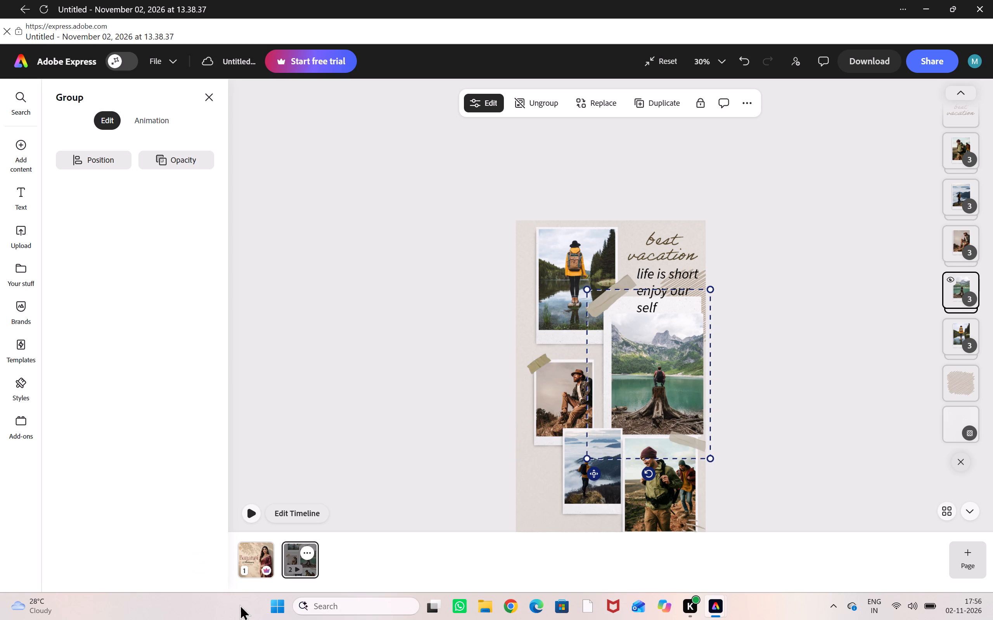
Delete the "Banarasi Sarees Collection" page from the project.
click(267, 549)
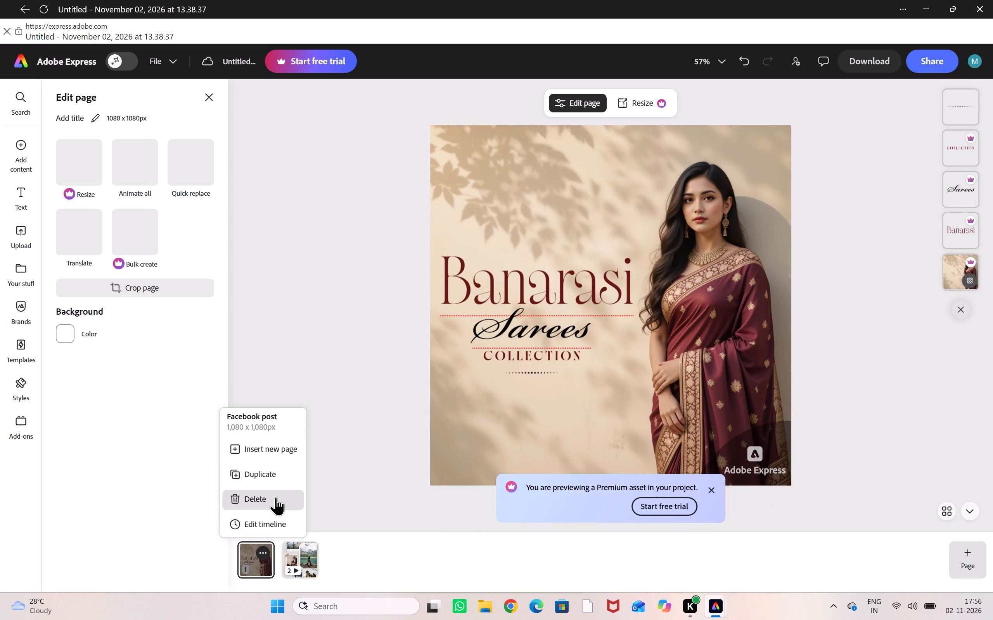
click(275, 498)
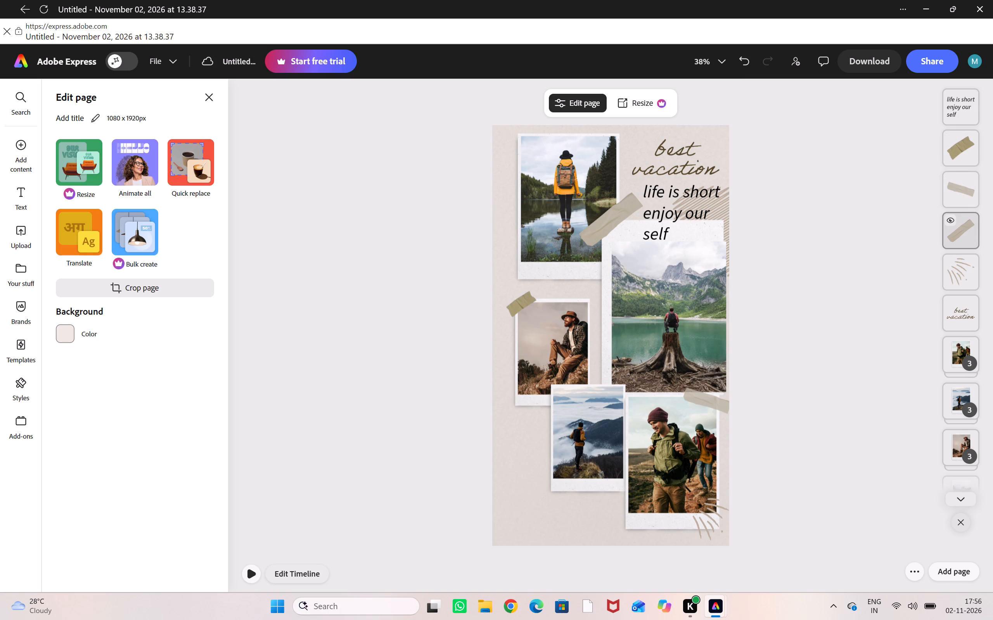
Move the curved-strokes graphic from the page's lower-right corner to its lower-left corner.
click(963, 278)
drag(715, 520, 517, 534)
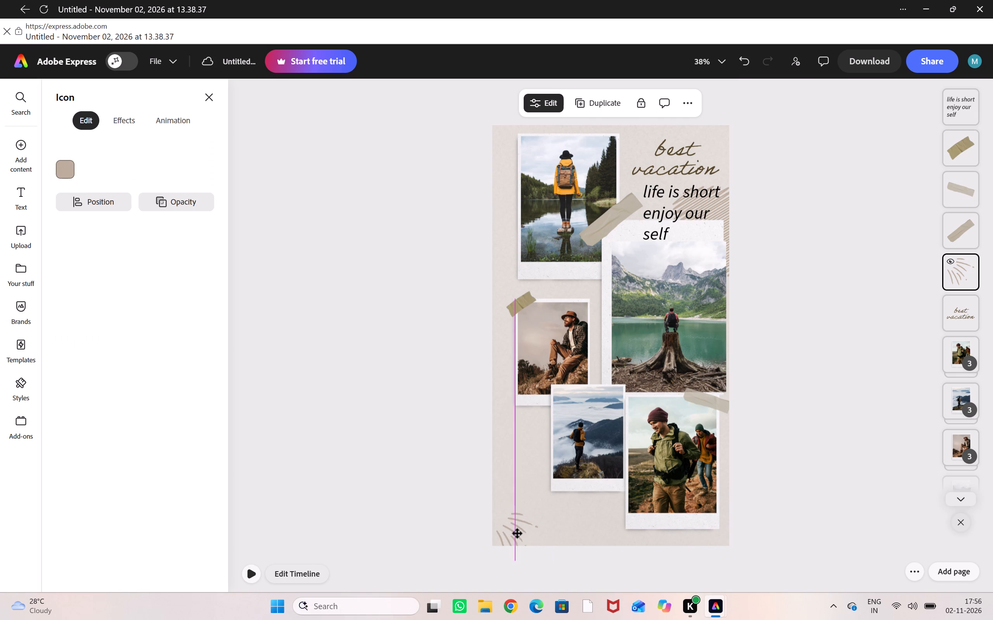
drag(517, 534, 527, 524)
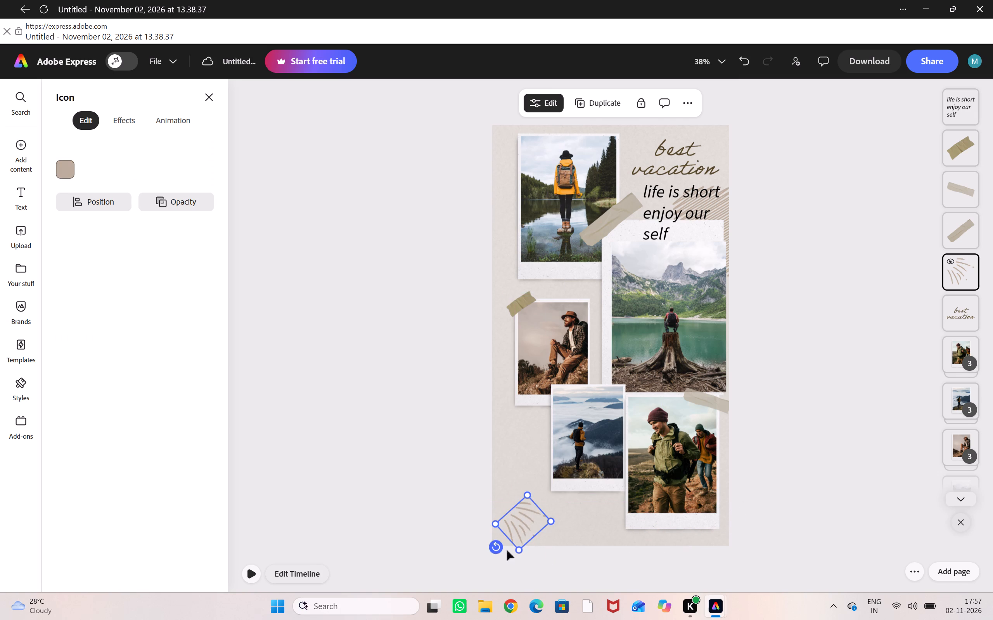
Rotate the curved-strokes graphic roughly a quarter turn clockwise and set it against the page's left edge.
drag(496, 552, 479, 438)
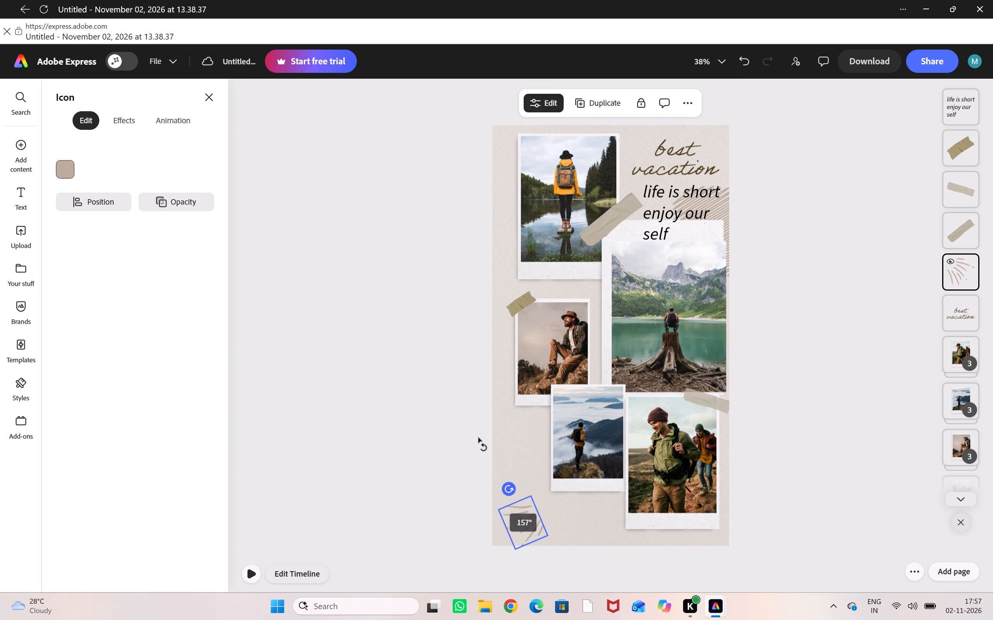
drag(479, 438, 472, 450)
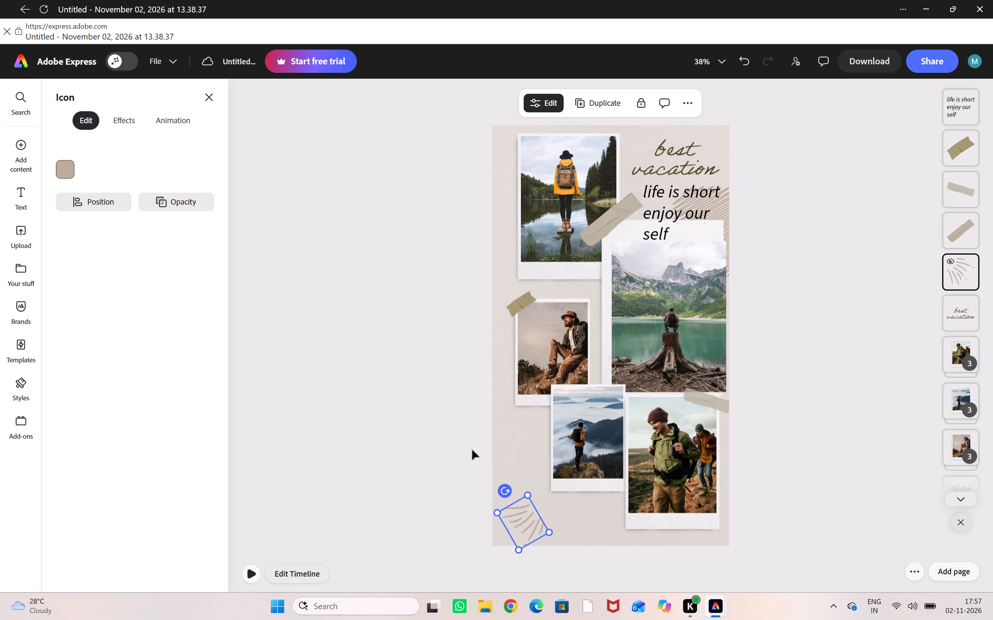
drag(530, 515, 516, 529)
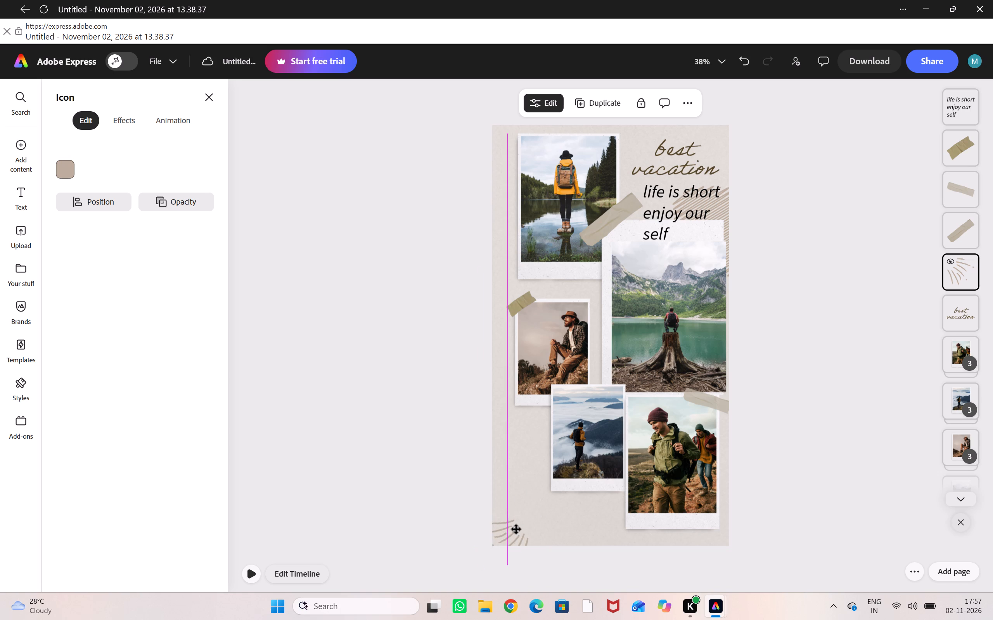
drag(516, 529, 522, 517)
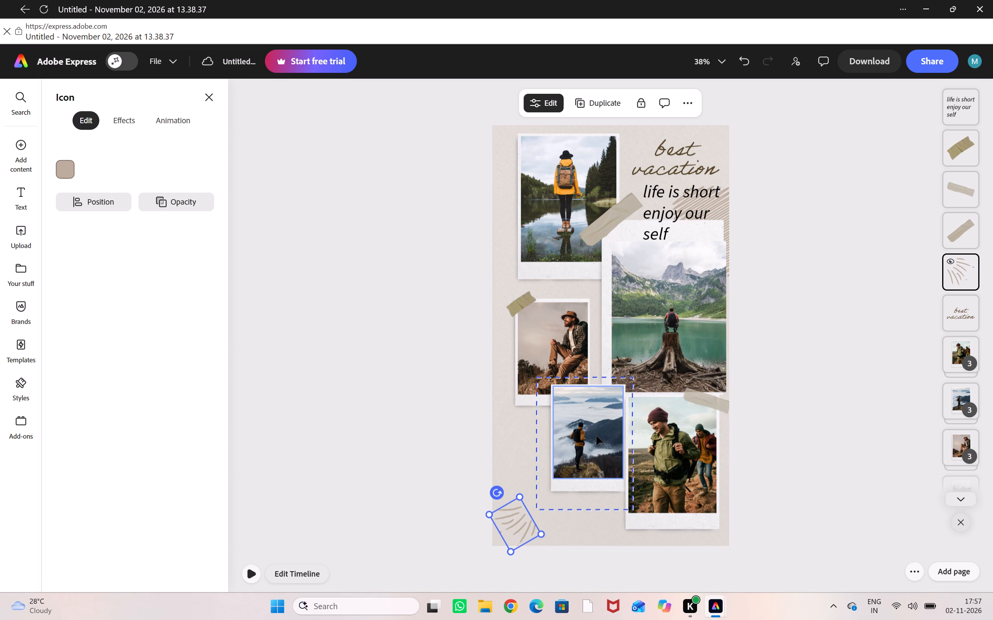
Move the misty-mountain polaroid down and left, directly below the seated-hiker polaroid and beside the curved-strokes graphic.
drag(590, 431, 560, 462)
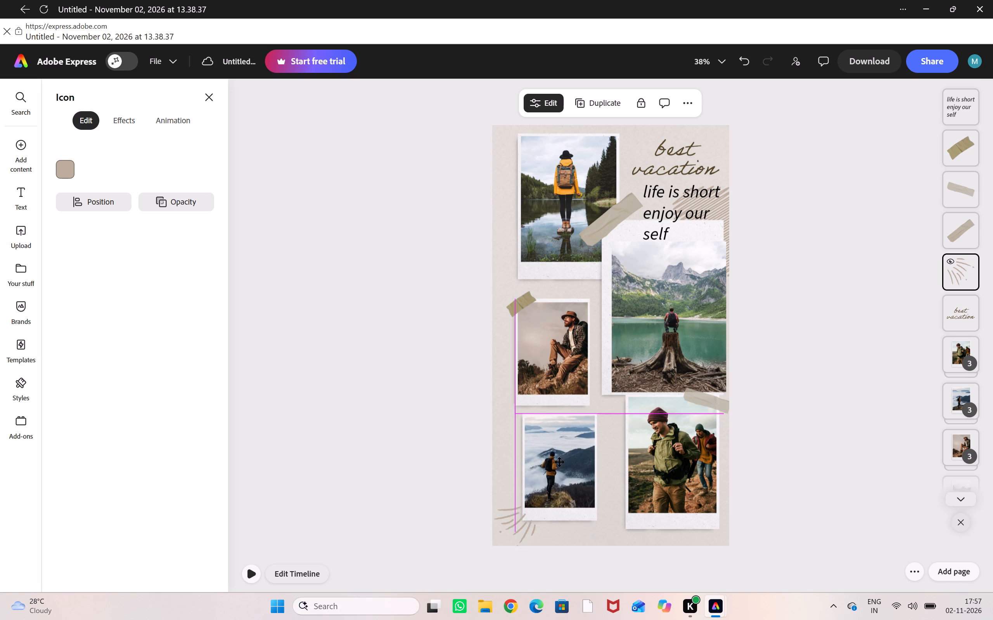
drag(560, 462, 563, 464)
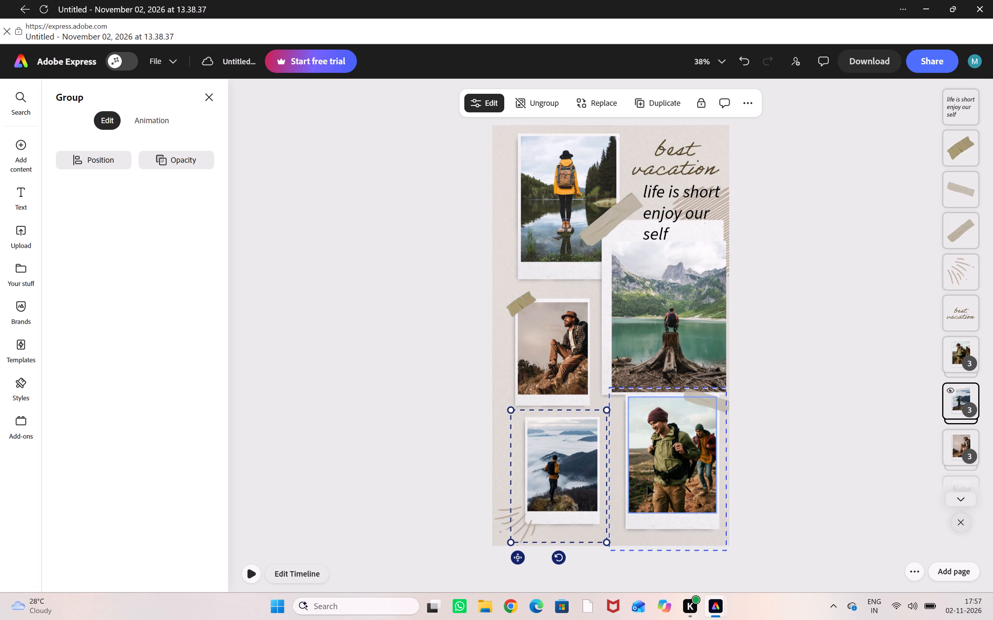
click(796, 417)
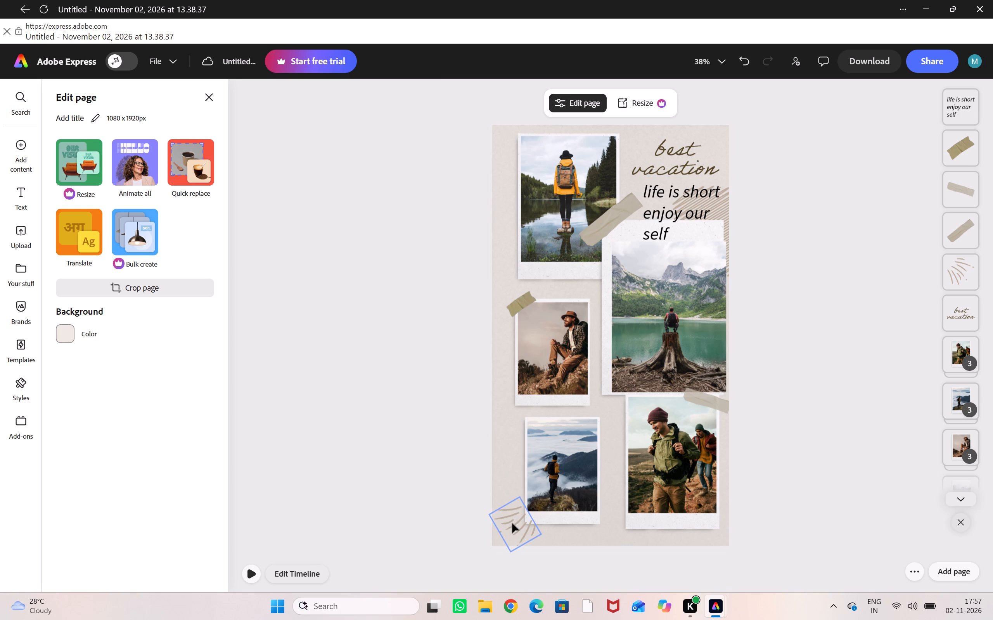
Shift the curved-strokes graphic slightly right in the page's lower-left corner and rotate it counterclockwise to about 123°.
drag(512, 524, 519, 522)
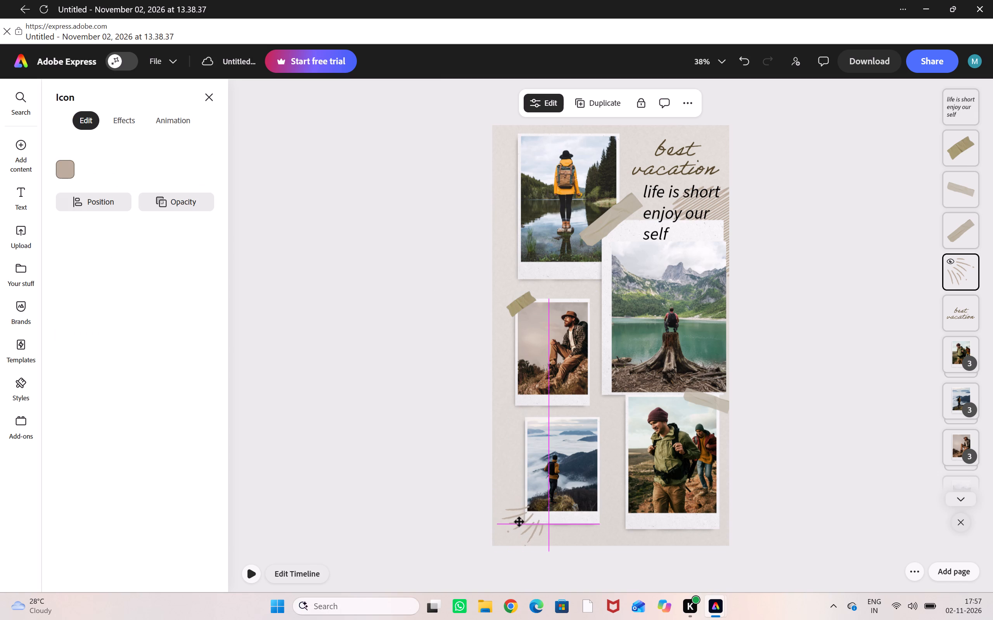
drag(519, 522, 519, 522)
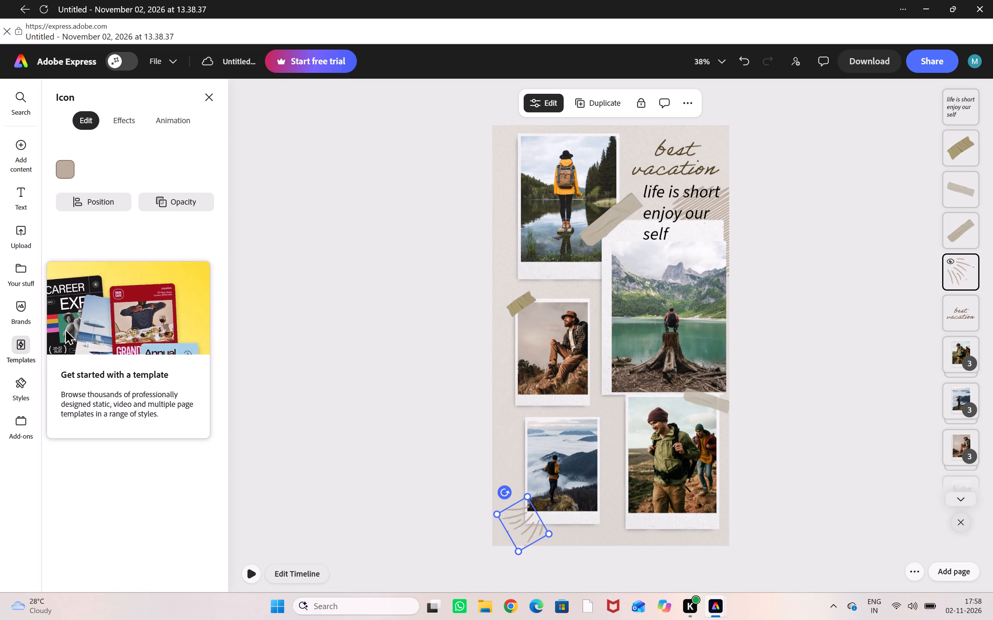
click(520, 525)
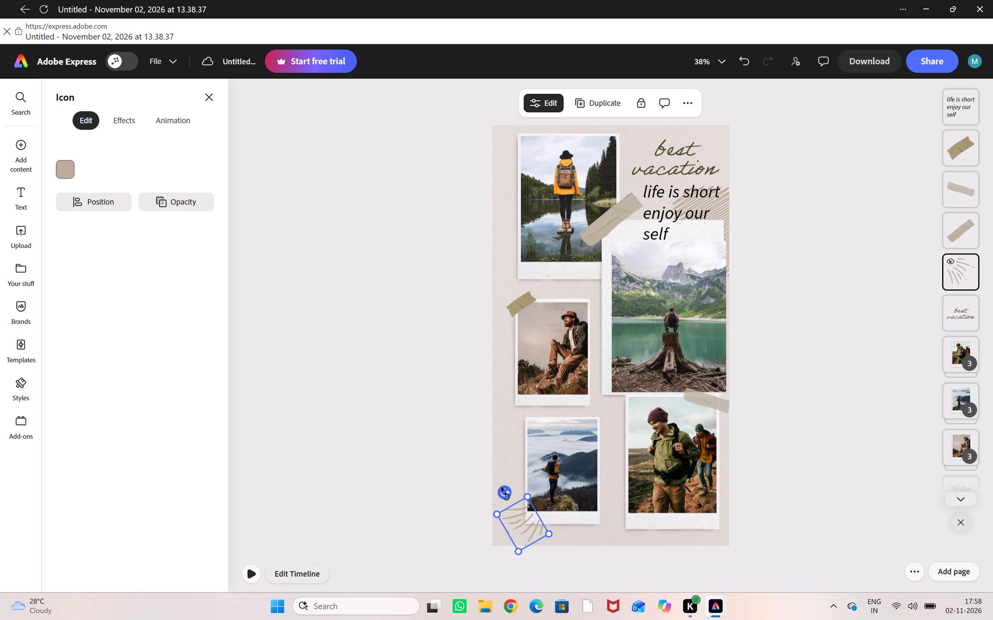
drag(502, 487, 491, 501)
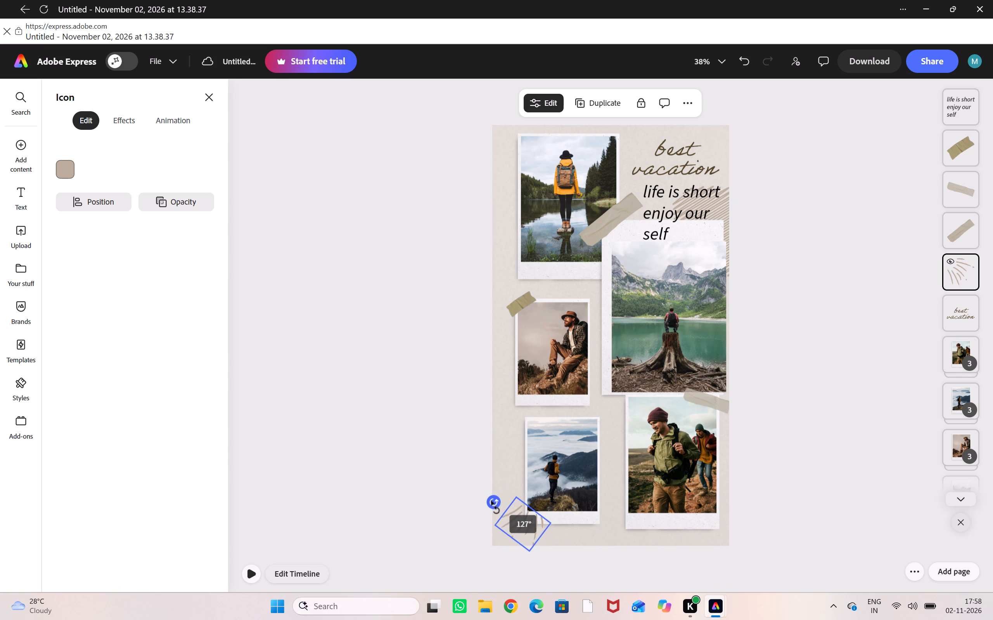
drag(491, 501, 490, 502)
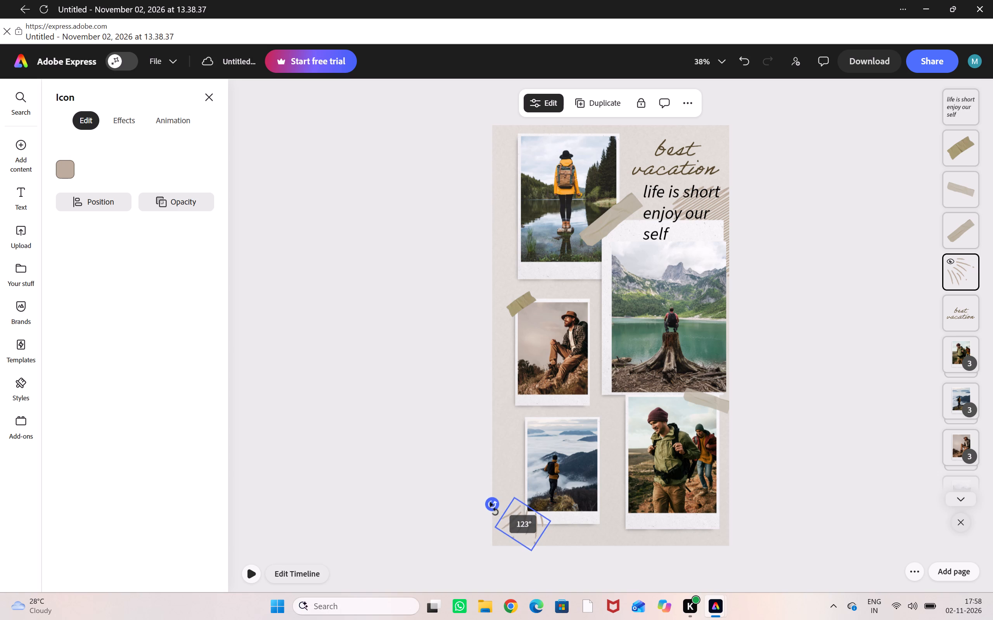
Move the curved-strokes graphic to the page's lower-right corner and rotate it counterclockwise so it overlaps the two-hiker polaroid's bottom corner.
drag(528, 529, 640, 538)
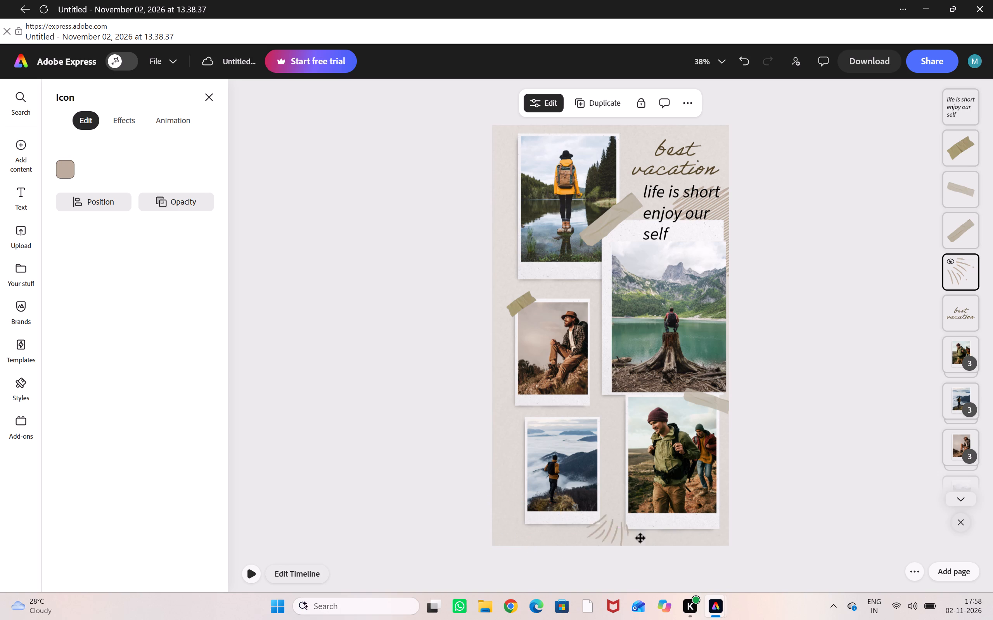
drag(640, 538, 718, 544)
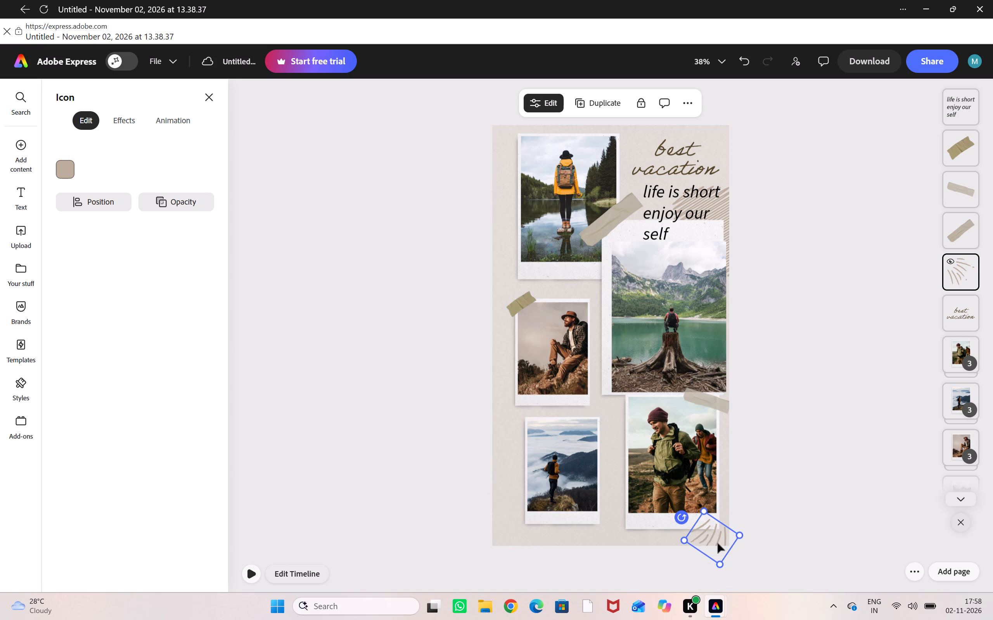
drag(679, 519, 679, 521)
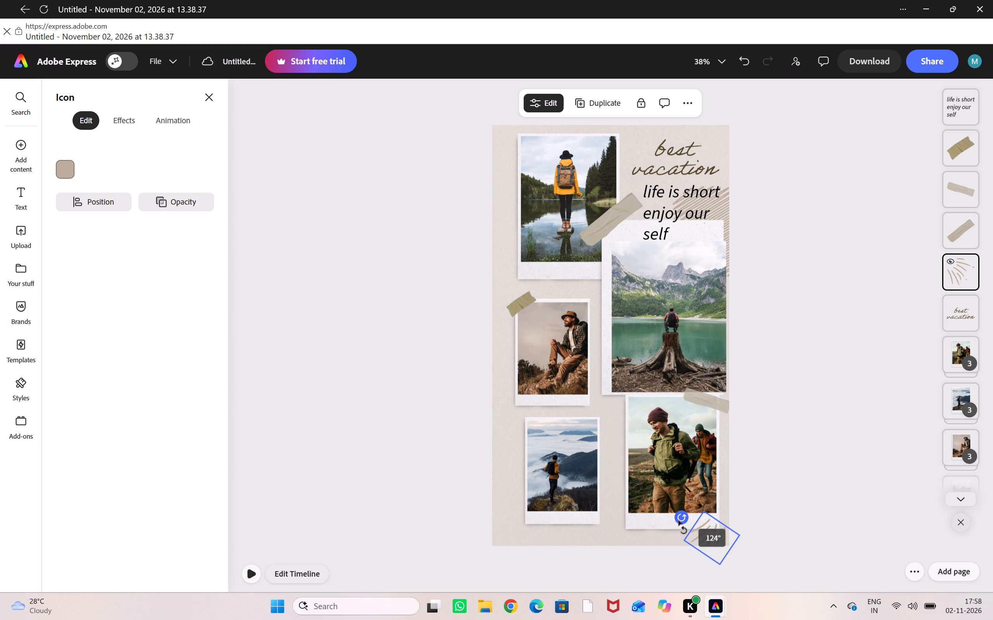
drag(679, 521, 666, 563)
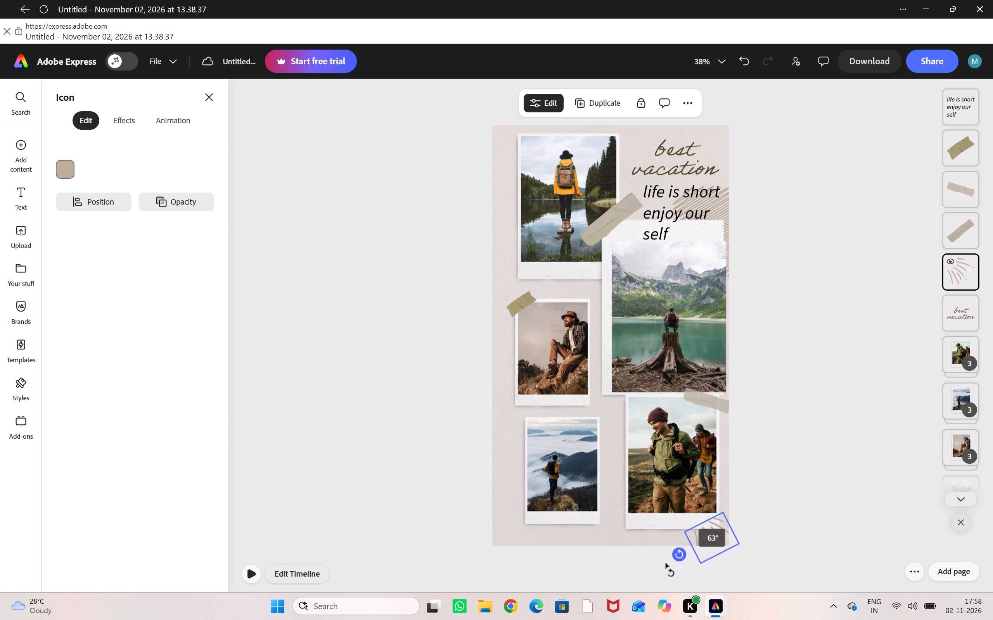
drag(666, 563, 658, 560)
drag(710, 535, 713, 529)
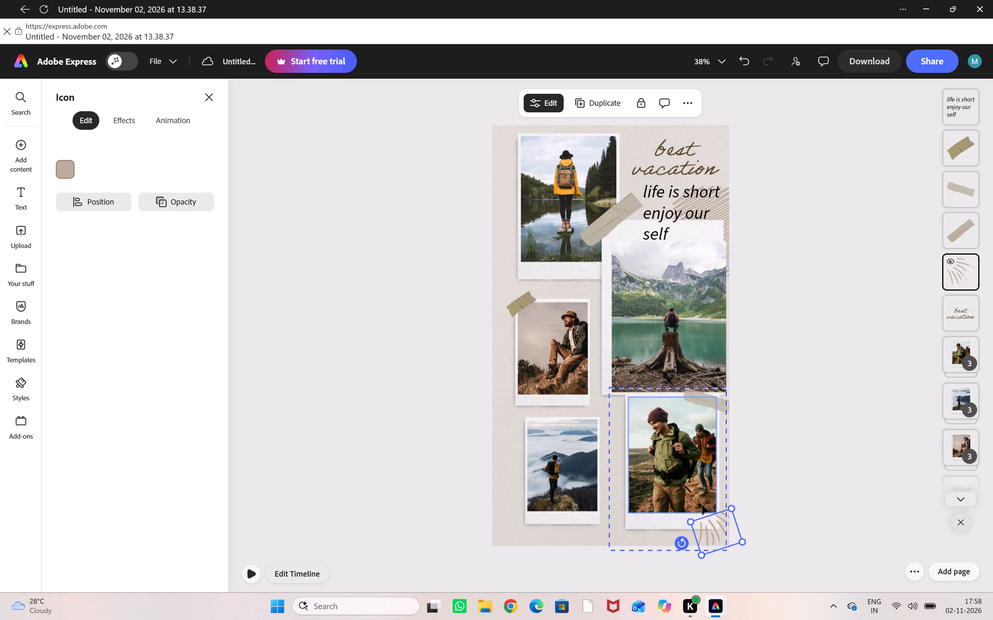
Move the two-hiker polaroid slightly down, keeping it below the mountain-lake polaroid.
drag(685, 486, 680, 508)
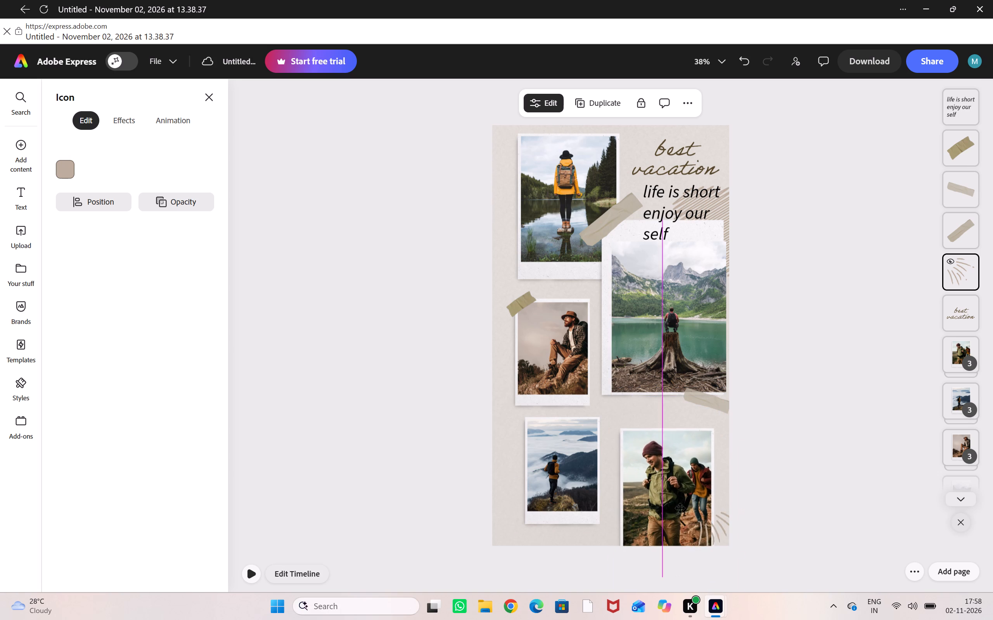
drag(680, 508, 684, 494)
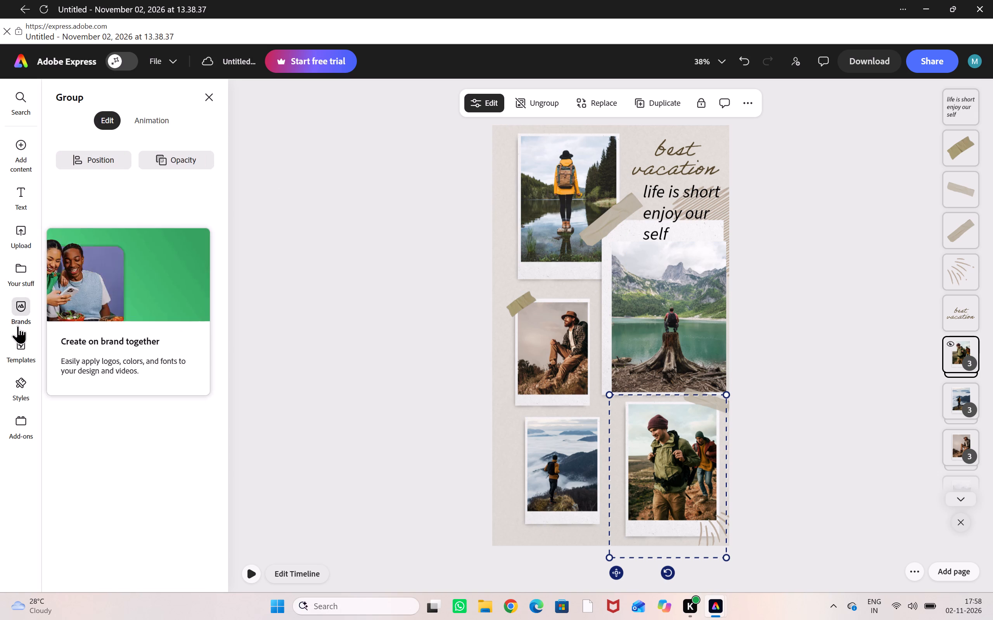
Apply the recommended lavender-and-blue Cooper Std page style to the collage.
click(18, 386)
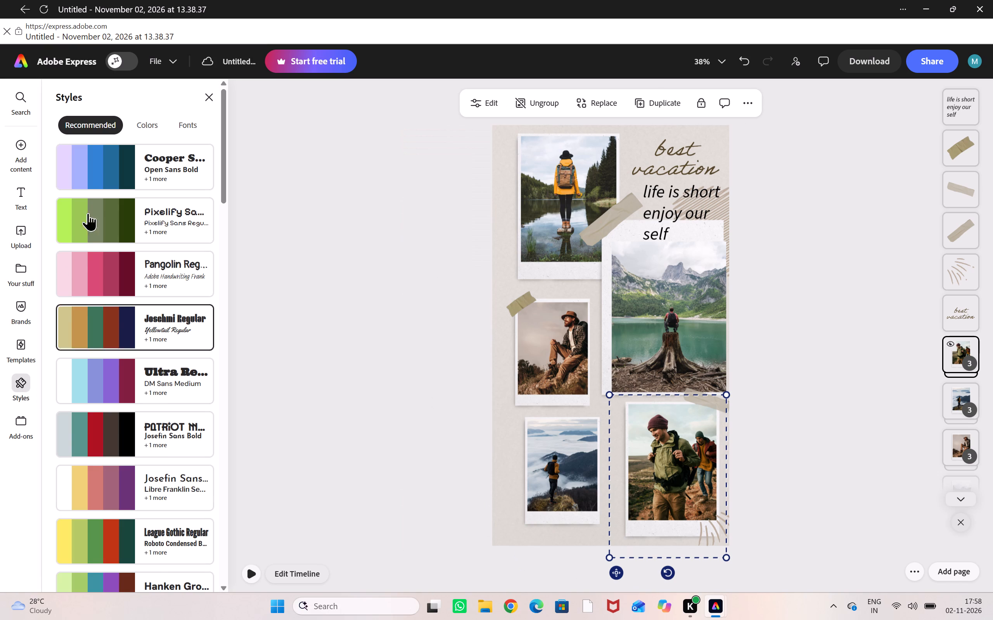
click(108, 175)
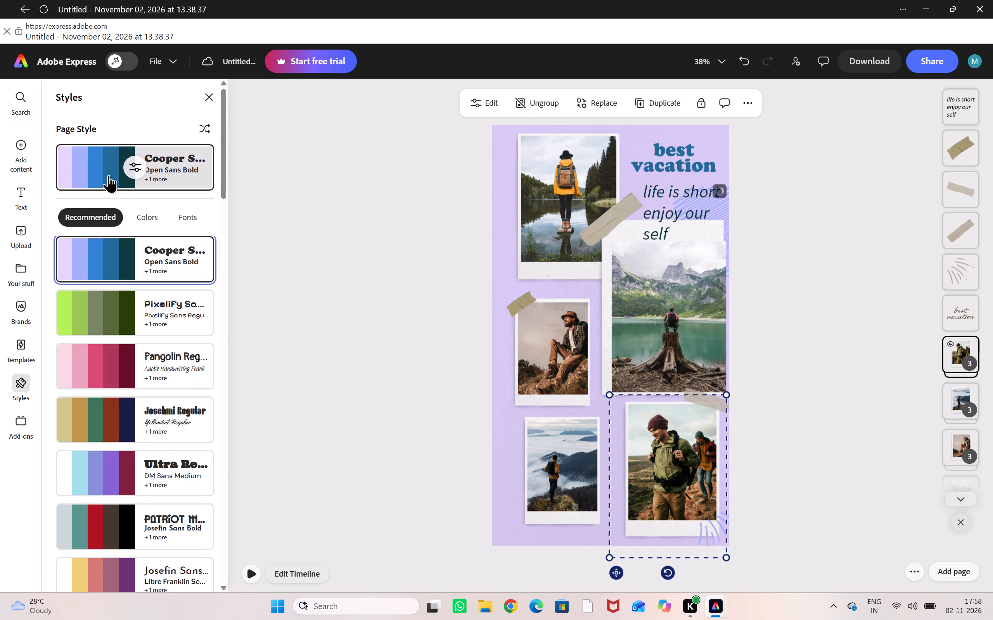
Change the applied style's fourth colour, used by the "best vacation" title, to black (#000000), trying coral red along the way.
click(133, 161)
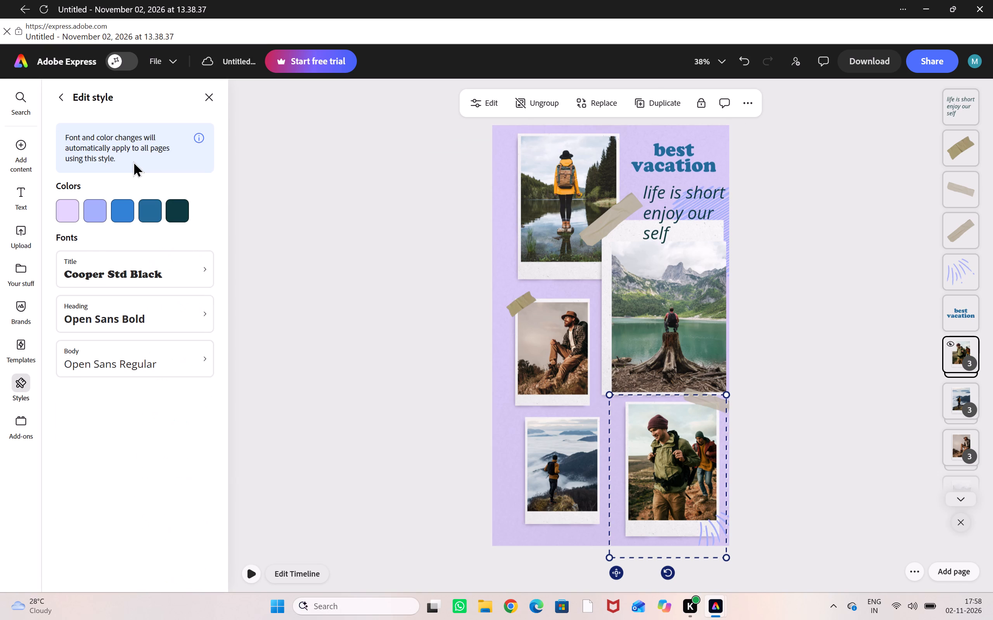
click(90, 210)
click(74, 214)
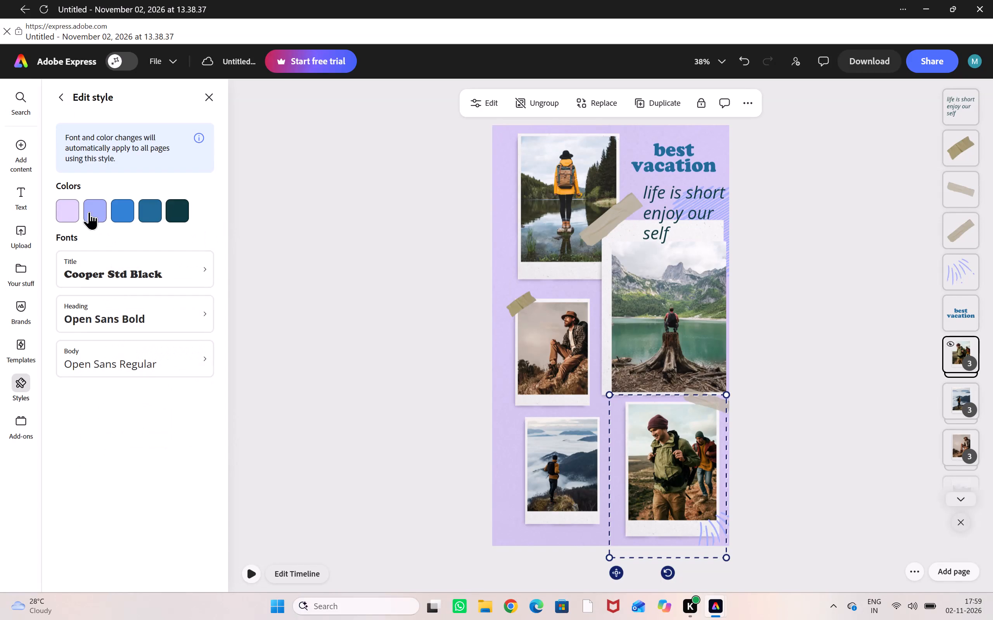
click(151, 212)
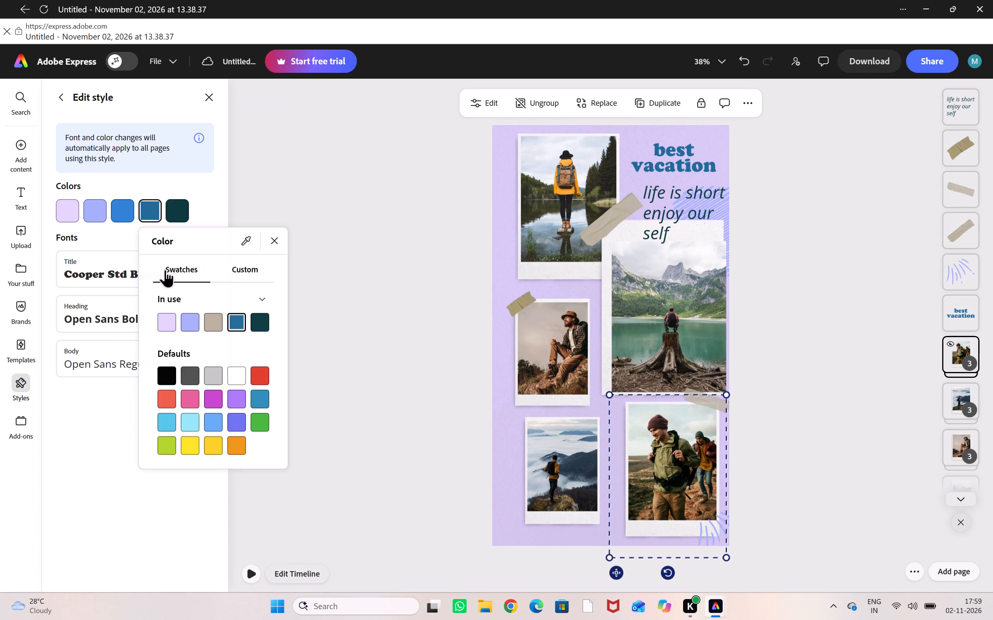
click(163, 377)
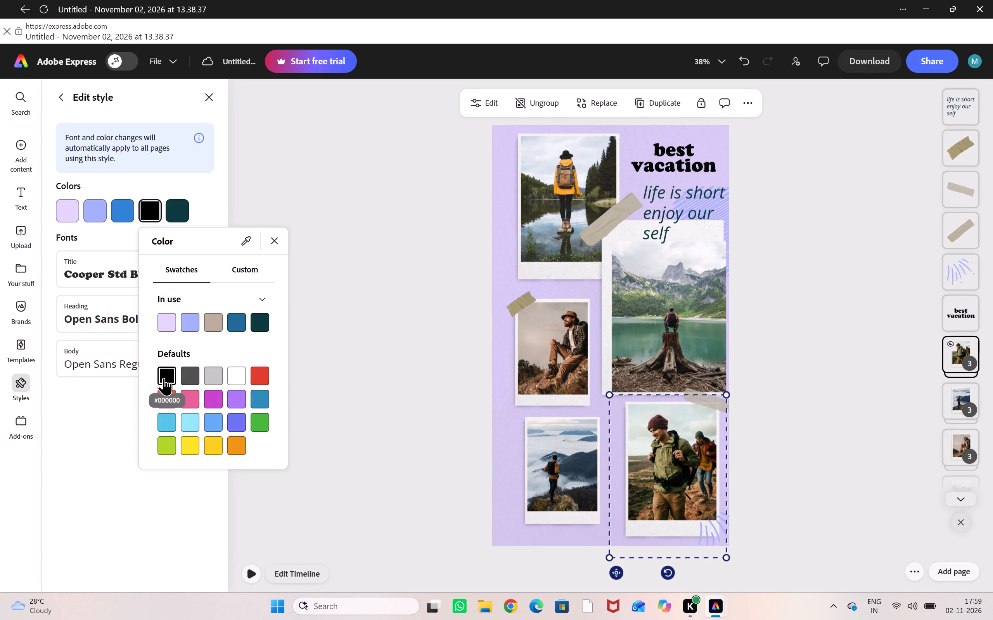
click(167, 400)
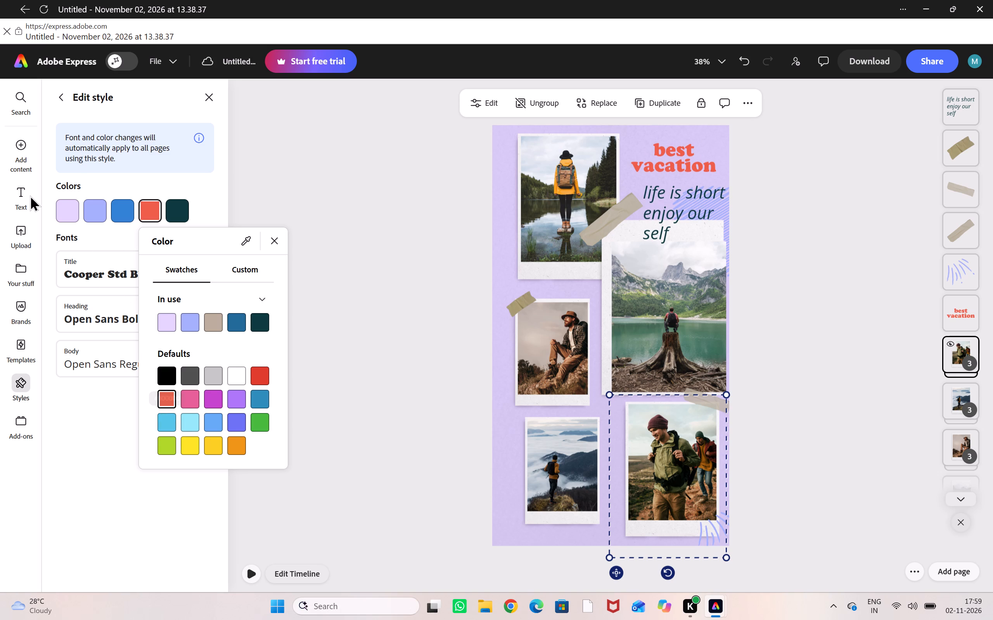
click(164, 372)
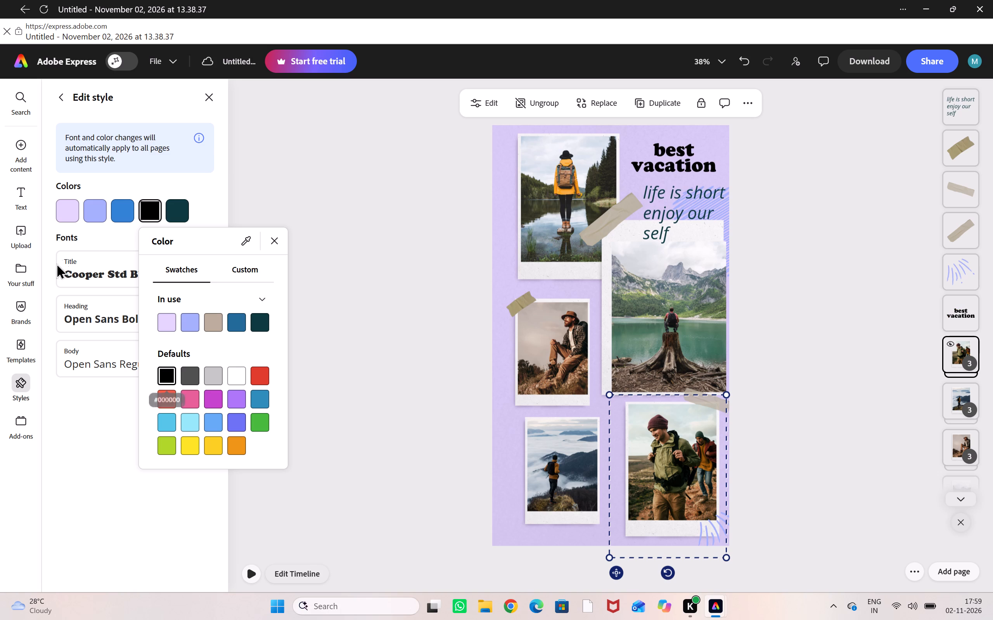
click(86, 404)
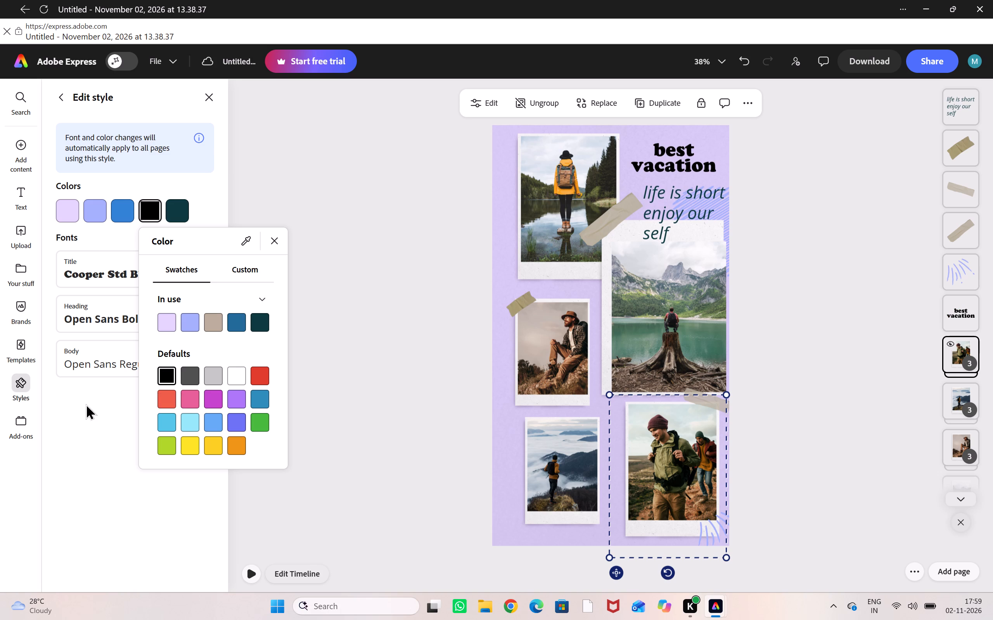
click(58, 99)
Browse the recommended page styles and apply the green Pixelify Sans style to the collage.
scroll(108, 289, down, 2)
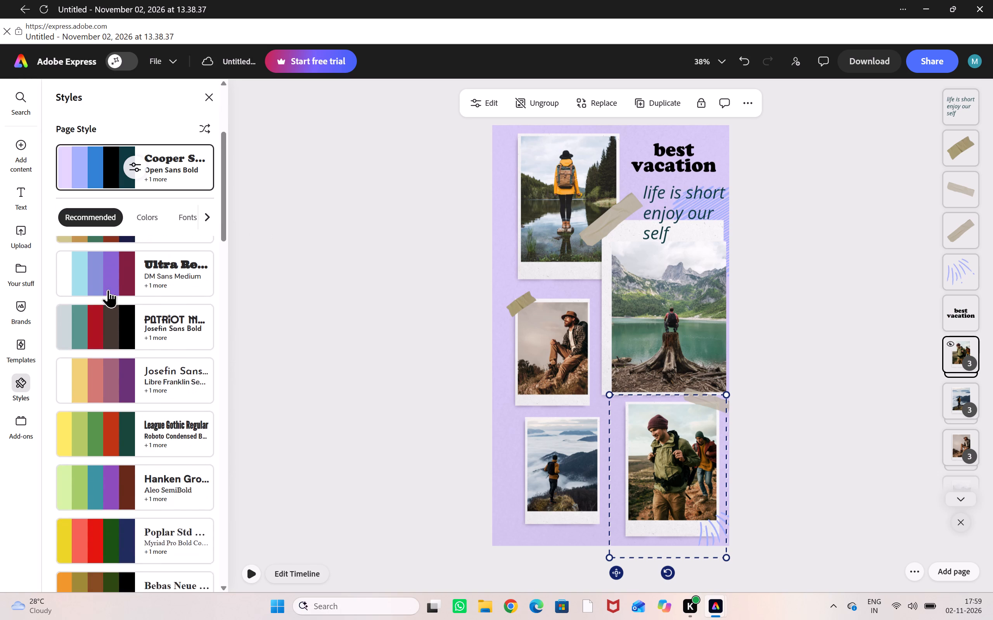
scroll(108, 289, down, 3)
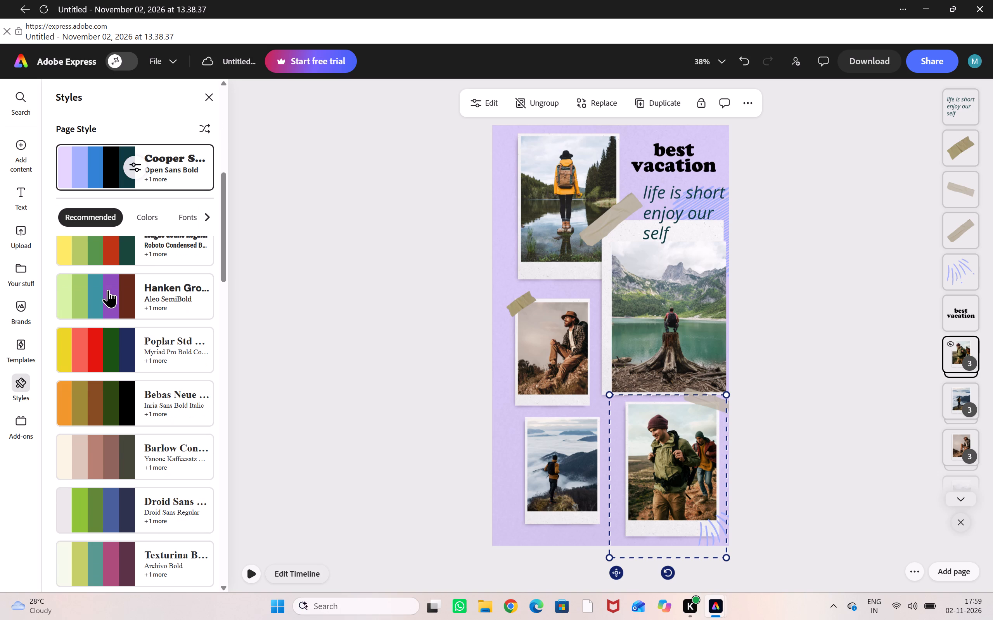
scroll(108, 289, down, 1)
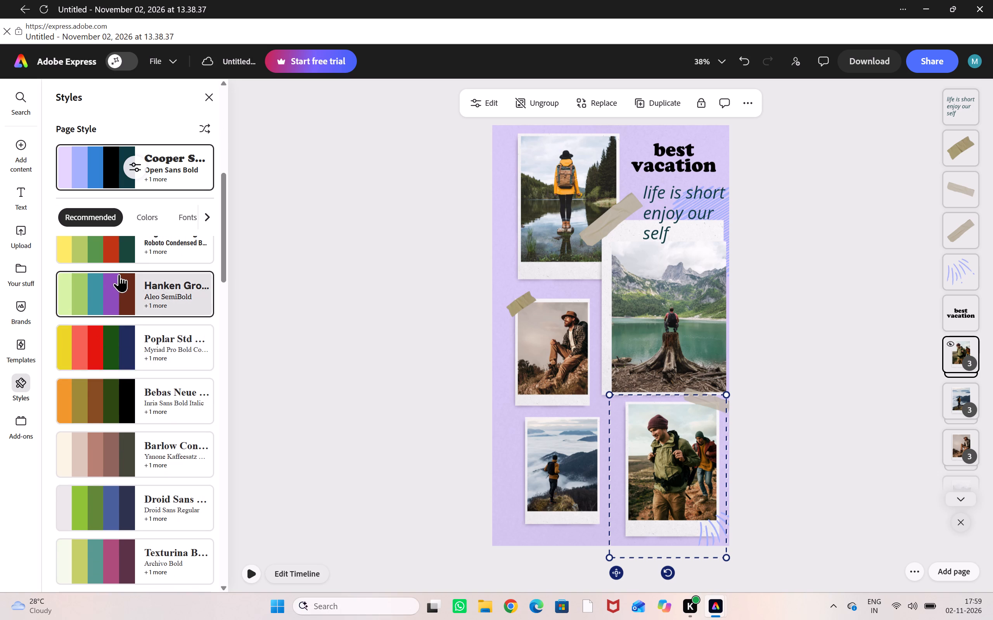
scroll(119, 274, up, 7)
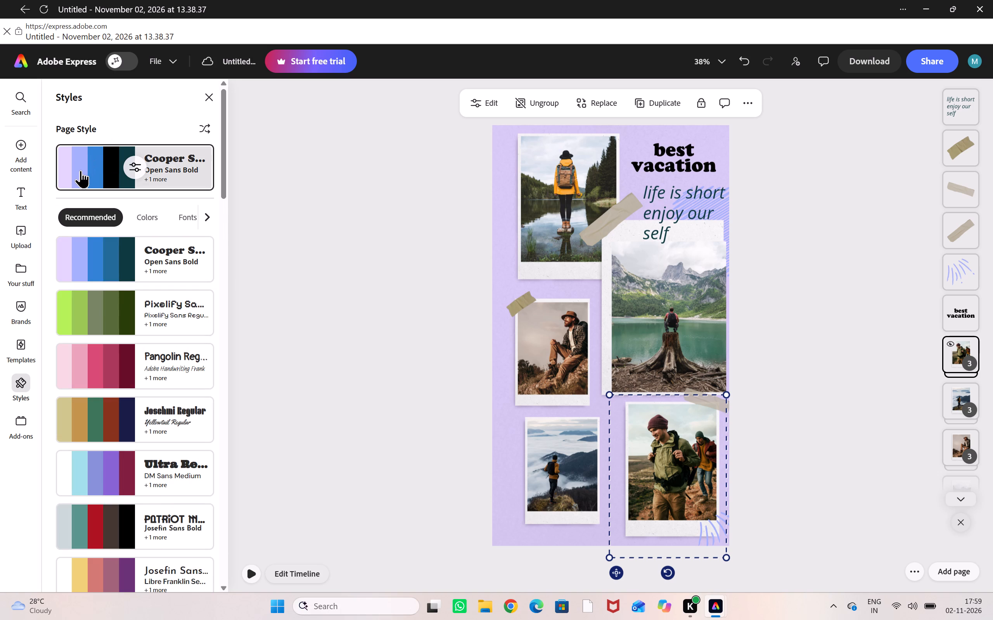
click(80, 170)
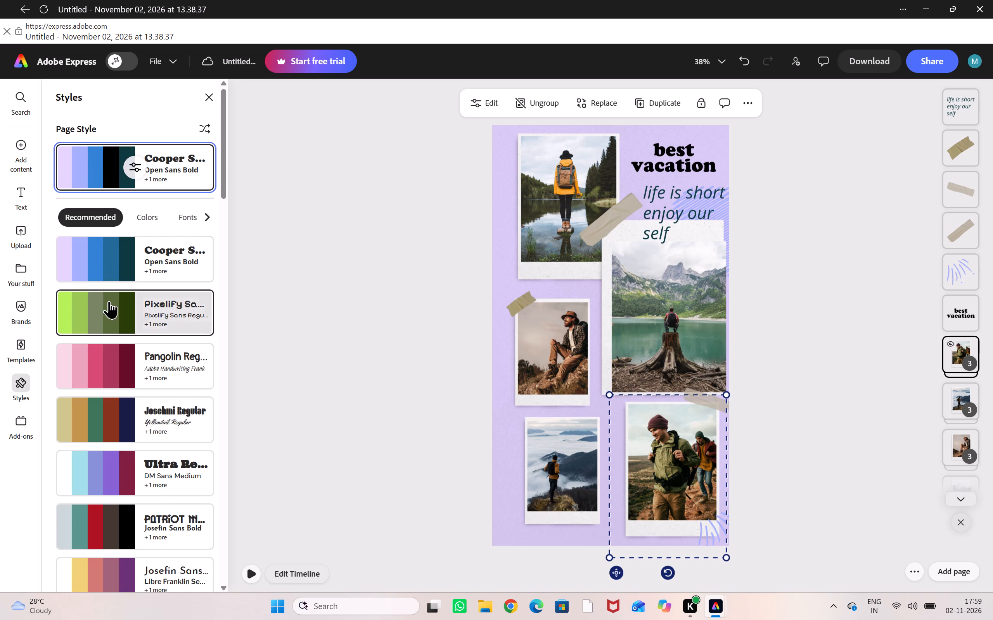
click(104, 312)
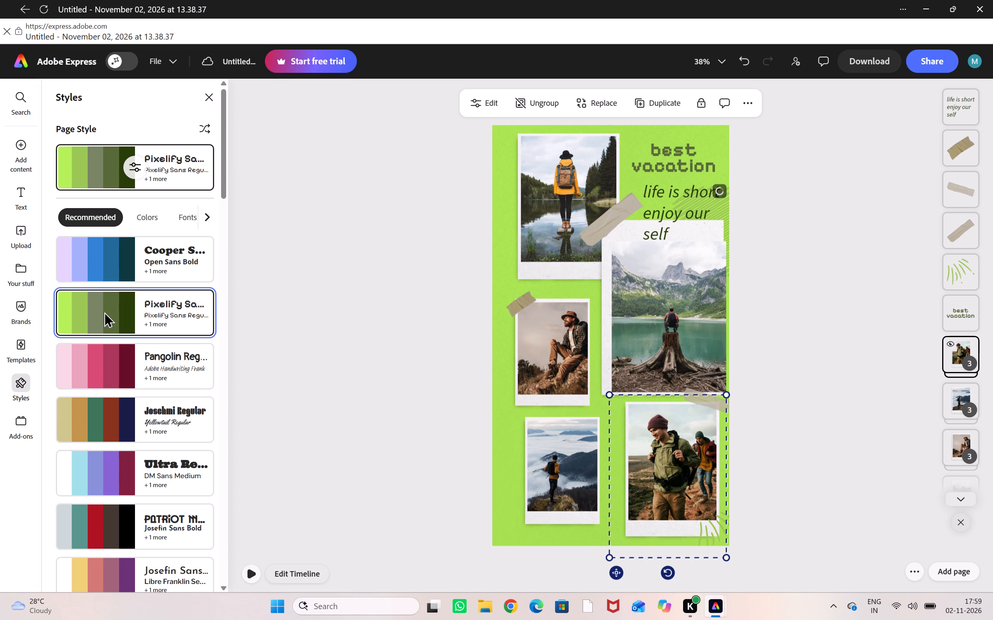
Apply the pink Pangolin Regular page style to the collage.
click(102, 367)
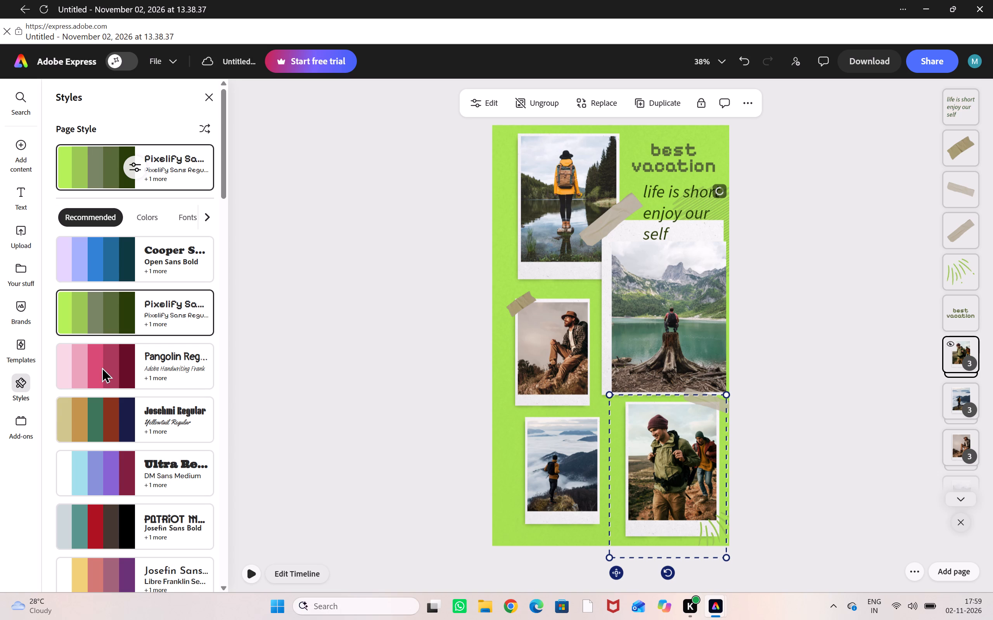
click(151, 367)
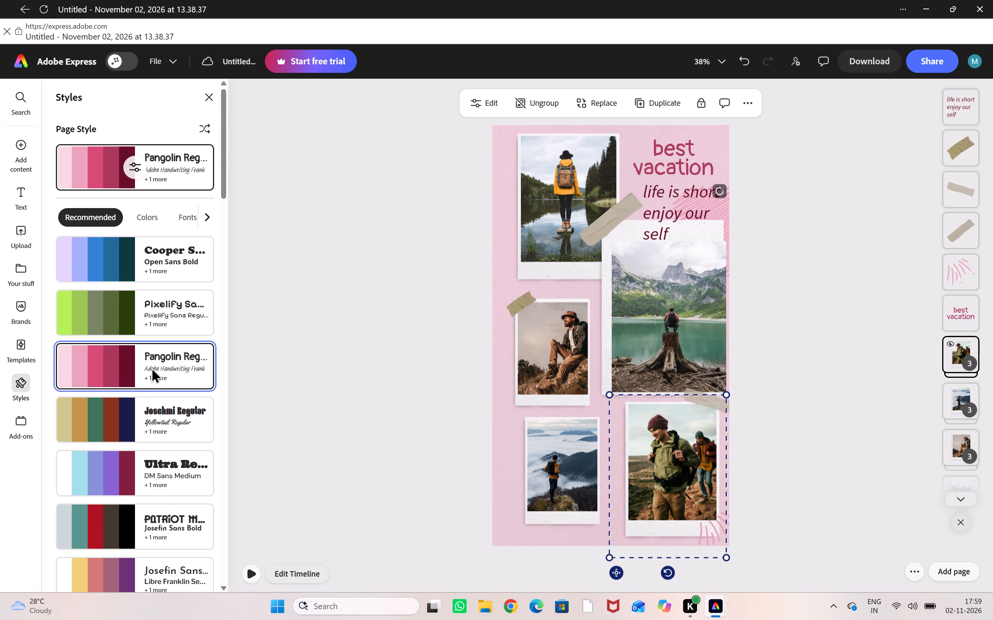
Apply the olive, orange and dark-red Joschmi Regular page style to the collage.
click(124, 409)
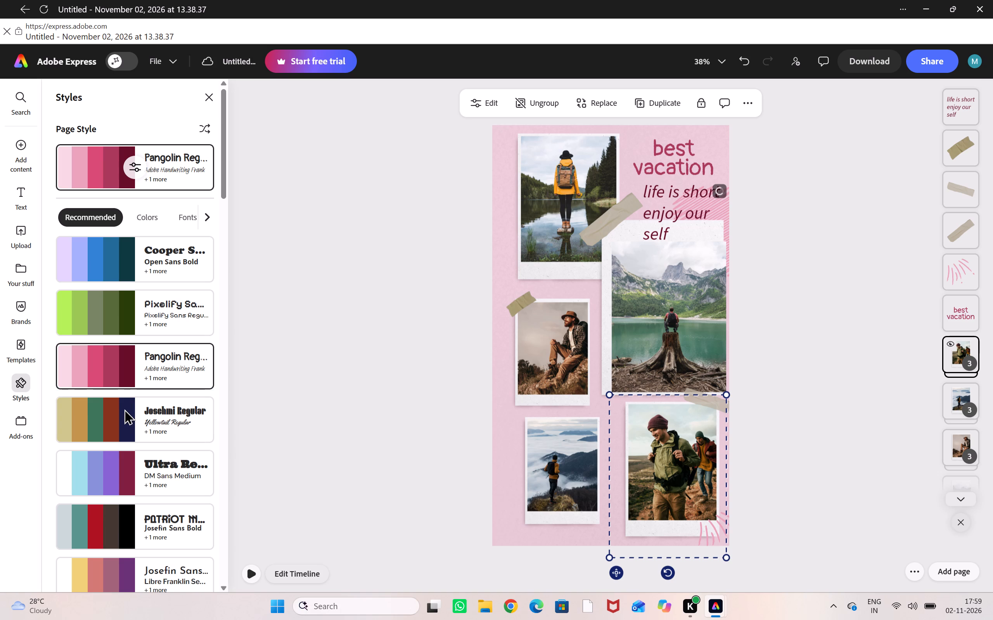
click(124, 409)
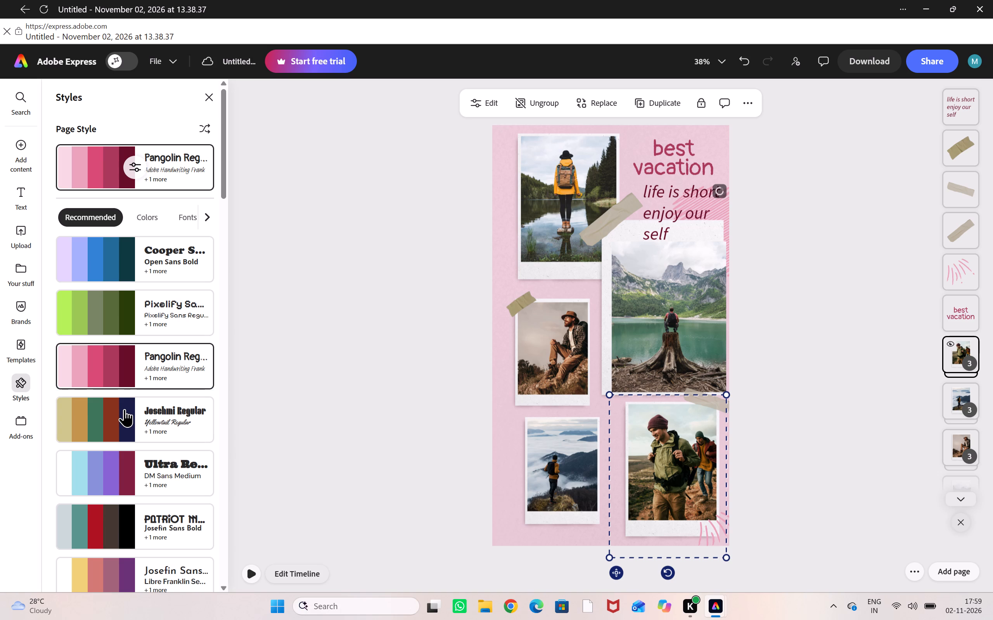
click(124, 409)
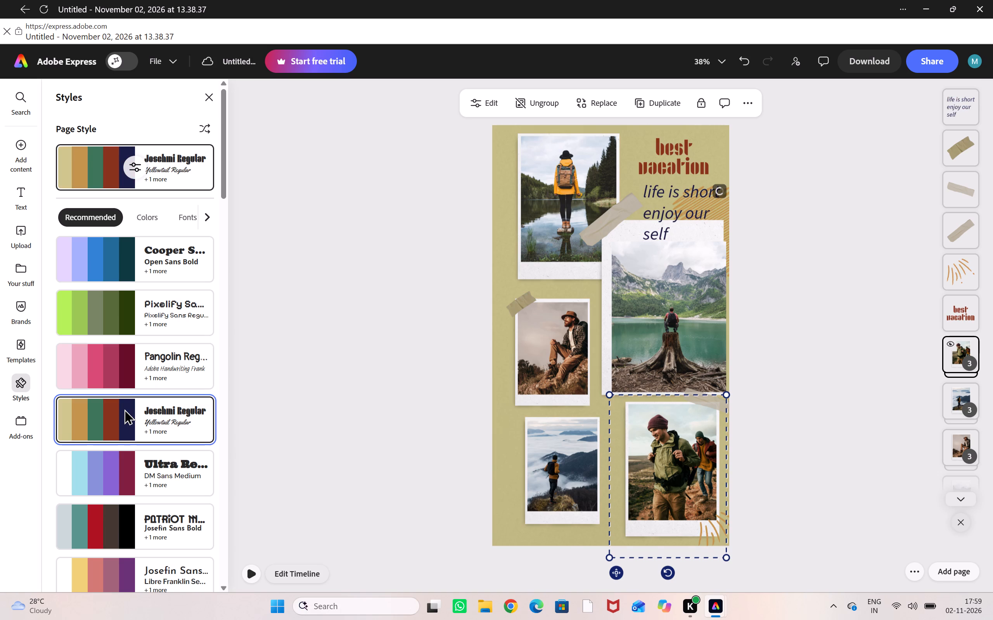
scroll(124, 409, down, 2)
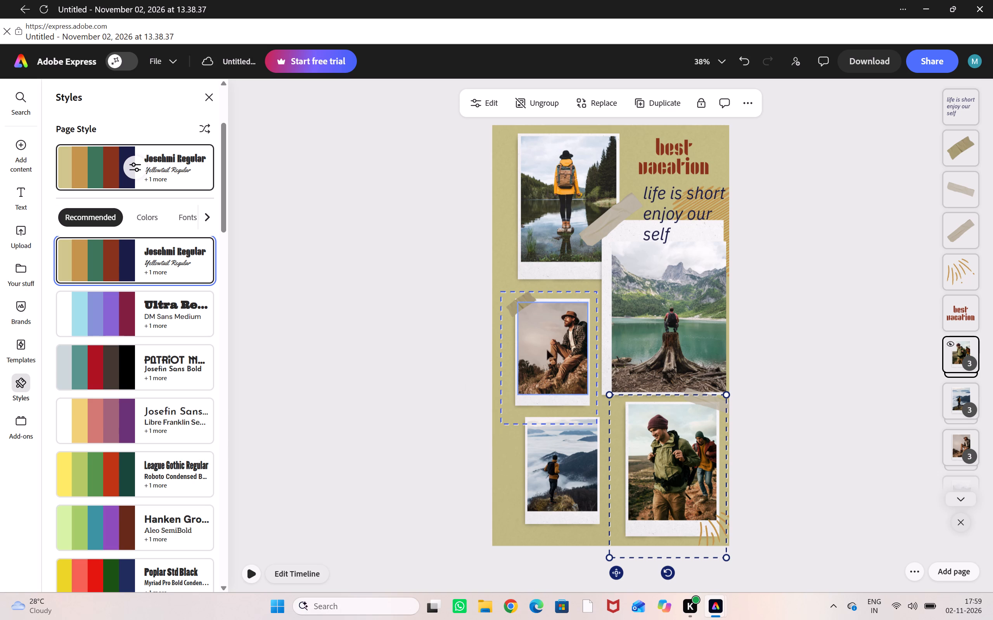
Nudge the two-hiker polaroid slightly left, away from the page's right edge.
click(723, 534)
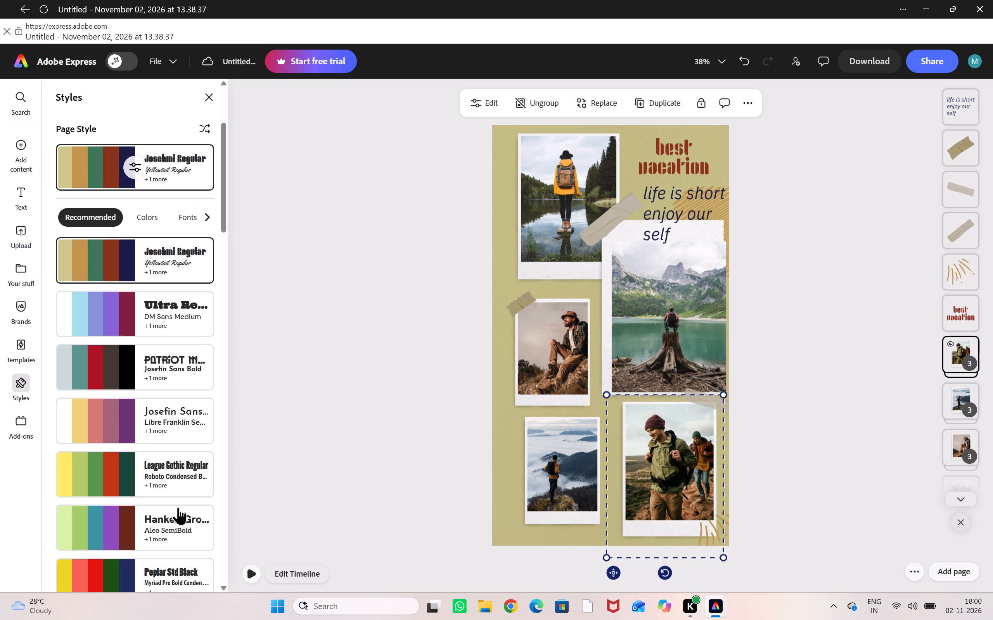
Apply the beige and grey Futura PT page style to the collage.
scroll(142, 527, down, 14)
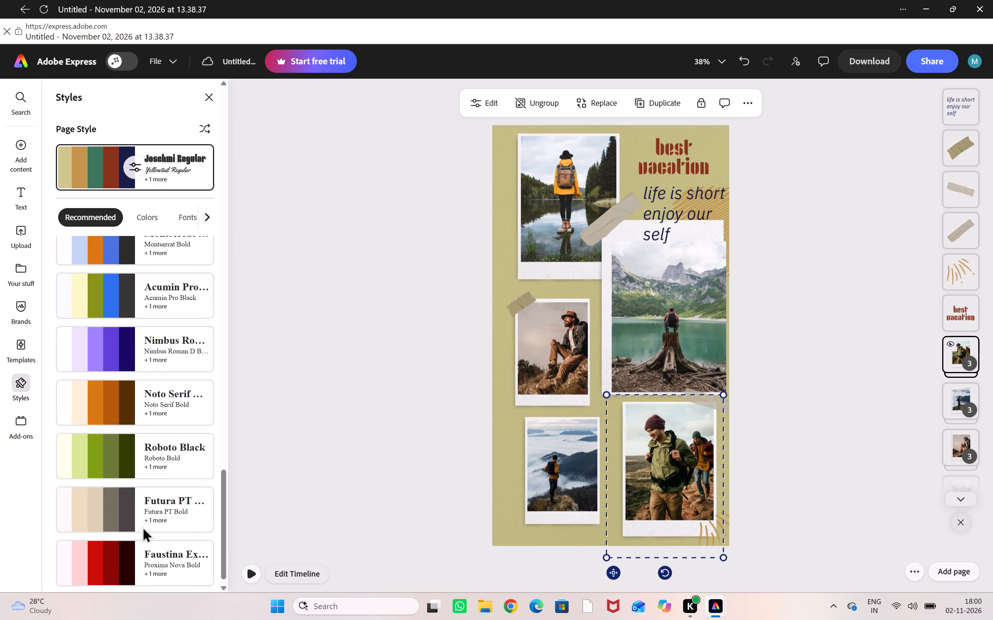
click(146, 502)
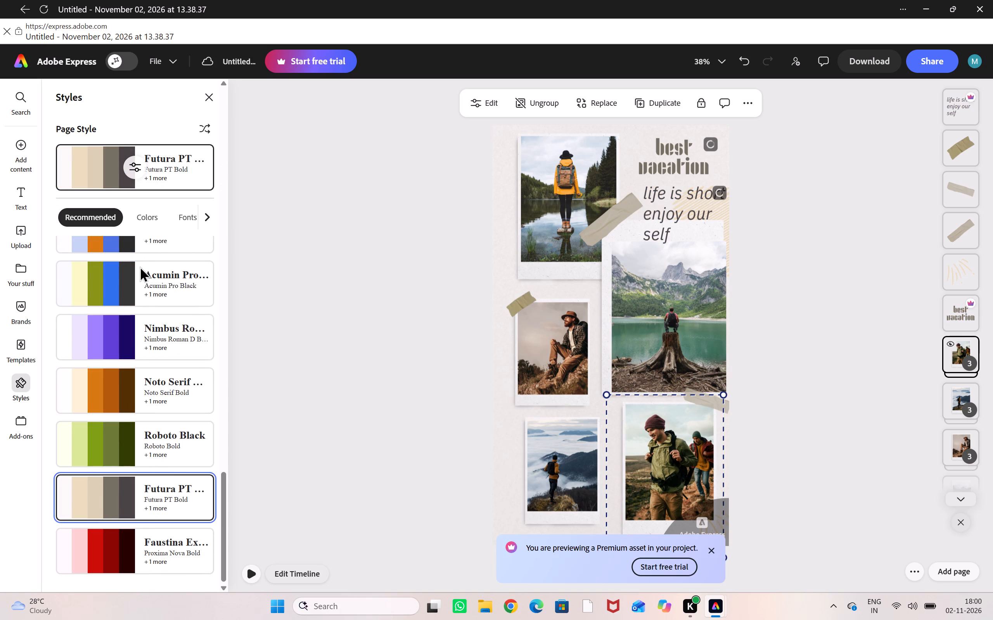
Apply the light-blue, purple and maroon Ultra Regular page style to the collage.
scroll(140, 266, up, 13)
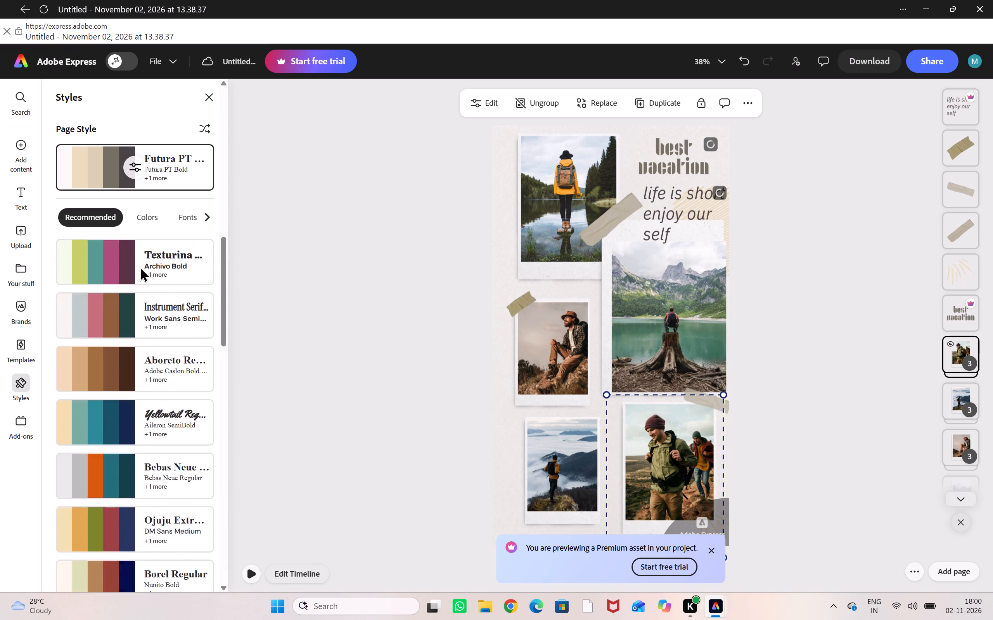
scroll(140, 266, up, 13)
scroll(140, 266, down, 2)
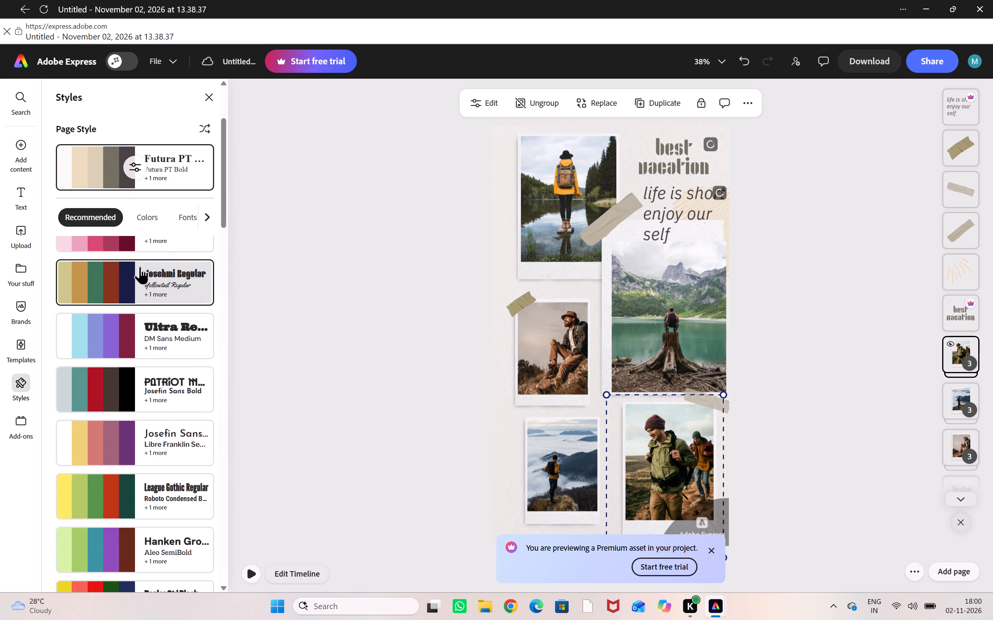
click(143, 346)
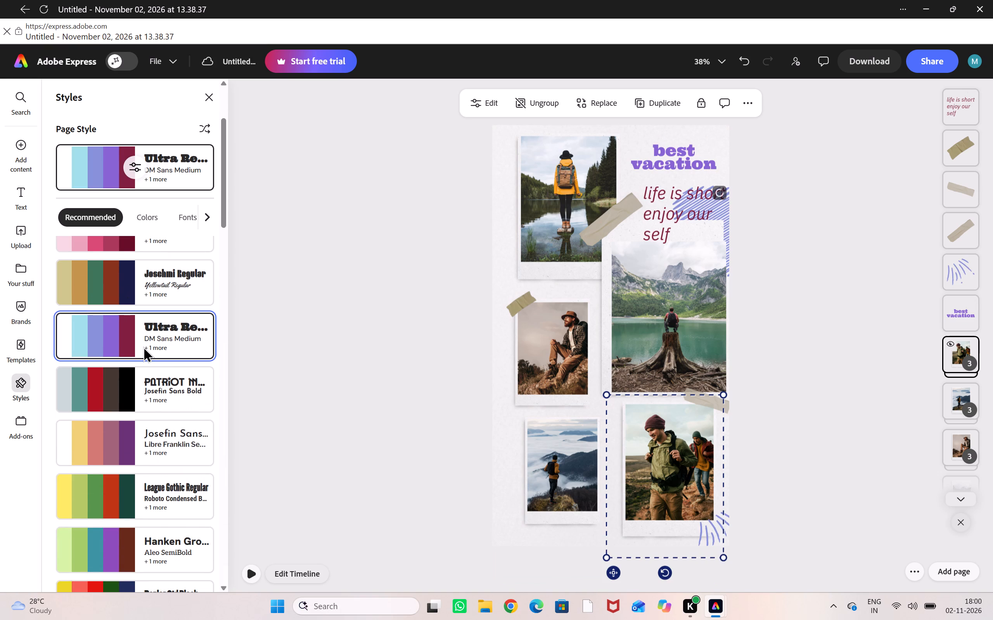
Apply the yellow, green and red League Gothic Regular page style to the collage.
click(142, 384)
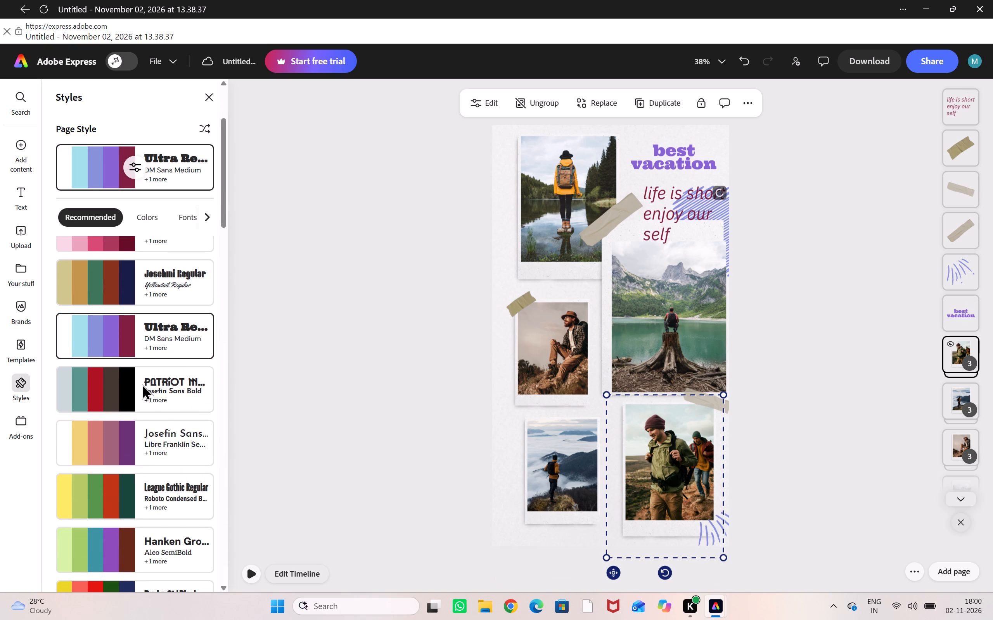
click(123, 502)
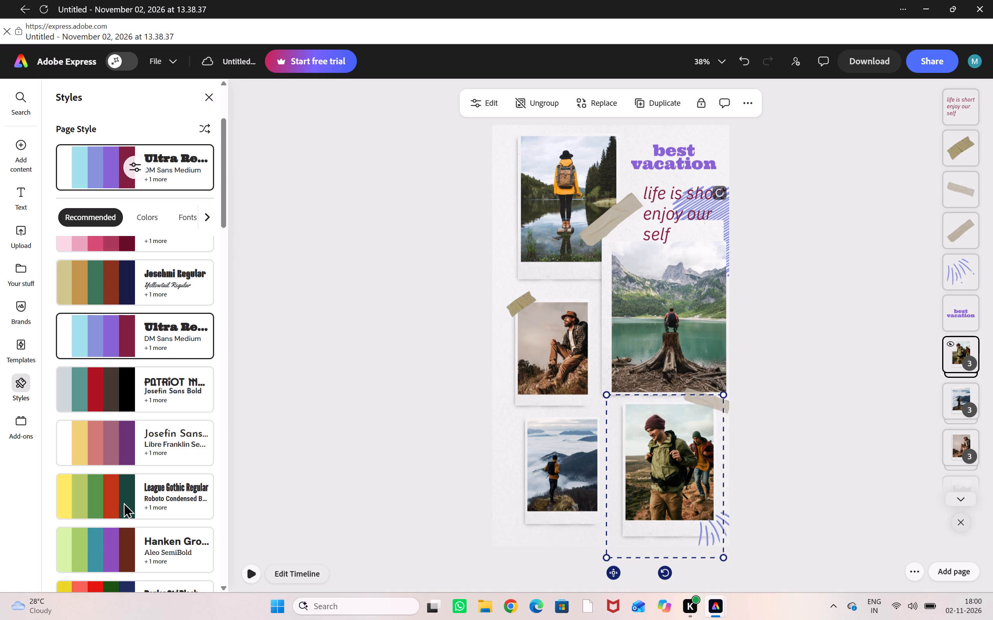
double_click(123, 502)
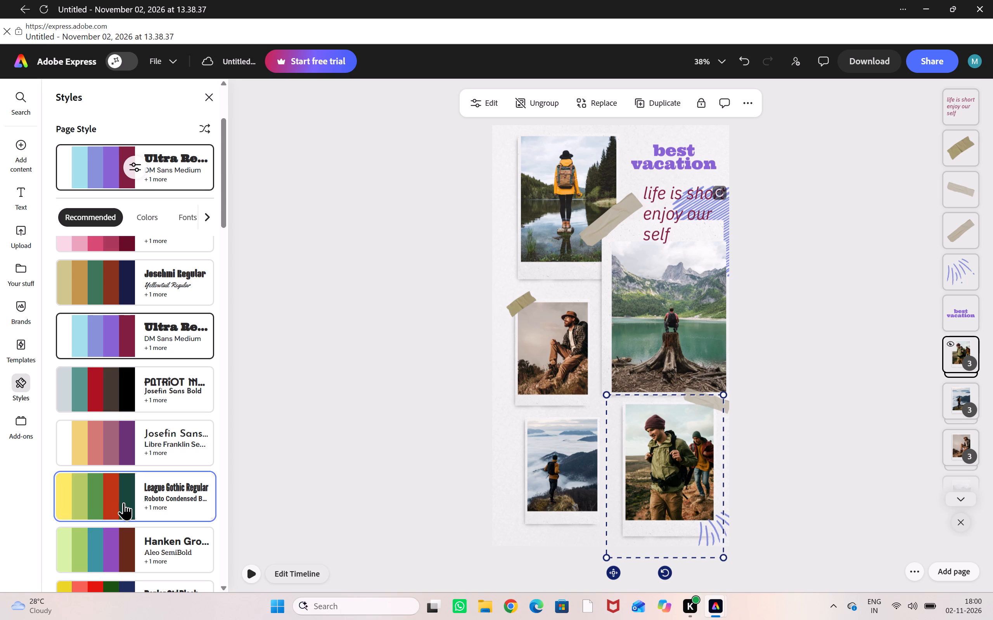
scroll(123, 502, down, 2)
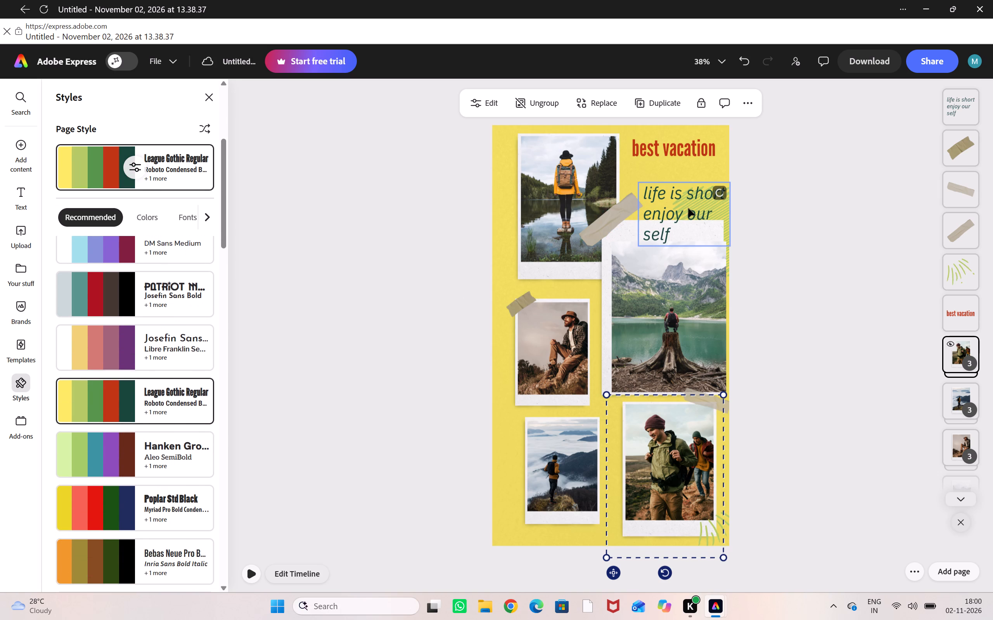
Move the "life is short enjoy our self" caption up to sit directly beneath the "best vacation" title.
drag(689, 208, 692, 187)
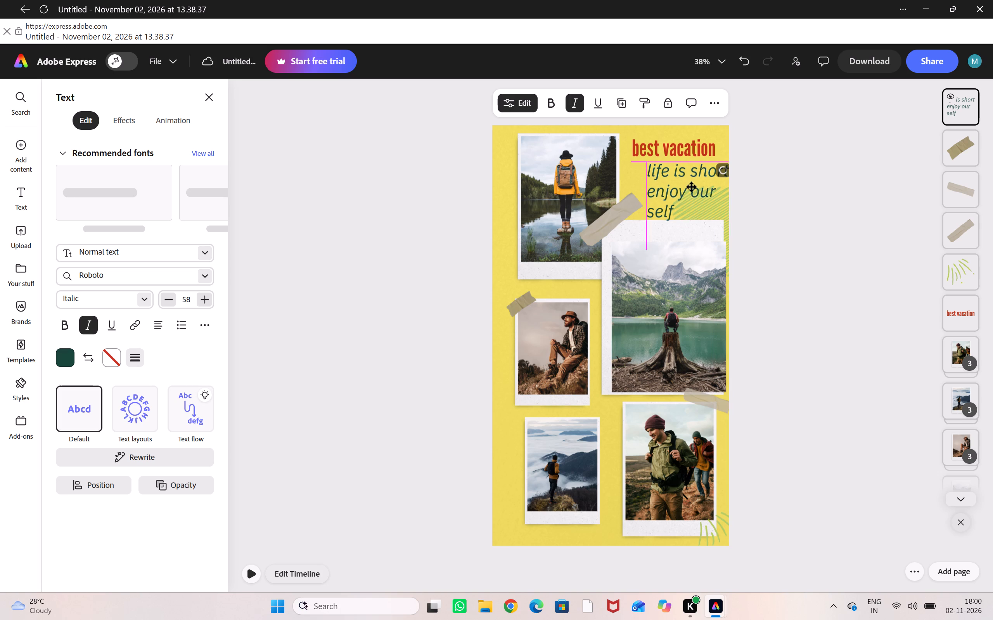
drag(692, 187, 689, 188)
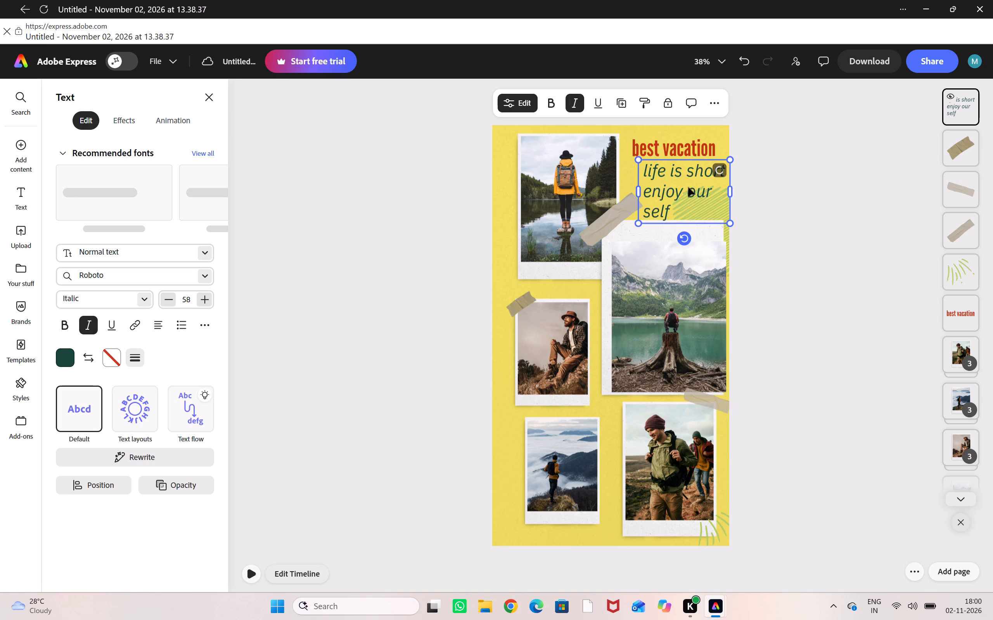
Nudge the mountain-lake polaroid with the tree stump slightly up and toward the page's right edge.
drag(654, 322, 659, 314)
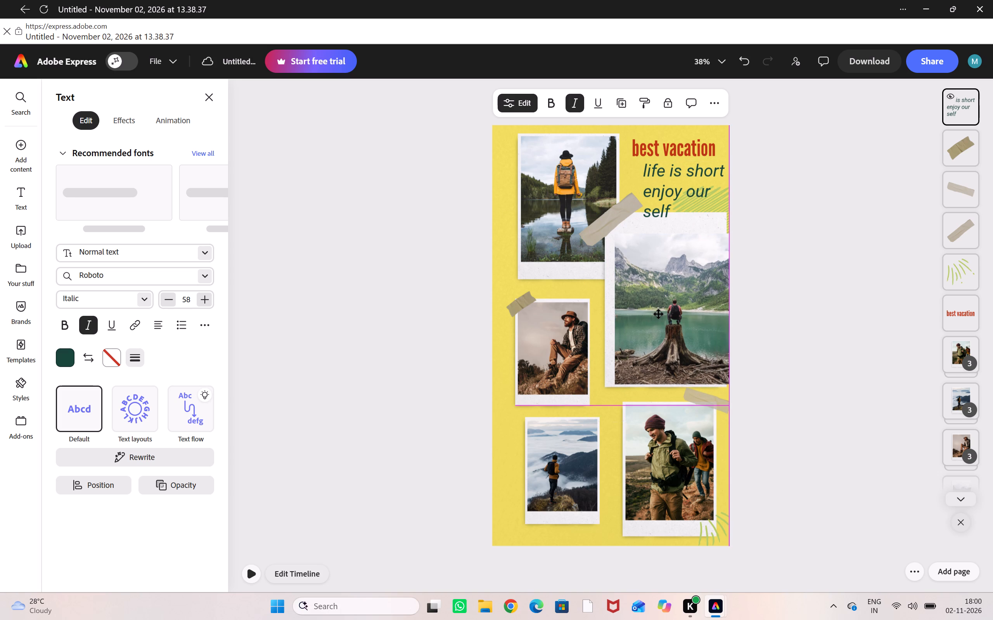
drag(659, 314, 655, 312)
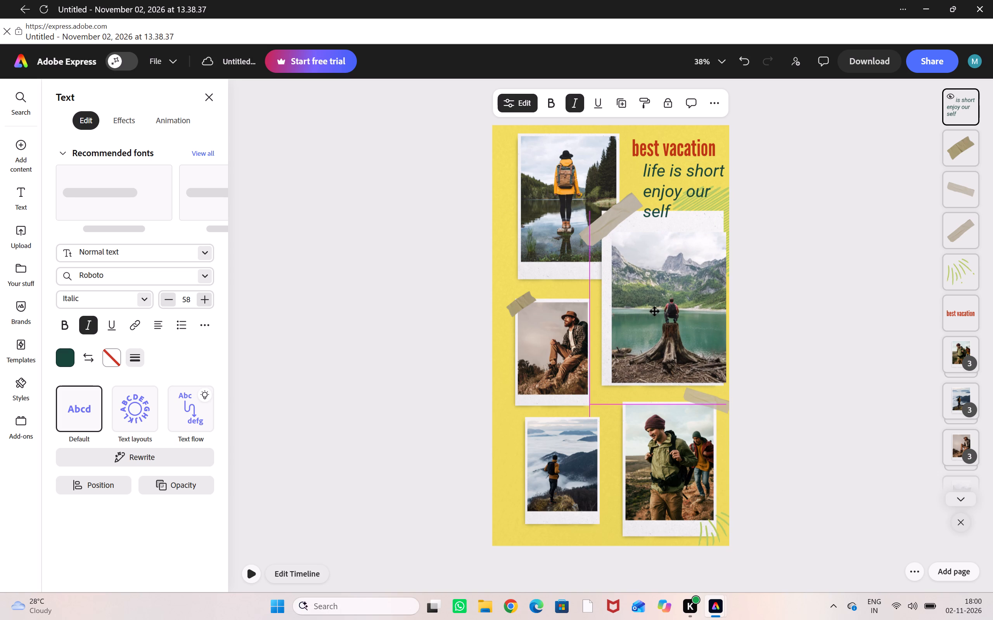
drag(655, 312, 658, 313)
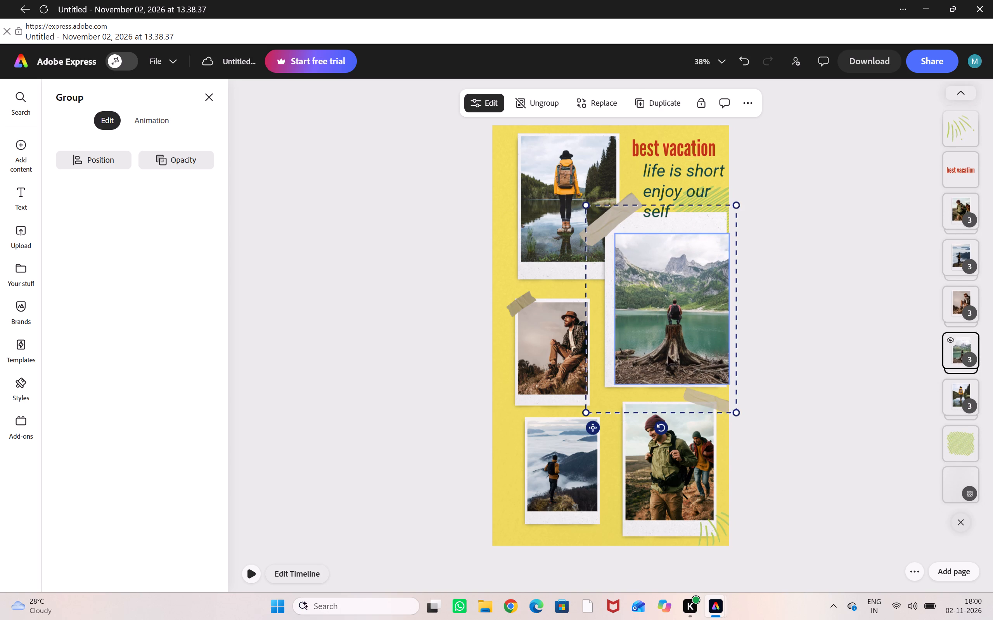
Nudge the two-hiker polaroid slightly up and right, just beneath the mountain-lake polaroid.
drag(679, 463, 683, 454)
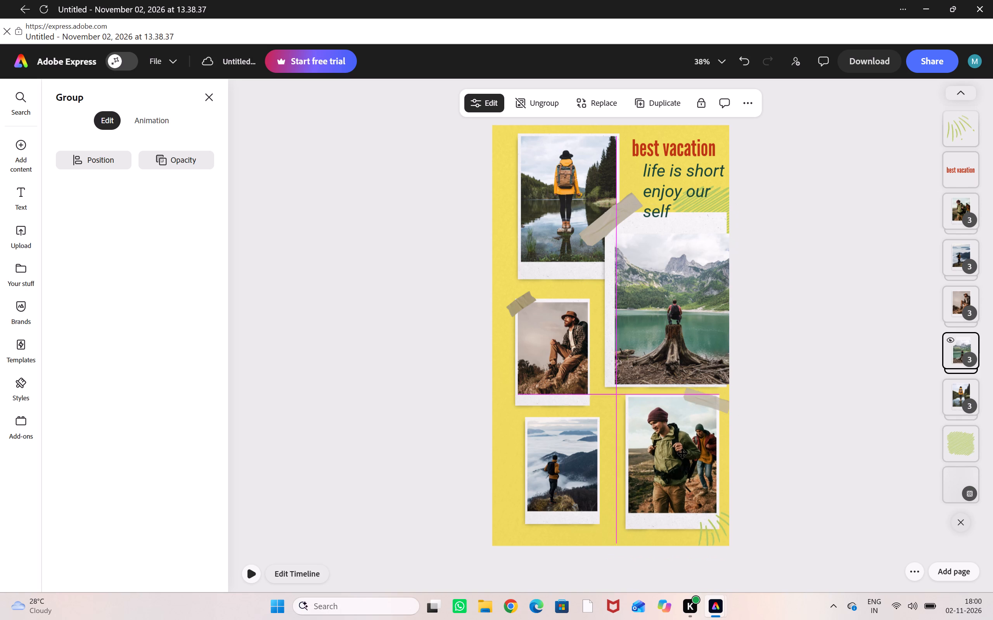
drag(683, 454, 682, 459)
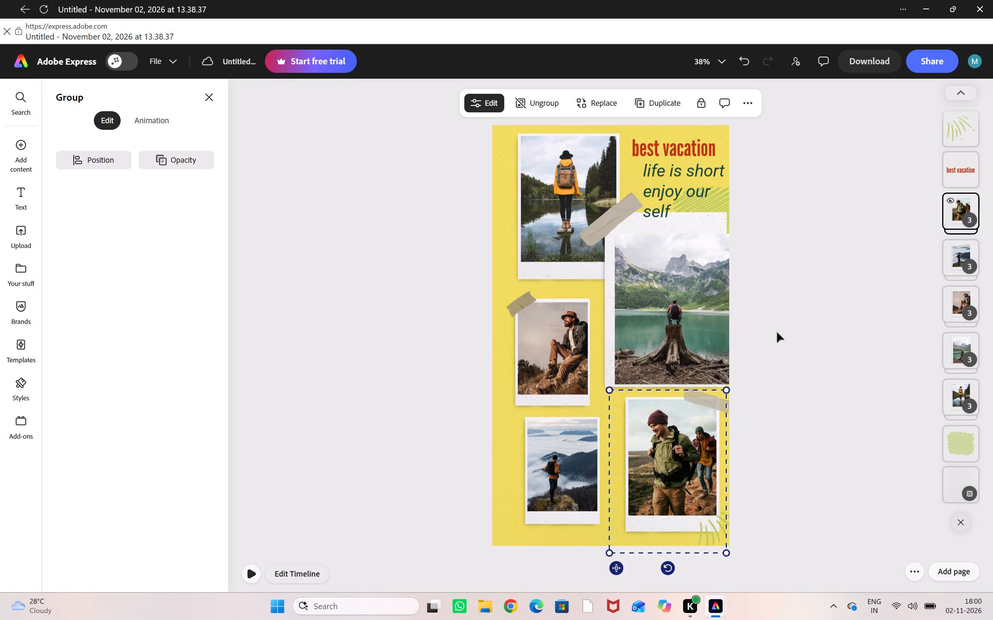
Tilt the tape strip on the two-hiker polaroid slightly more clockwise and enlarge it a little.
click(560, 446)
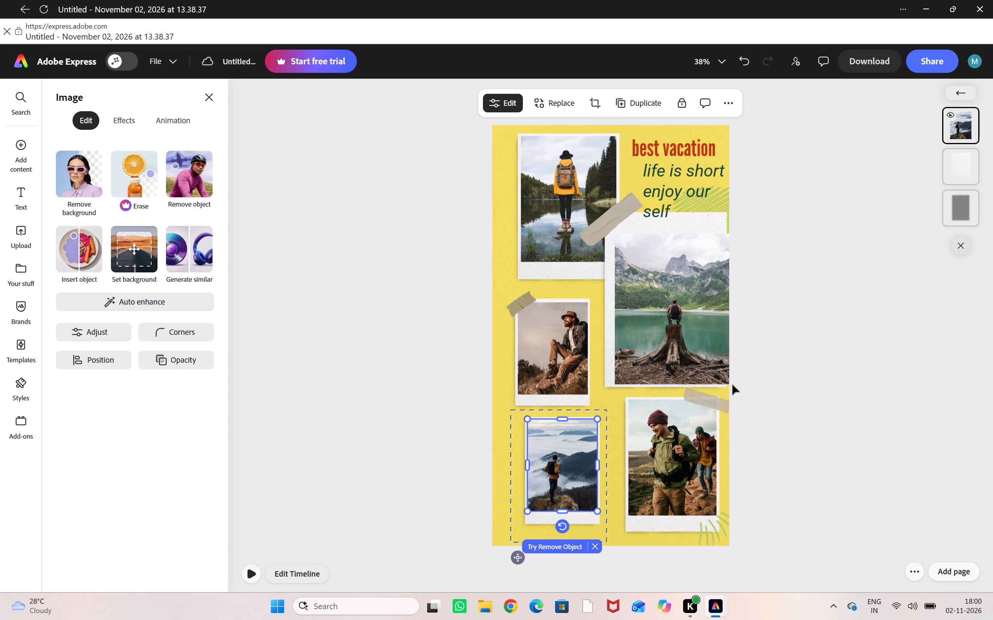
click(721, 399)
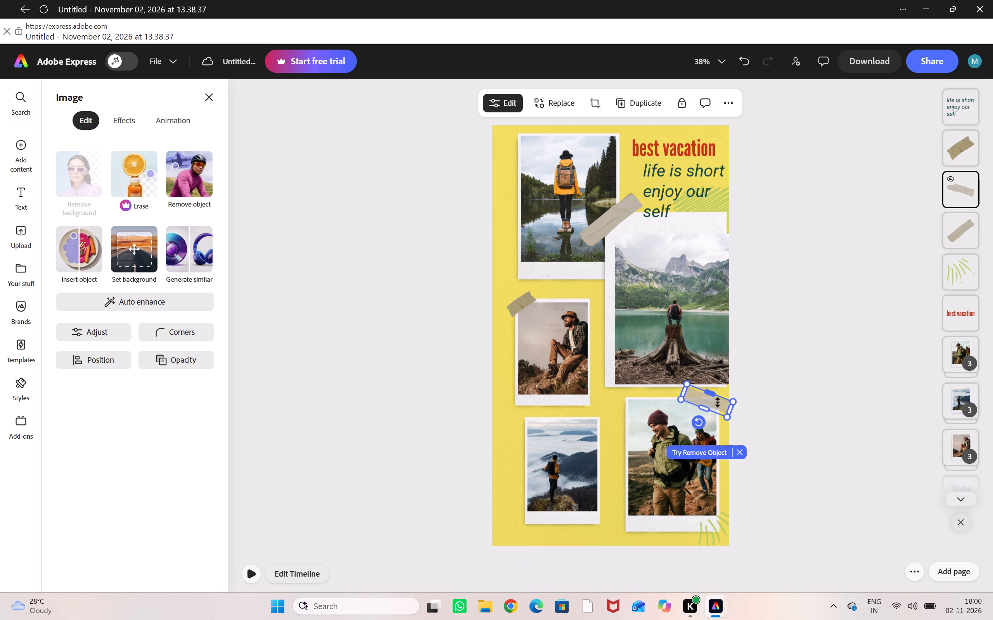
click(697, 418)
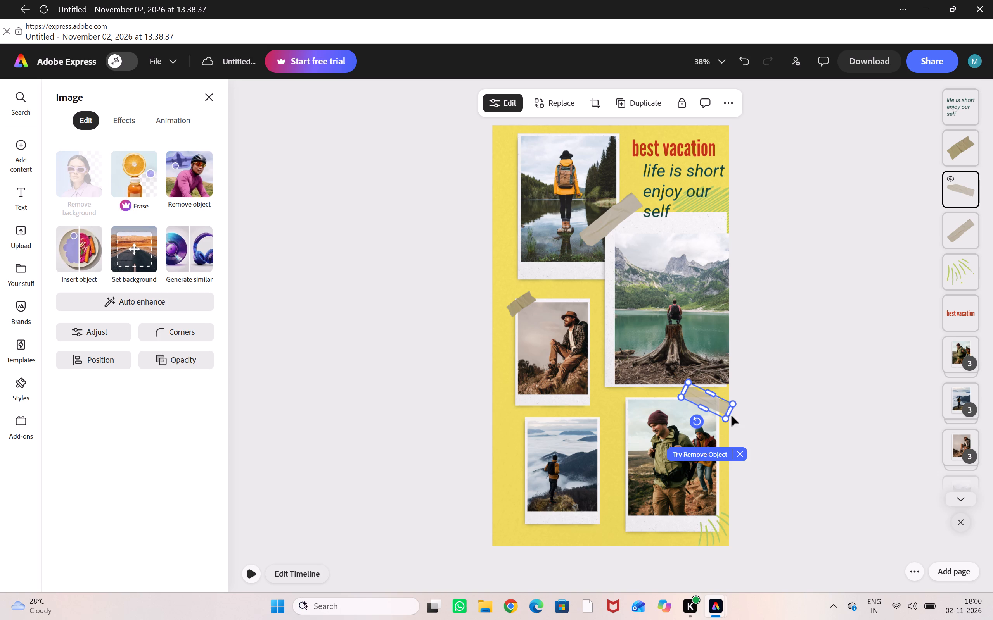
drag(726, 418, 730, 420)
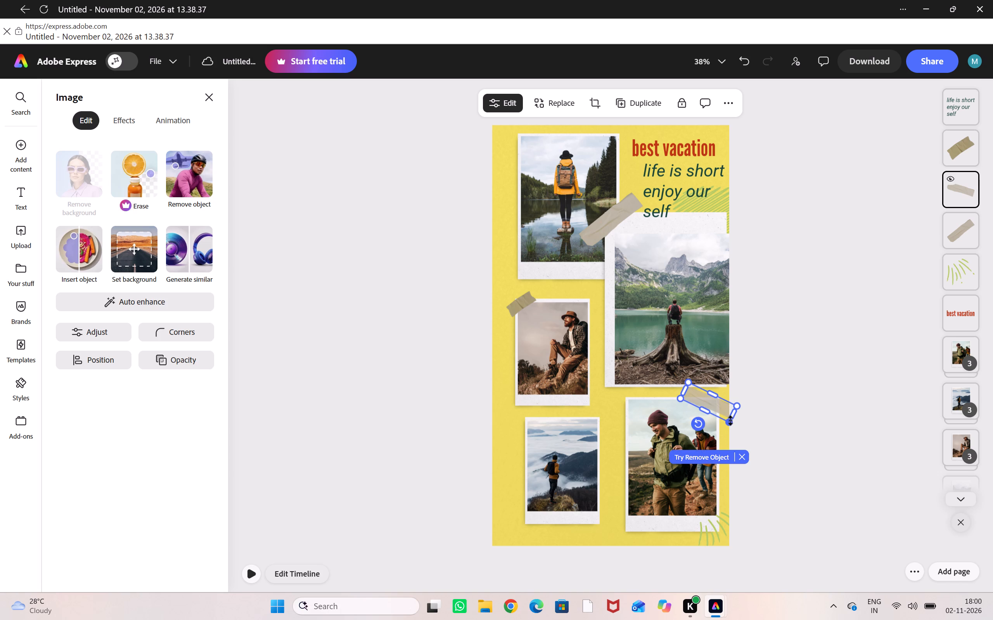
click(696, 421)
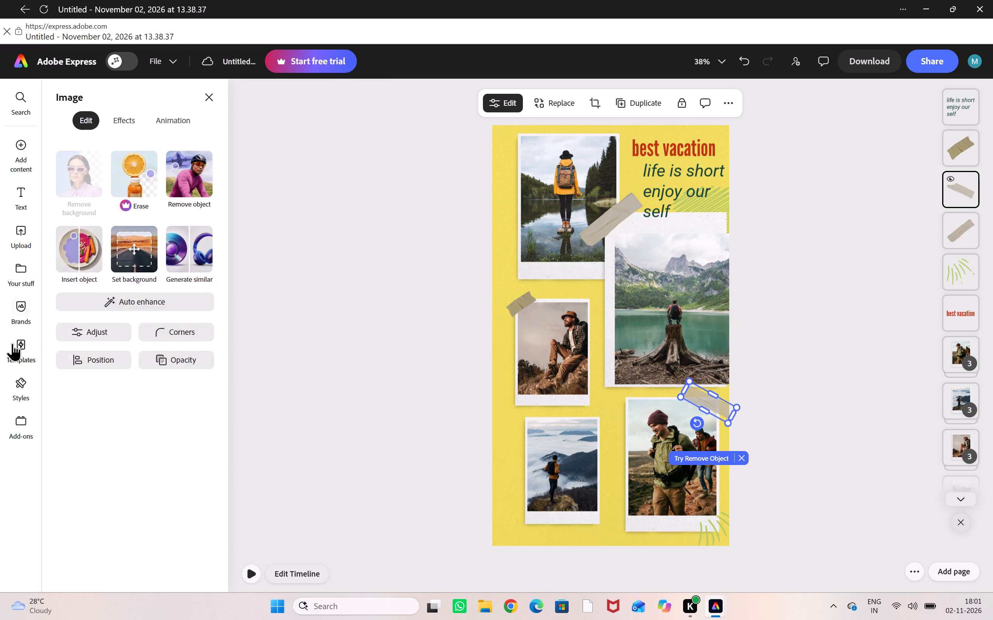
Browse the color and font sets offered among the page styles.
click(17, 388)
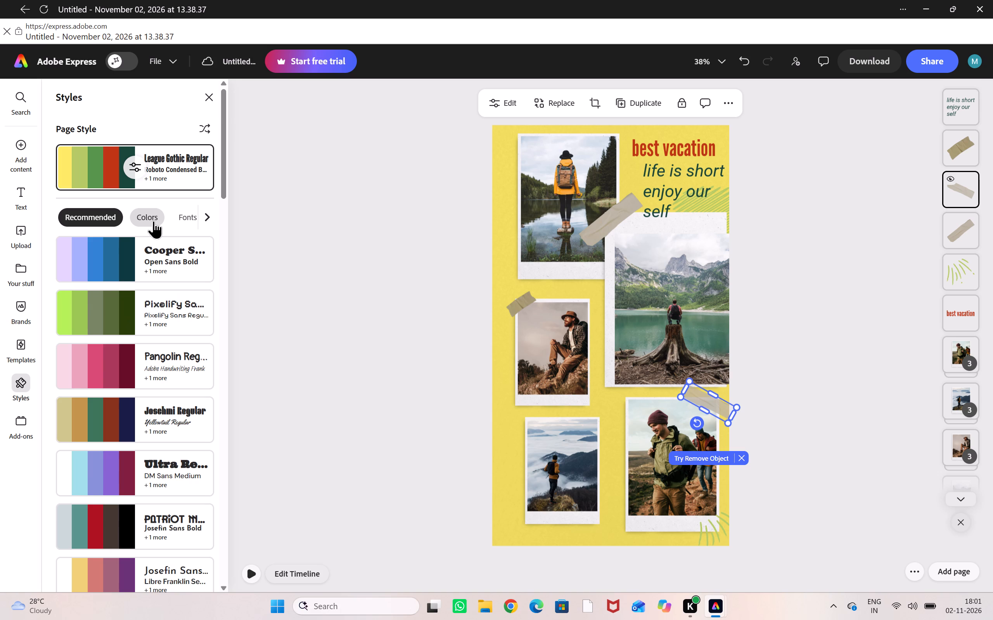
click(153, 220)
click(176, 217)
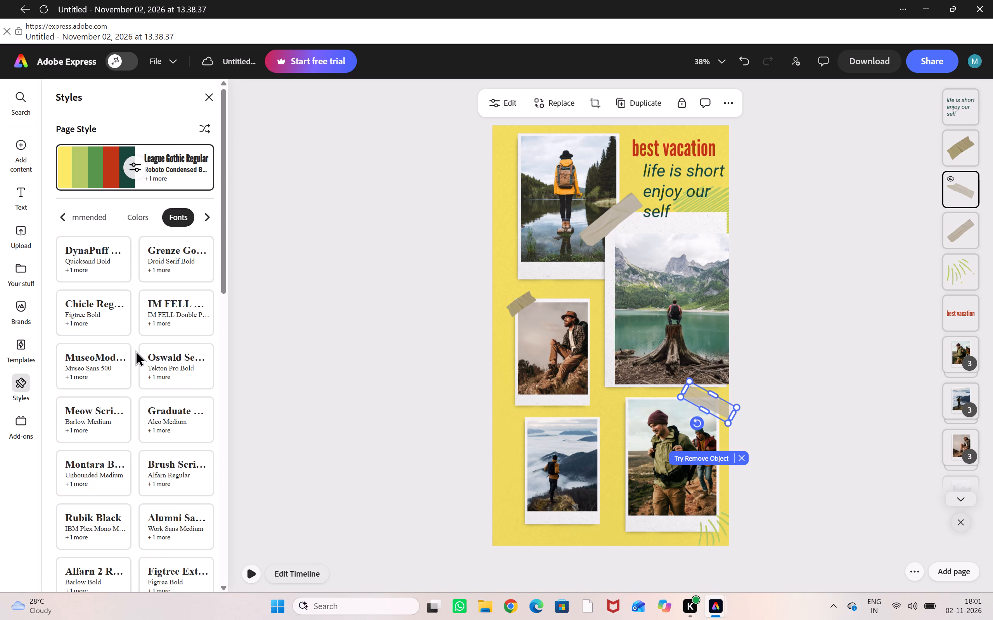
scroll(135, 350, down, 12)
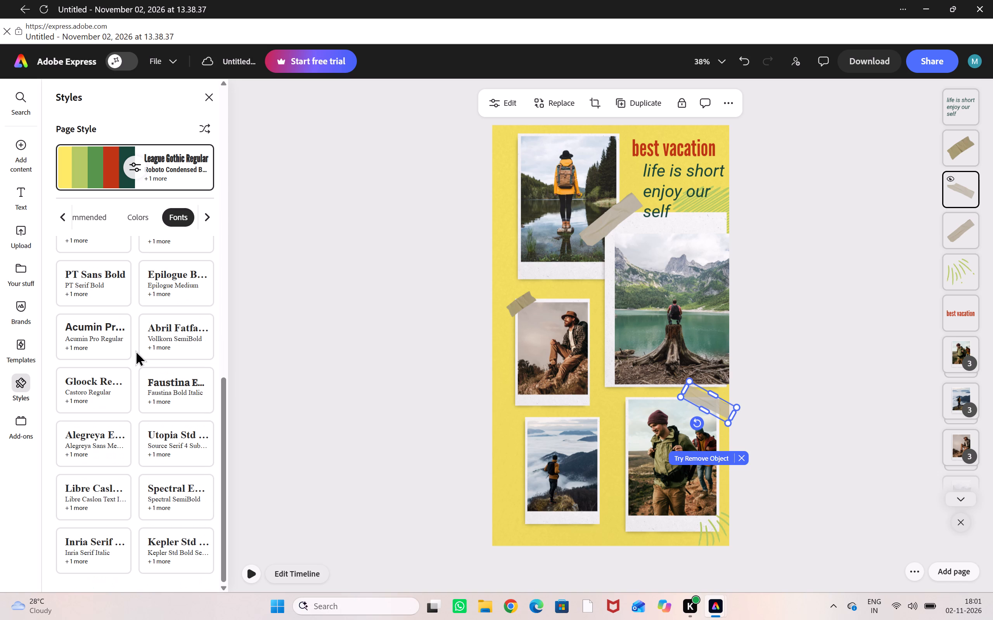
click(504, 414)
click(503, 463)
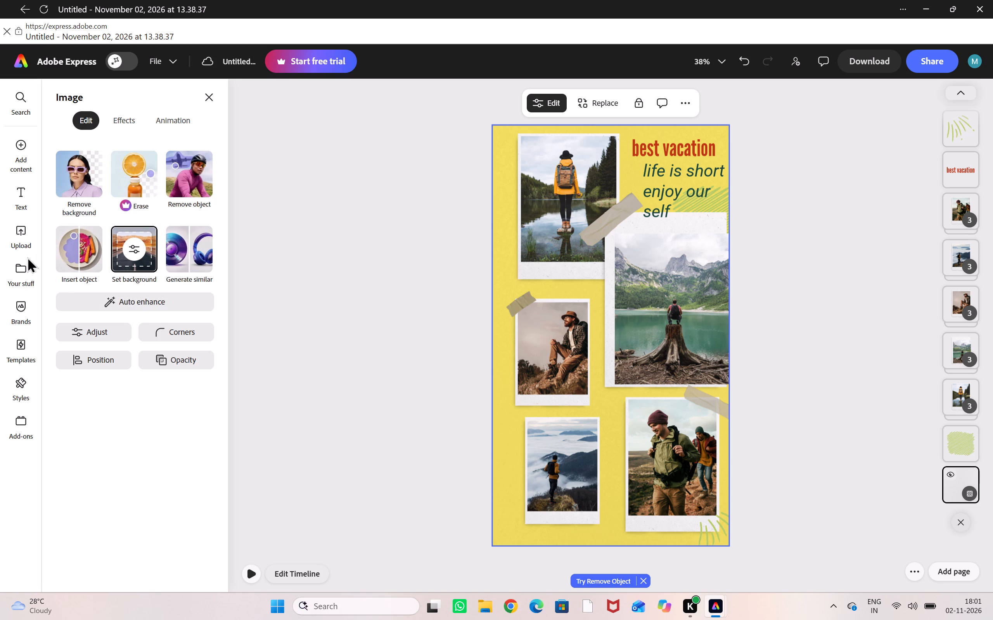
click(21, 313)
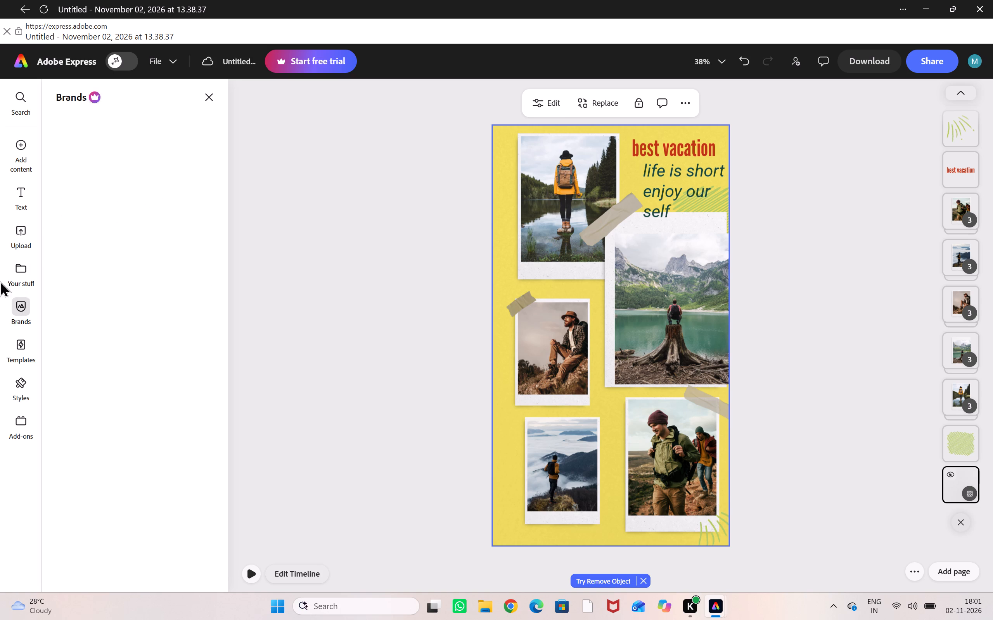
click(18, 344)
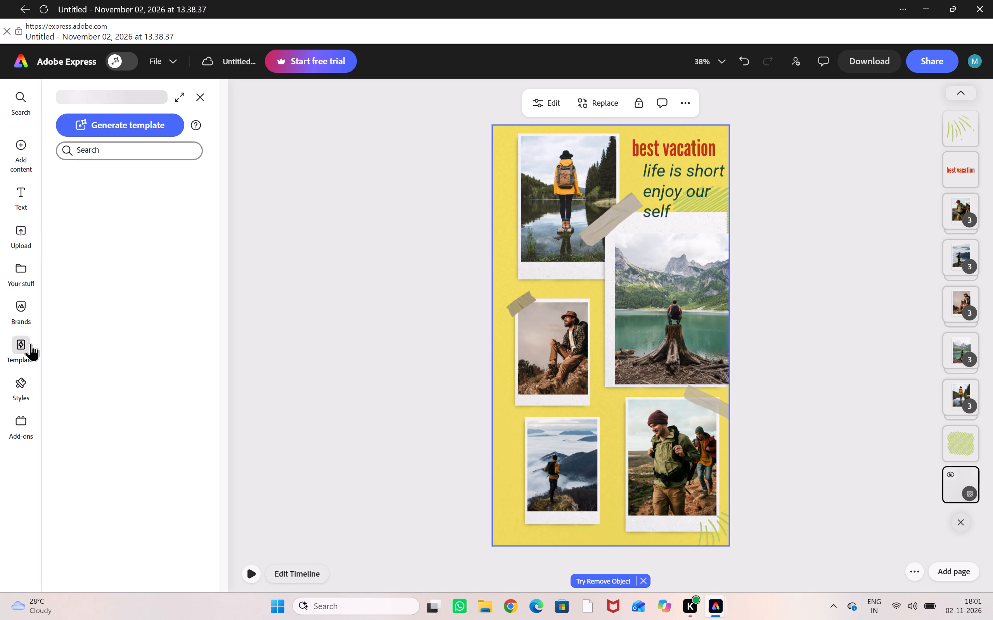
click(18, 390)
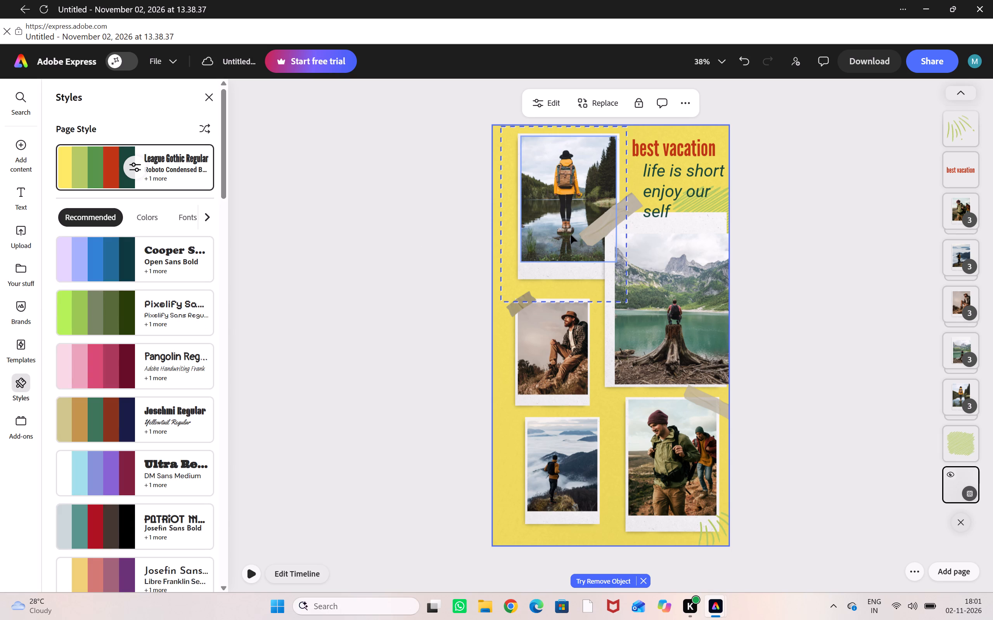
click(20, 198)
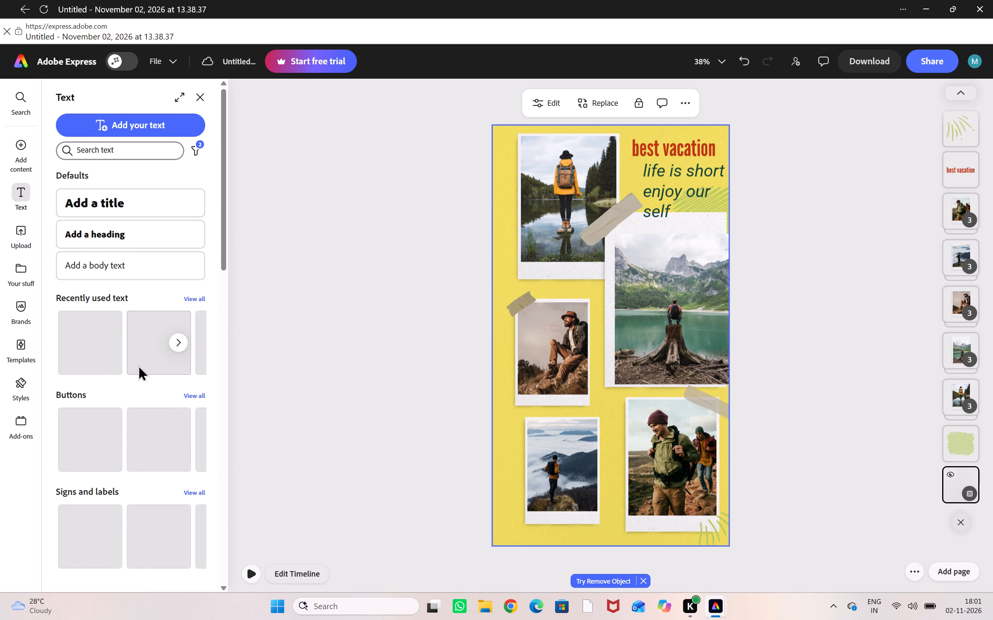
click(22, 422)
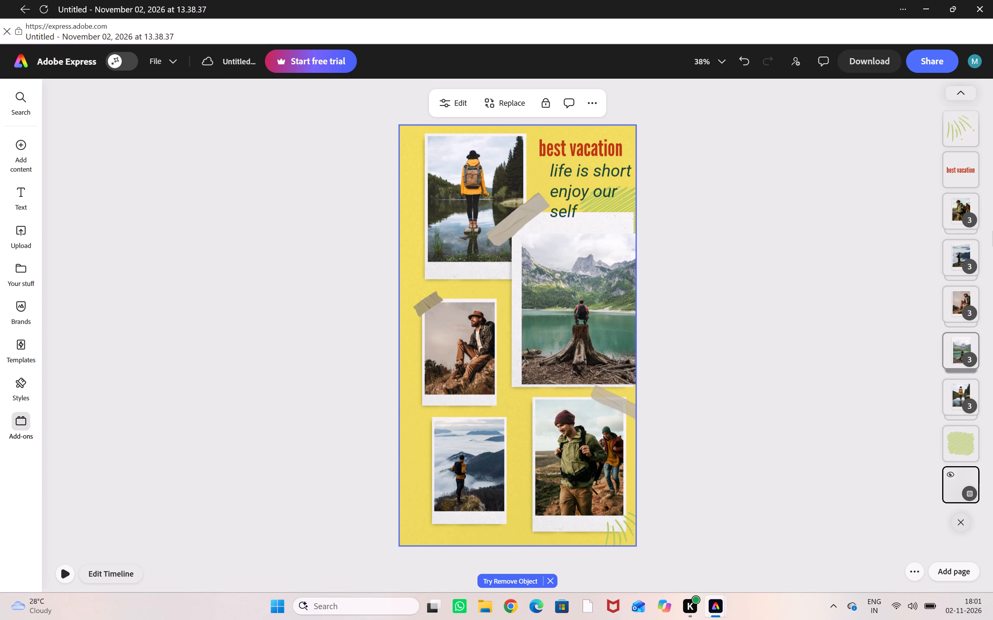
Move the green scribble from under the caption to behind the seated-hiker polaroid's upper-left corner and rotate it counter-clockwise to a diagonal.
scroll(962, 158, up, 4)
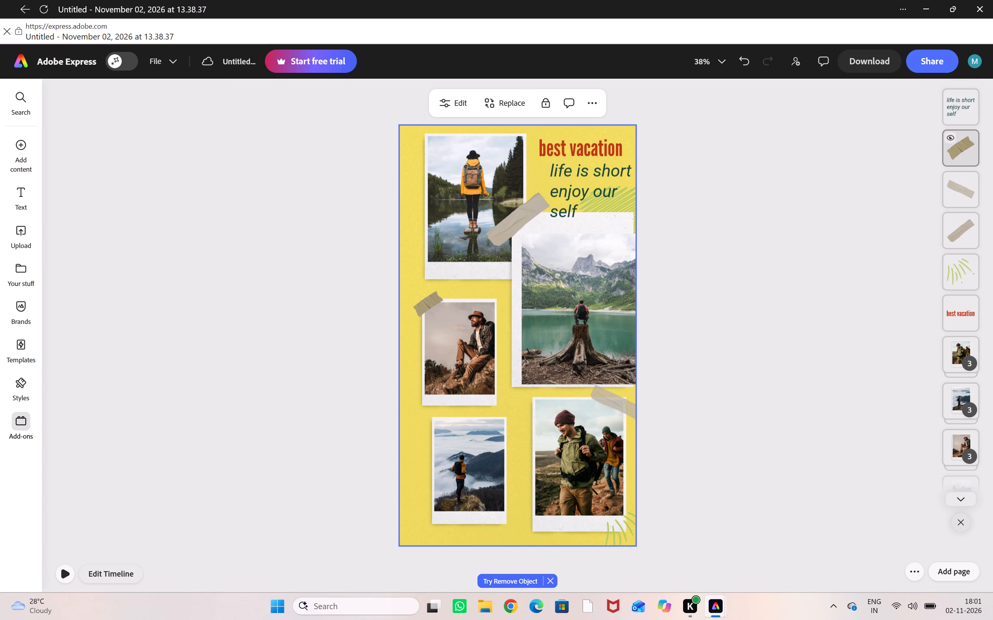
scroll(962, 158, down, 4)
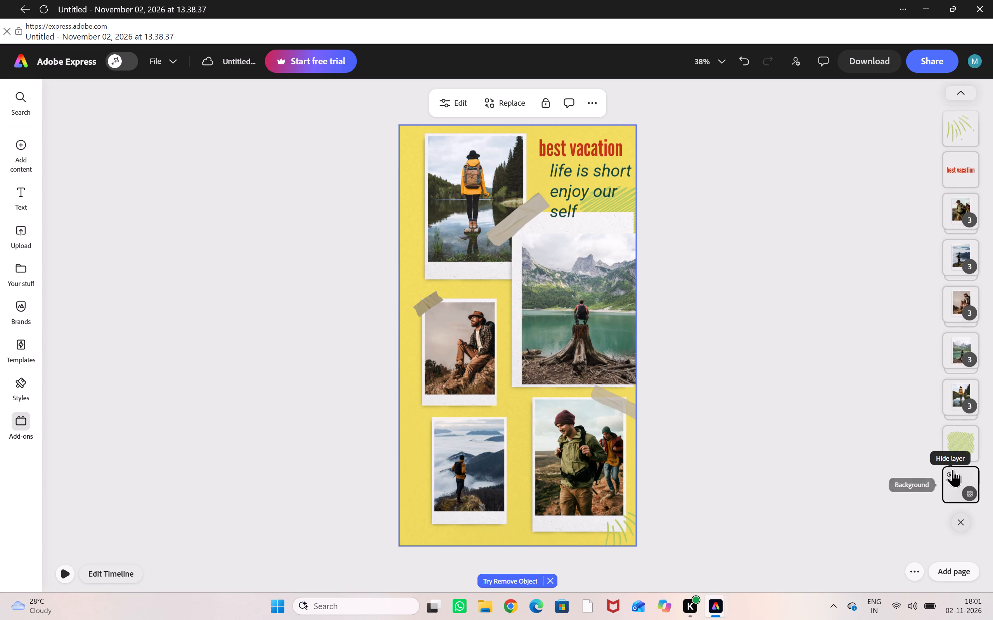
click(966, 453)
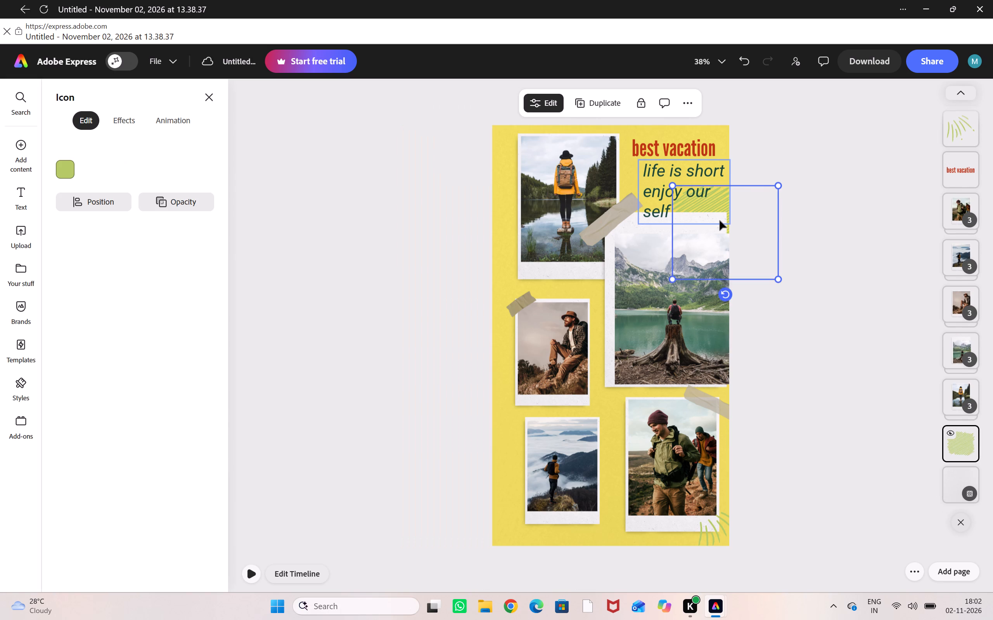
drag(713, 209, 548, 334)
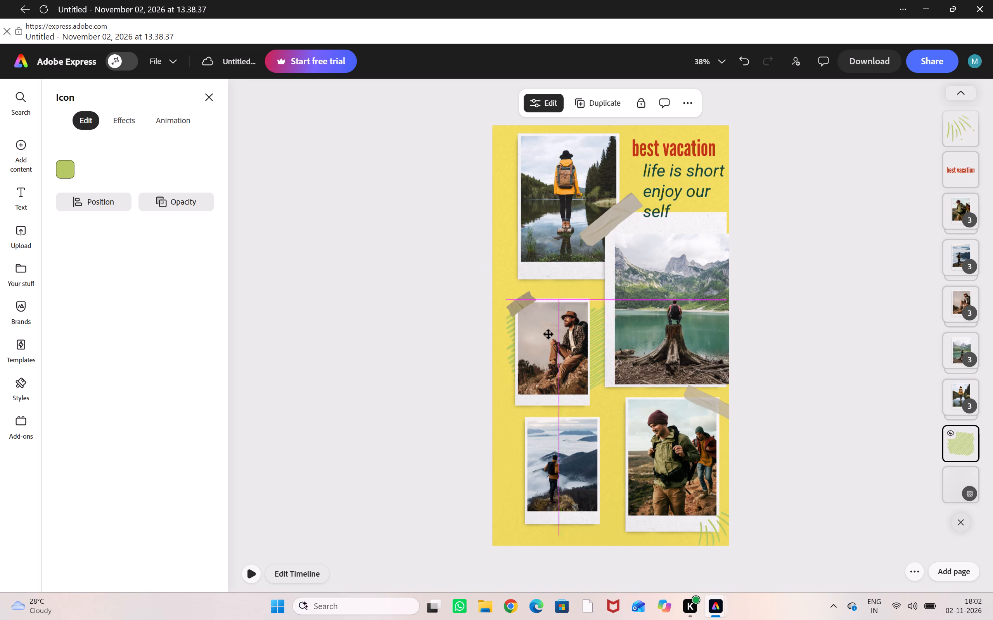
drag(548, 334, 491, 368)
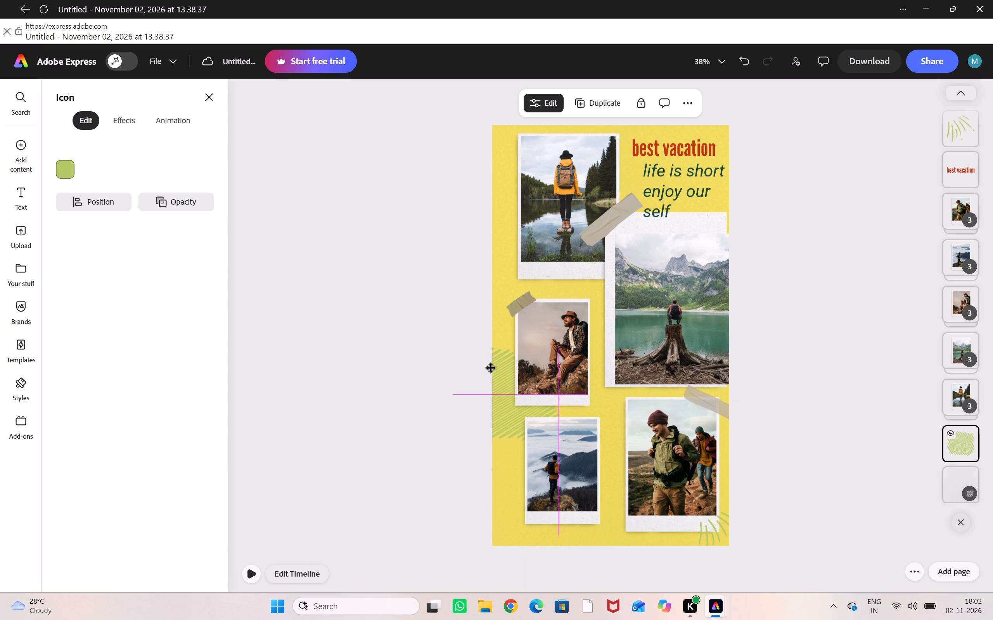
drag(491, 368, 560, 360)
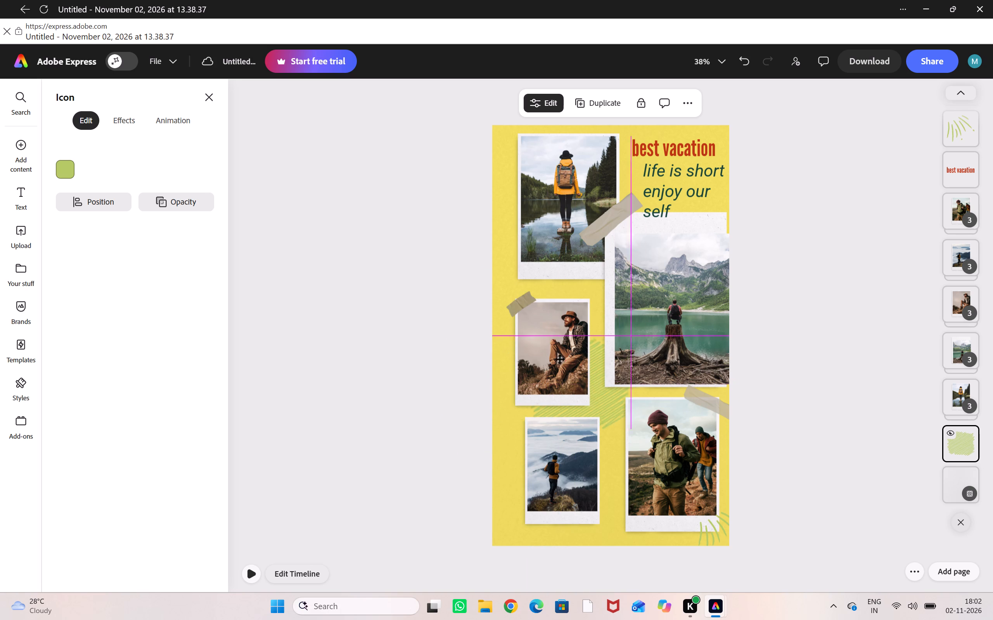
drag(560, 360, 528, 367)
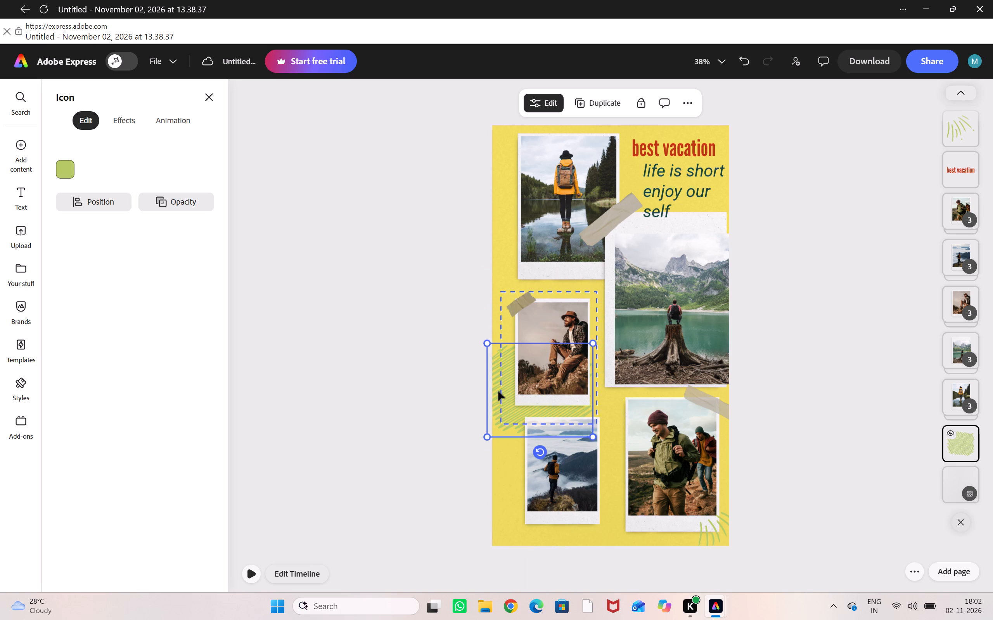
drag(498, 391, 486, 305)
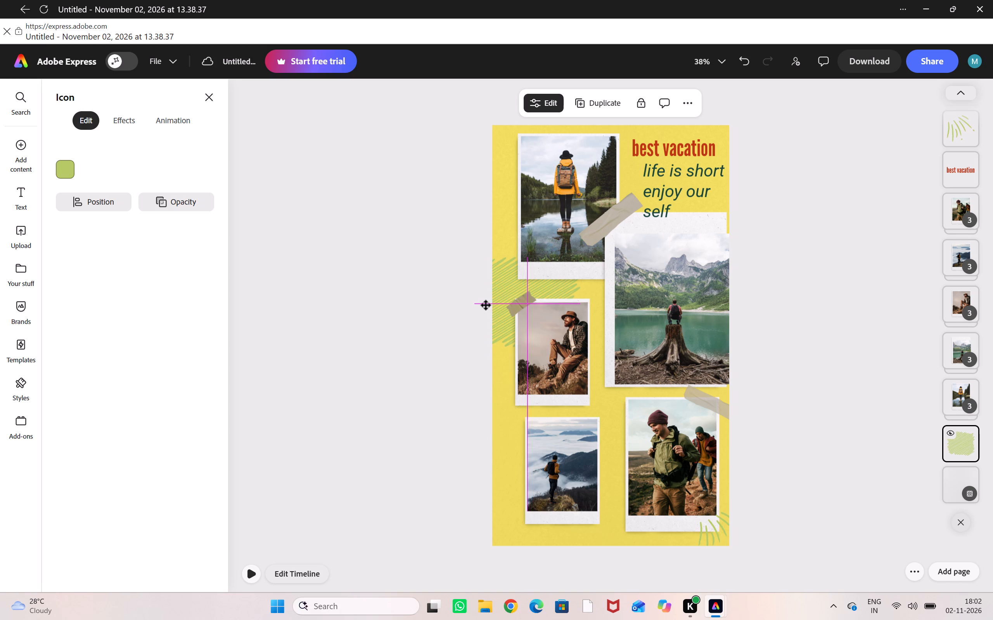
drag(486, 305, 495, 310)
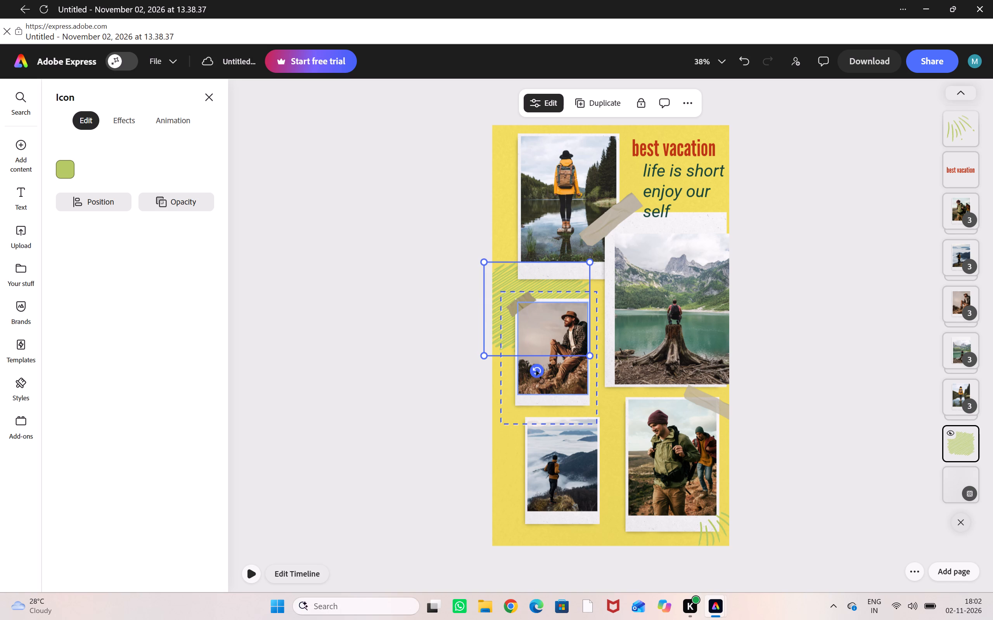
drag(534, 367, 568, 347)
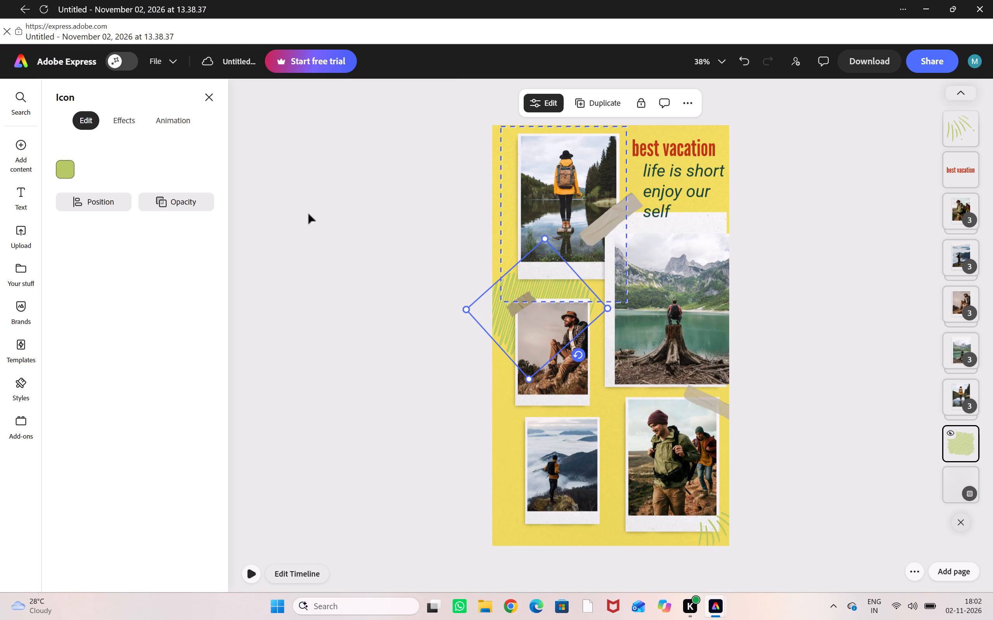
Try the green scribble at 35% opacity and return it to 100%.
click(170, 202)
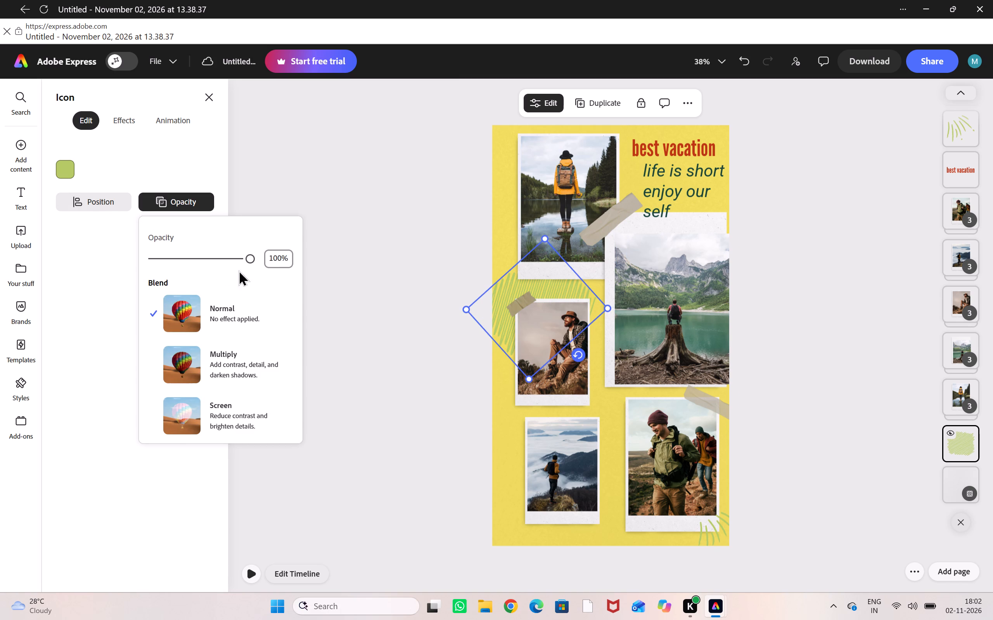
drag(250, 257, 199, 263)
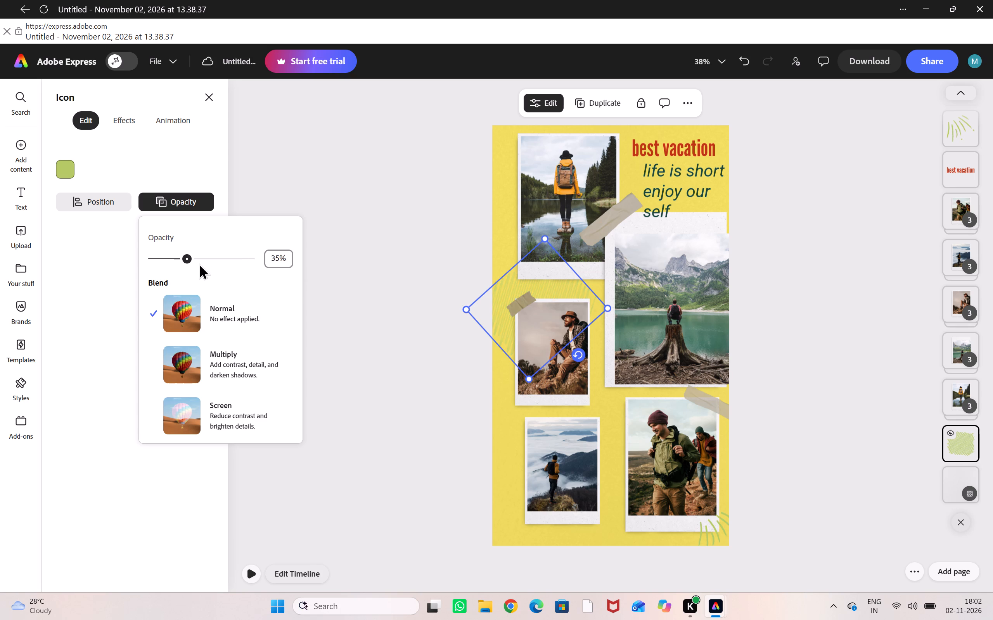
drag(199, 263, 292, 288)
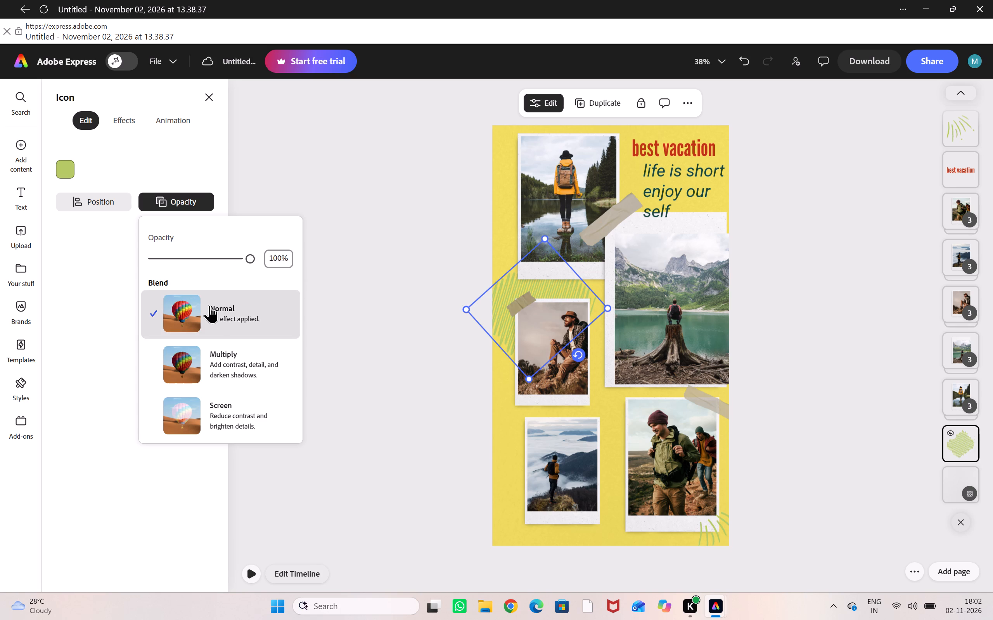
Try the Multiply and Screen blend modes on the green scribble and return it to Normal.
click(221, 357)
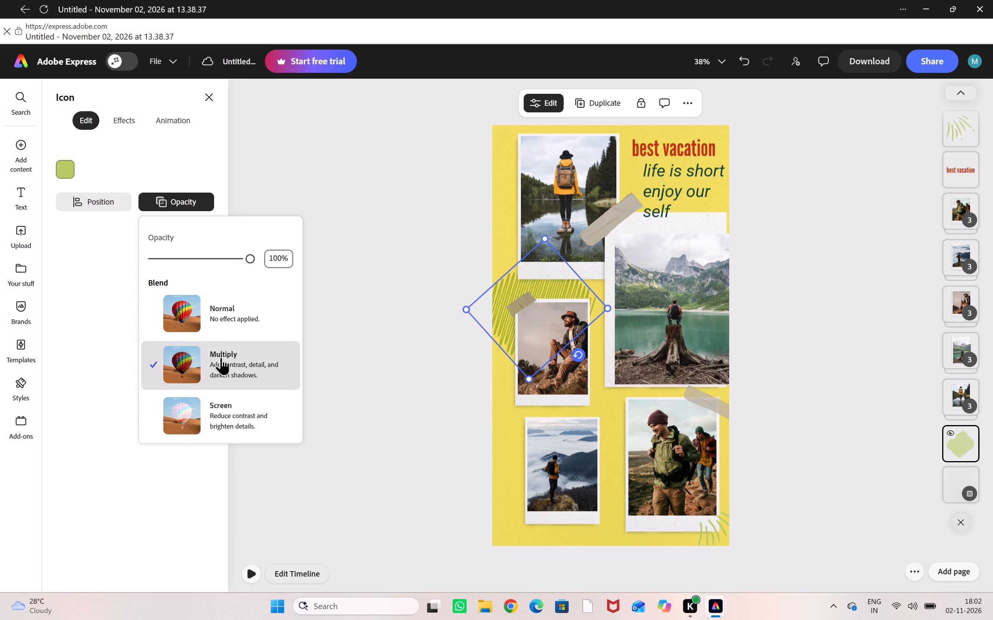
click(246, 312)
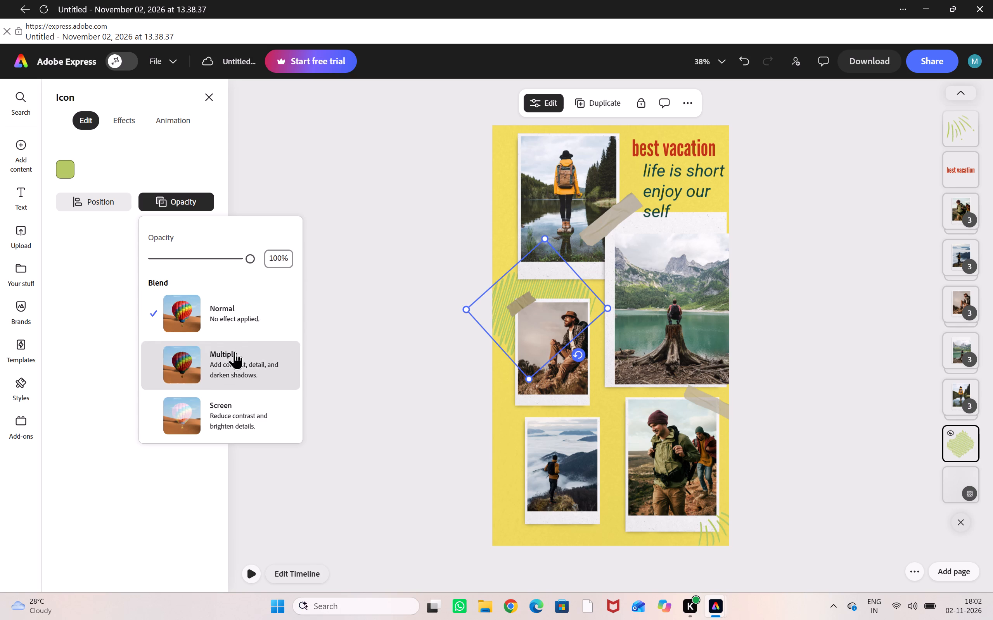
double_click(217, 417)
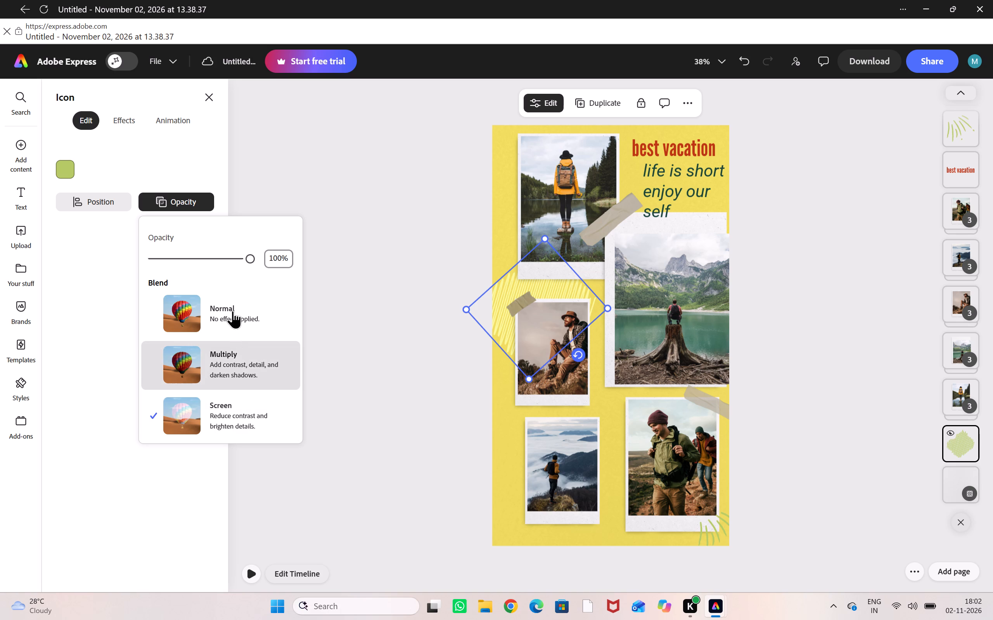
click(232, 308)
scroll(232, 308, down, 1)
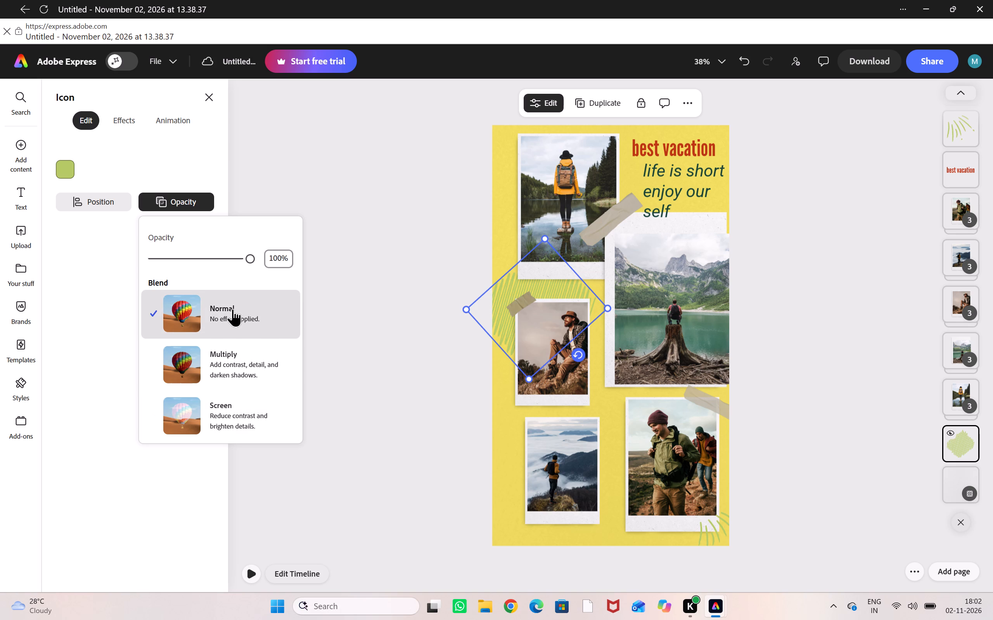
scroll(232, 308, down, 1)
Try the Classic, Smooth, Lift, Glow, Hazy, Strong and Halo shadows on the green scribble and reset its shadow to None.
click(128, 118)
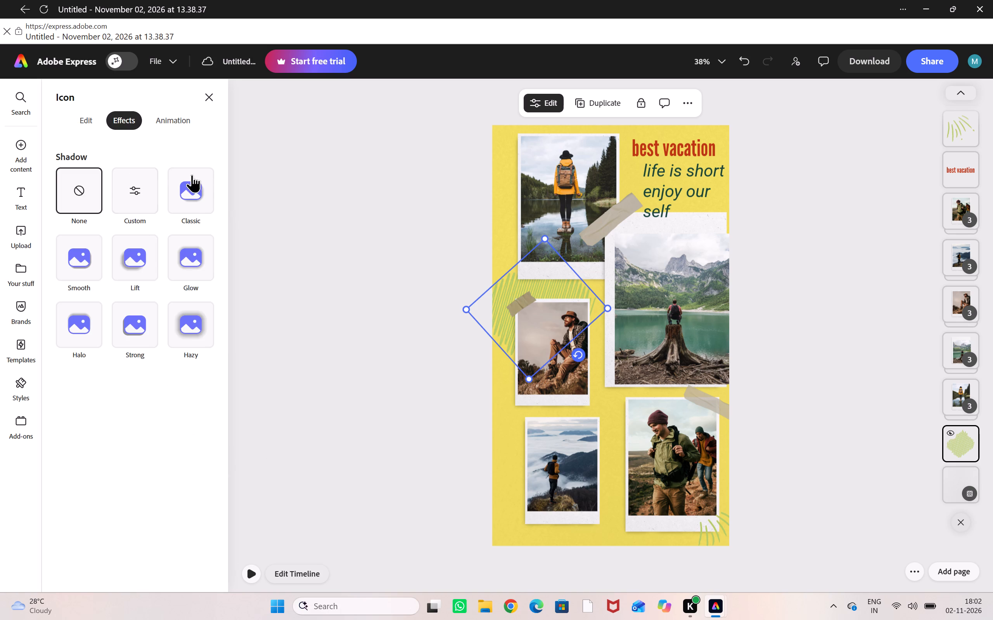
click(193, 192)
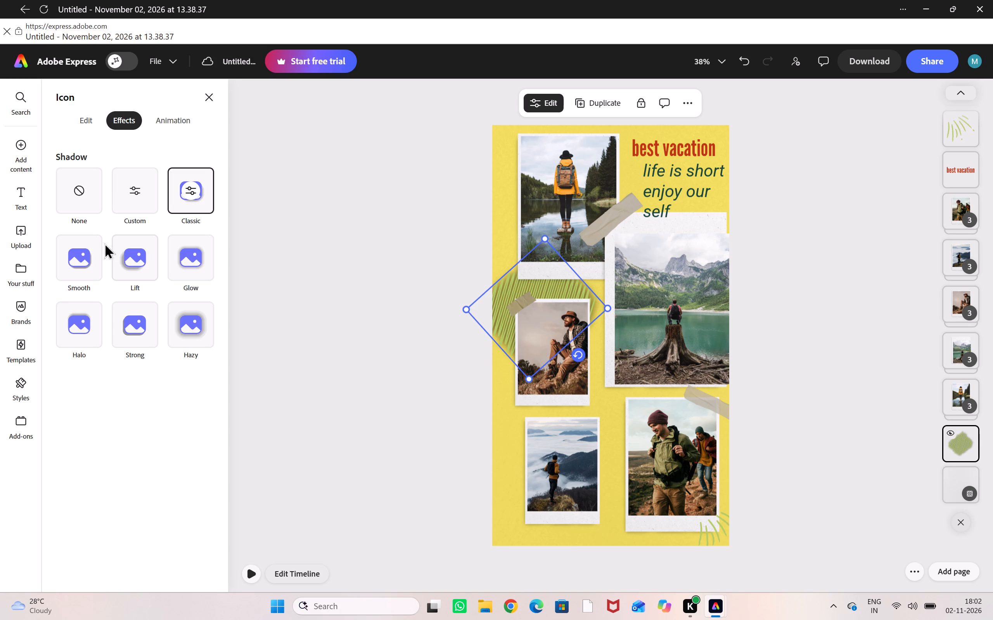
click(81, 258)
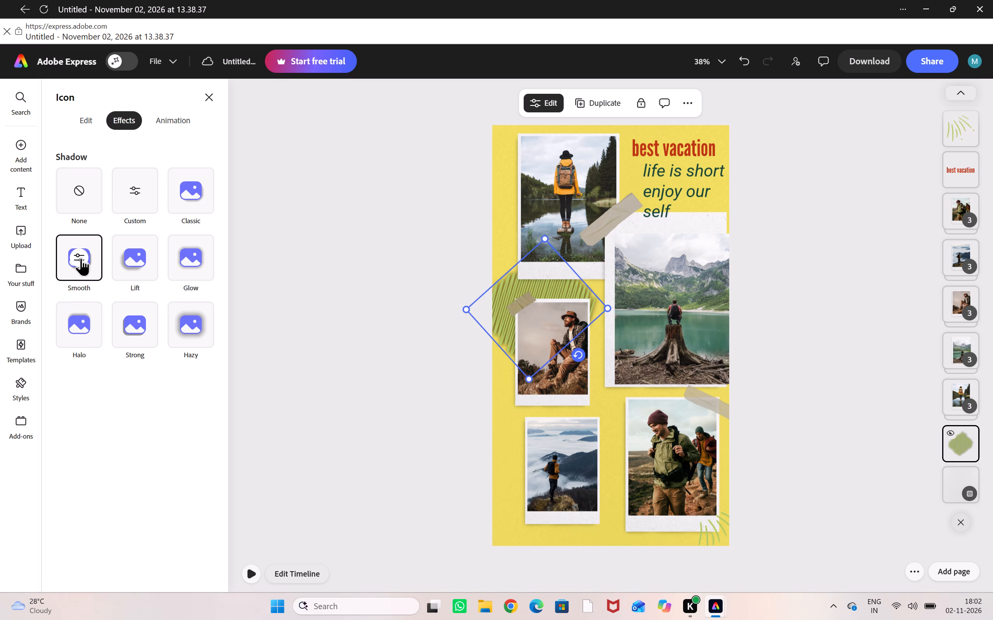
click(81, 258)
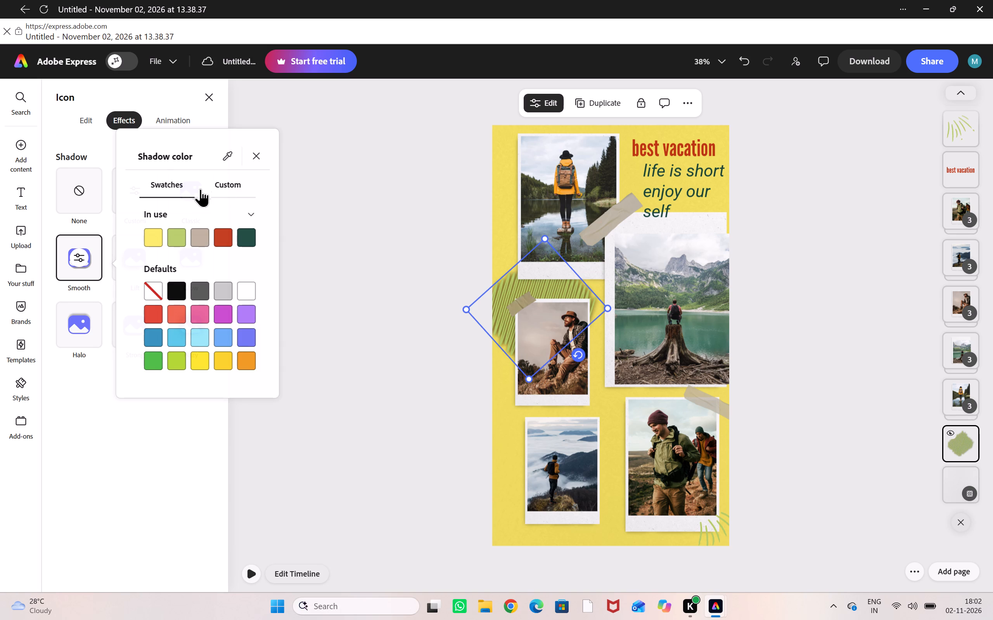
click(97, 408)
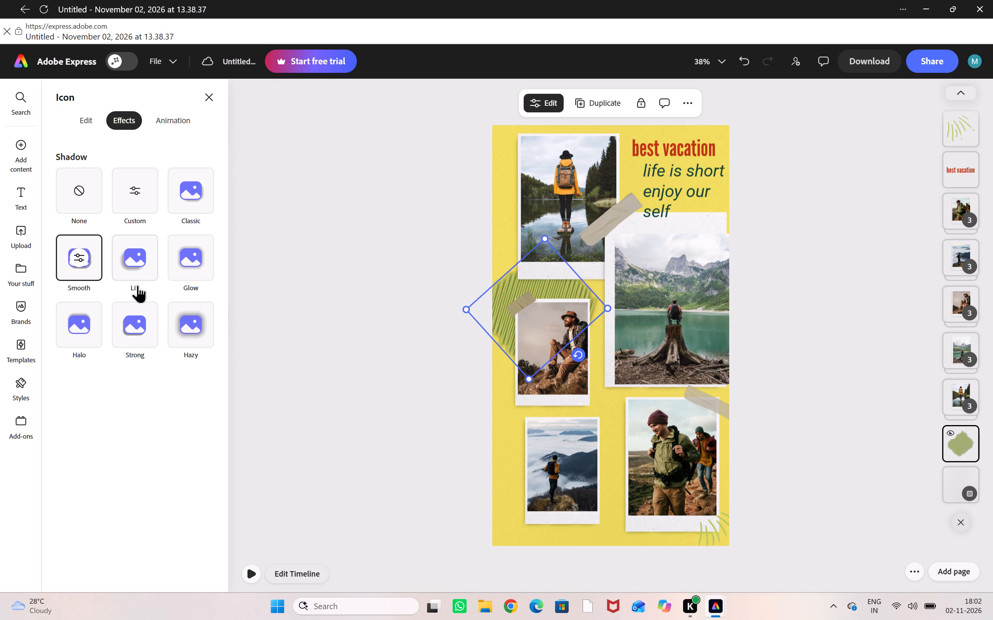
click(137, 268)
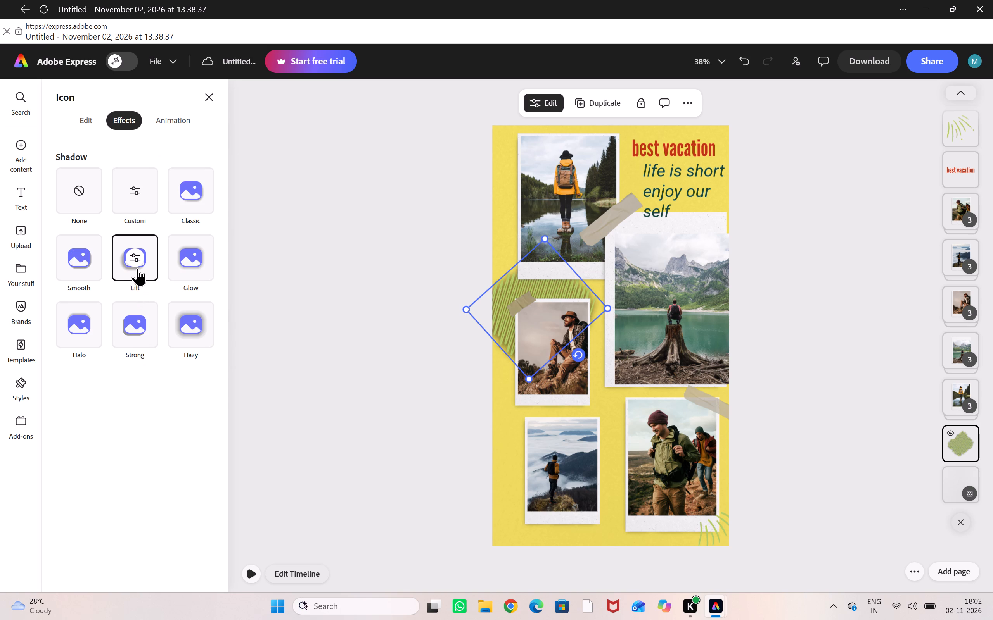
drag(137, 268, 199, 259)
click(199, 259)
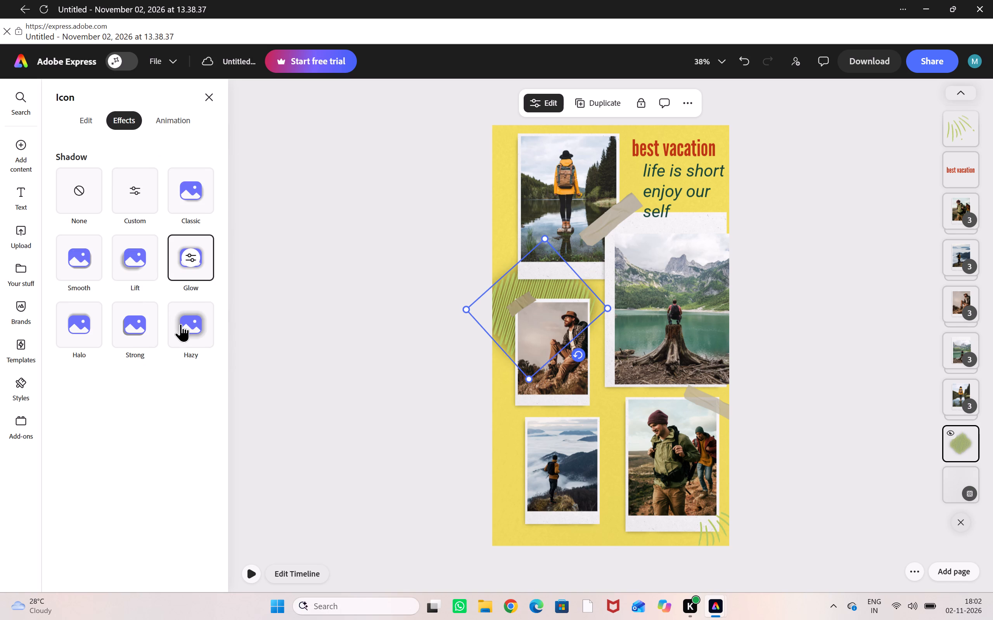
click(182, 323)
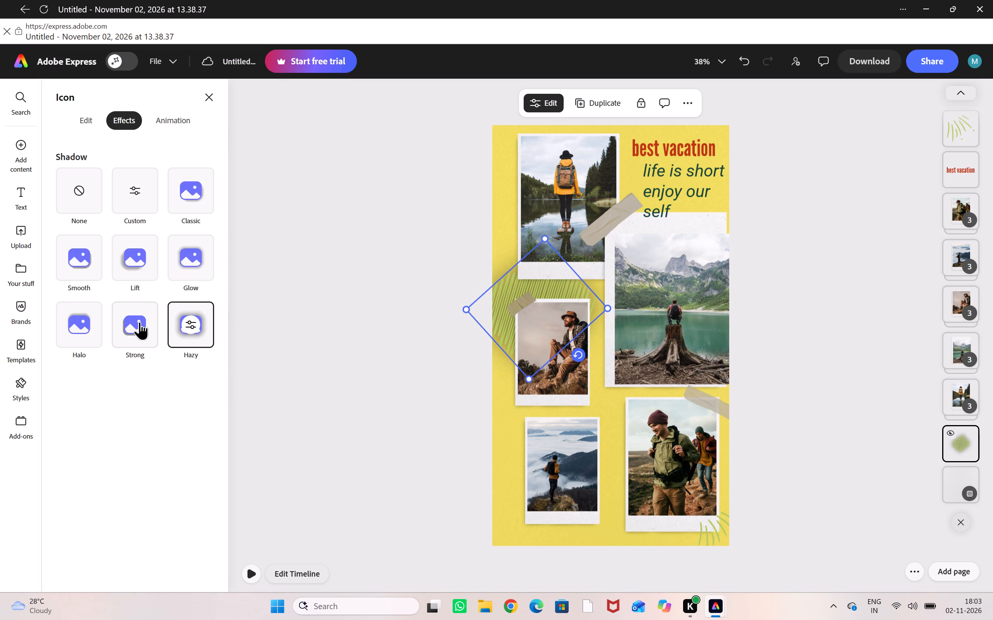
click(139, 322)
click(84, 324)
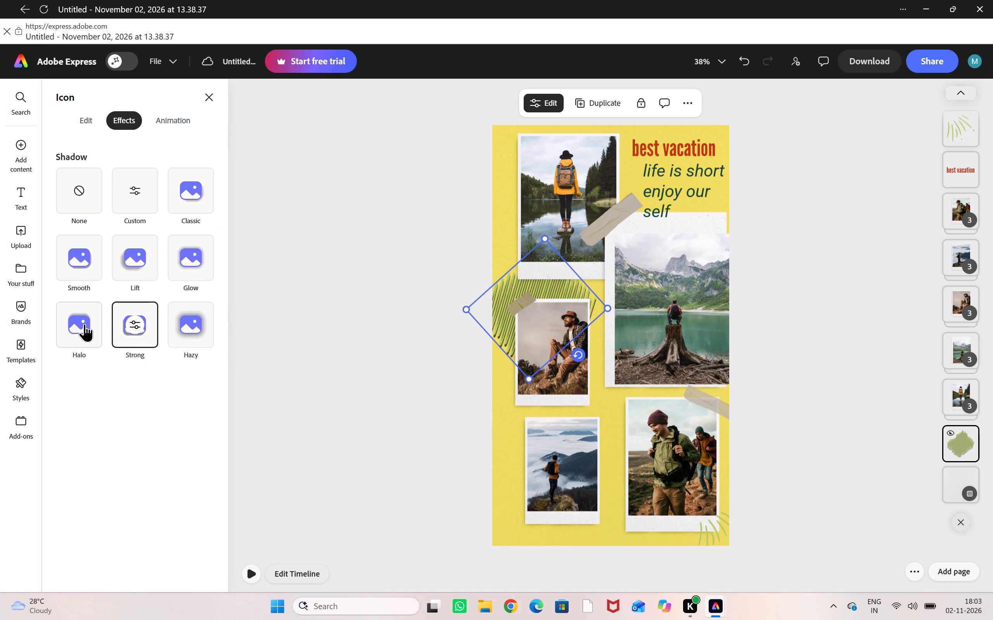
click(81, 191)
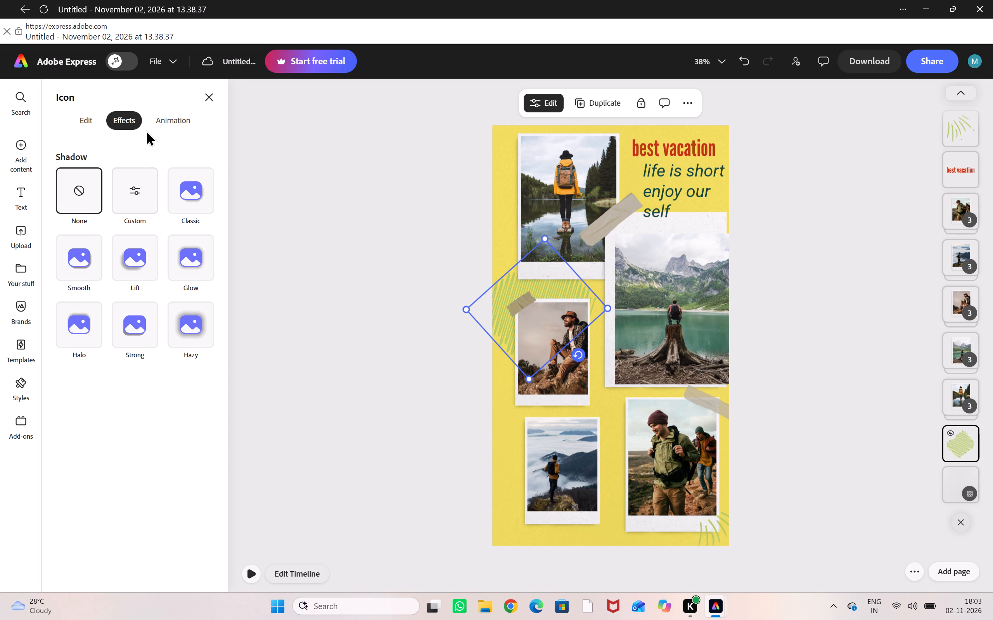
Try the Wobble, Bounce and Fade entrance animations on the green scribble and settle on Flicker.
click(184, 121)
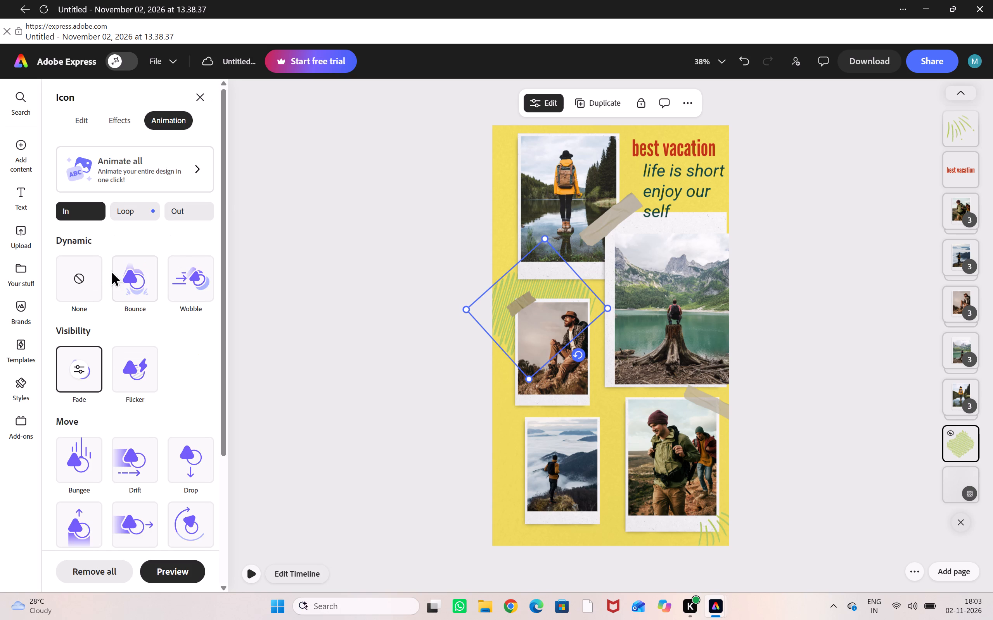
click(138, 360)
click(195, 276)
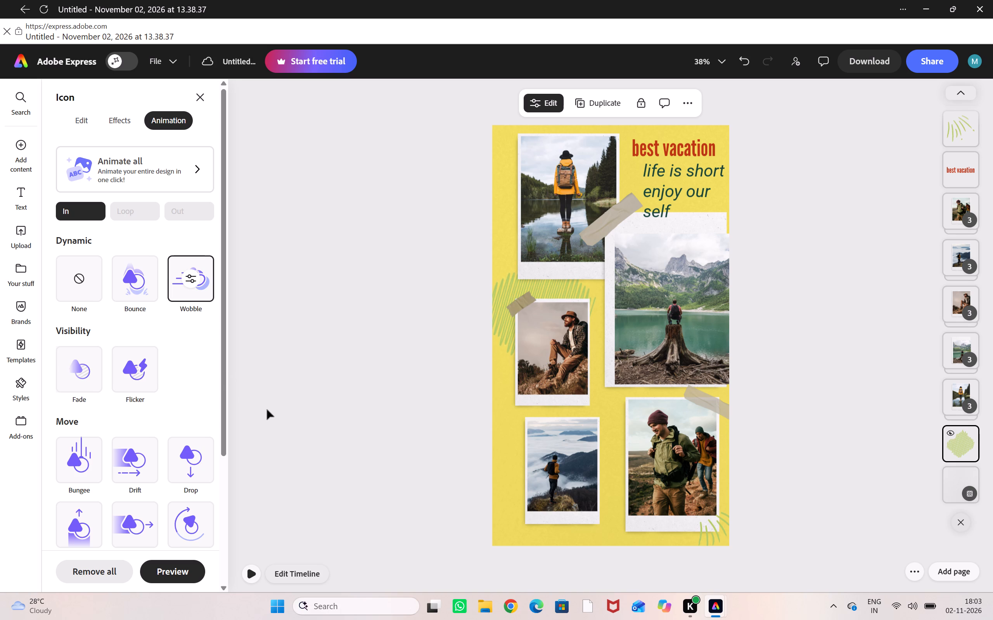
click(132, 273)
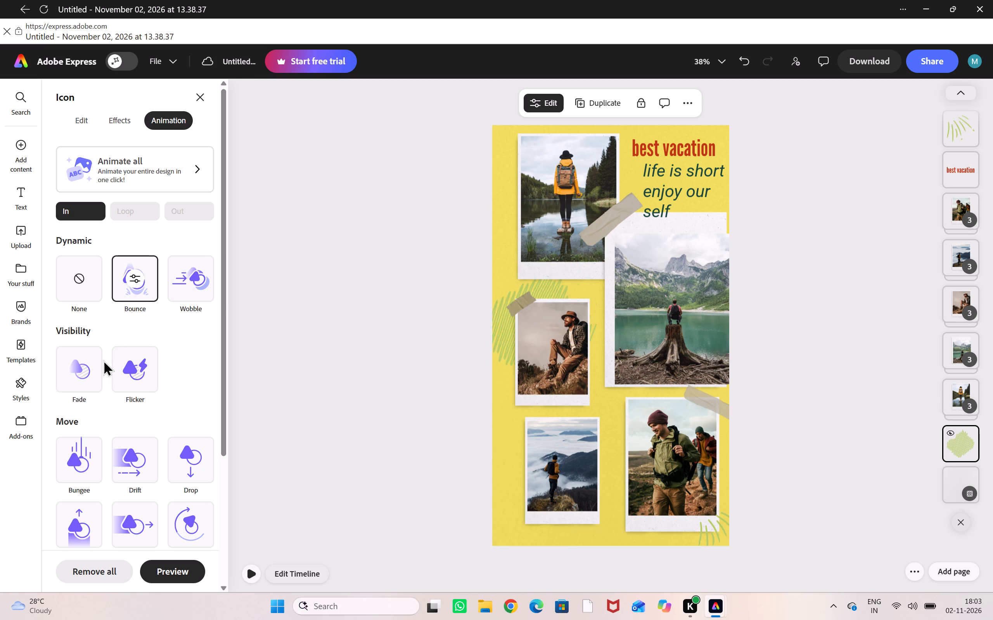
click(81, 378)
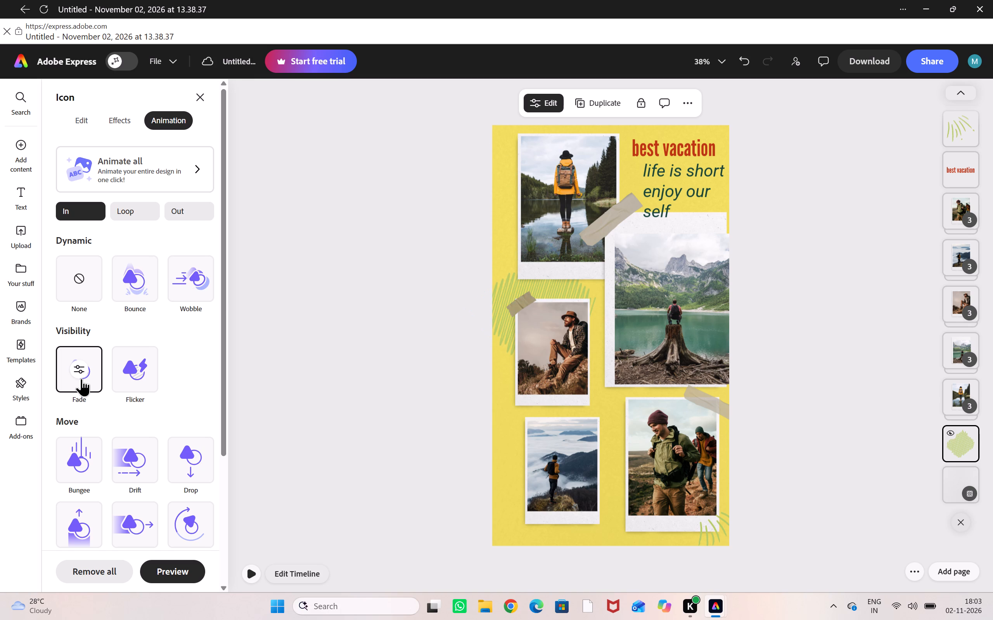
click(140, 371)
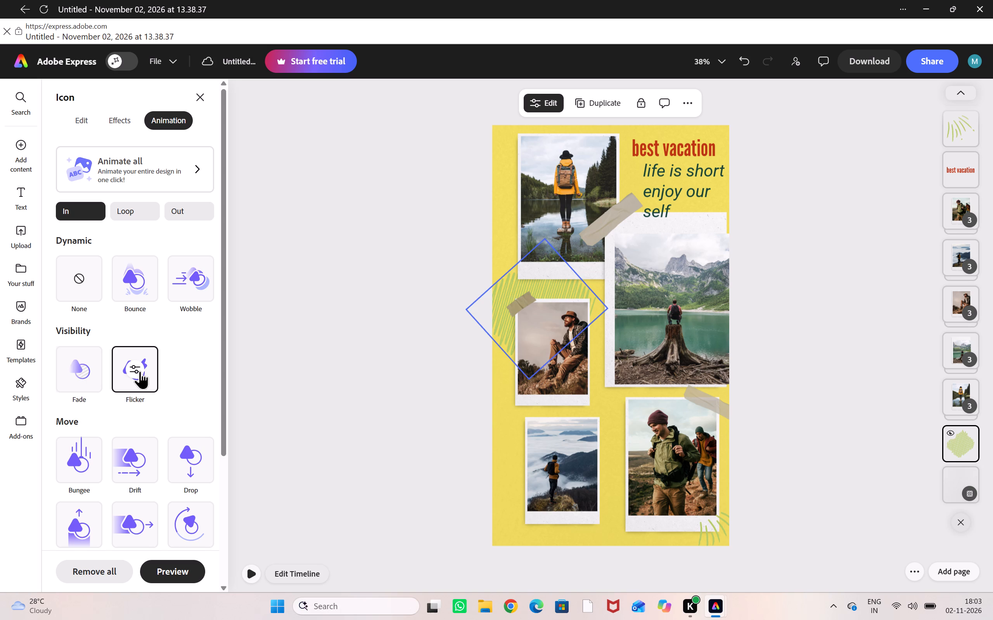
Apply the Fade entrance animation to the photo of the yellow-jacketed hiker by the lake.
click(585, 188)
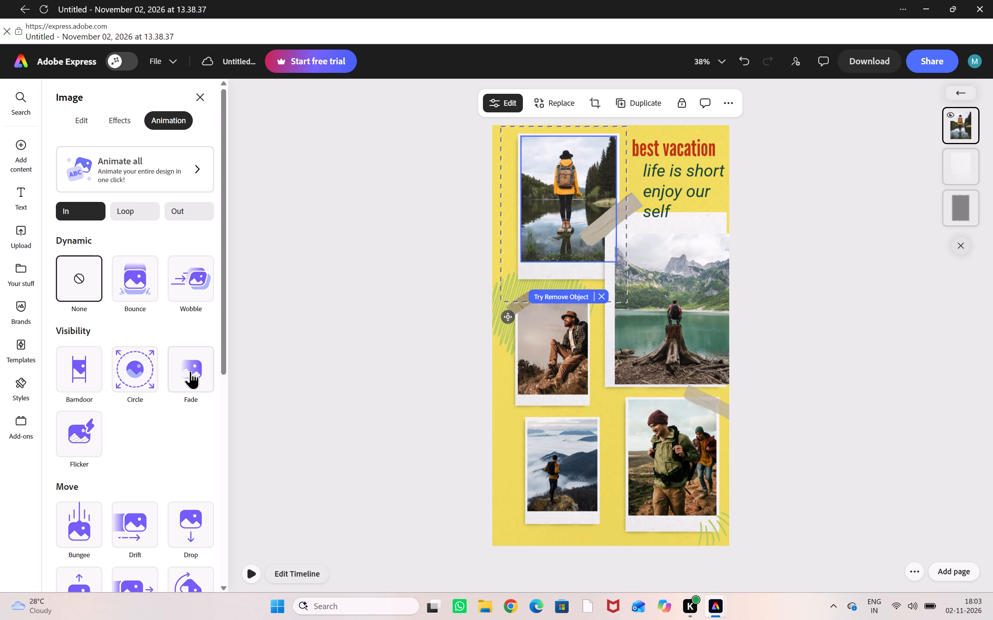
click(190, 371)
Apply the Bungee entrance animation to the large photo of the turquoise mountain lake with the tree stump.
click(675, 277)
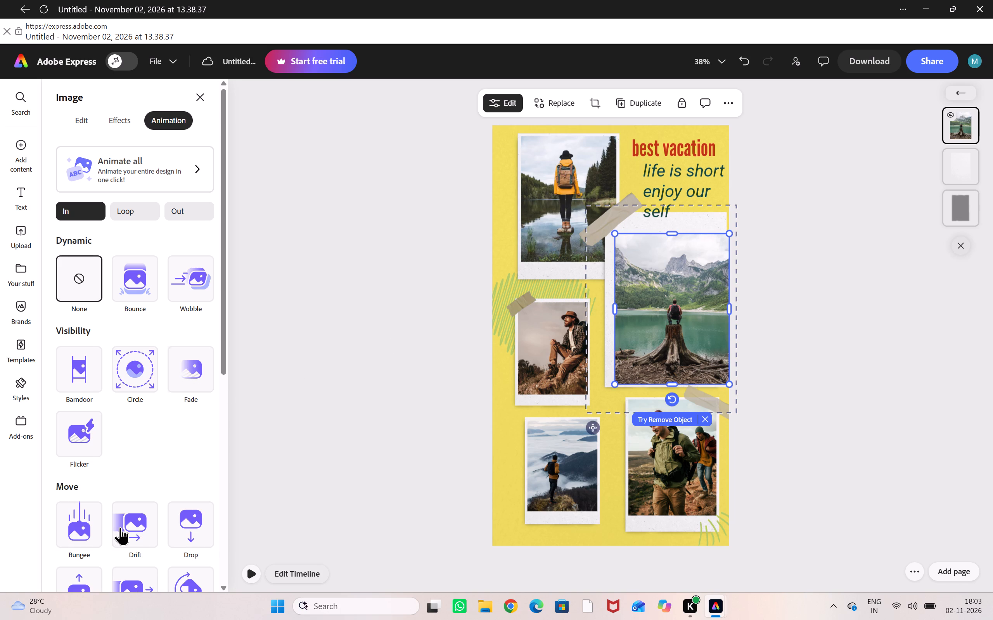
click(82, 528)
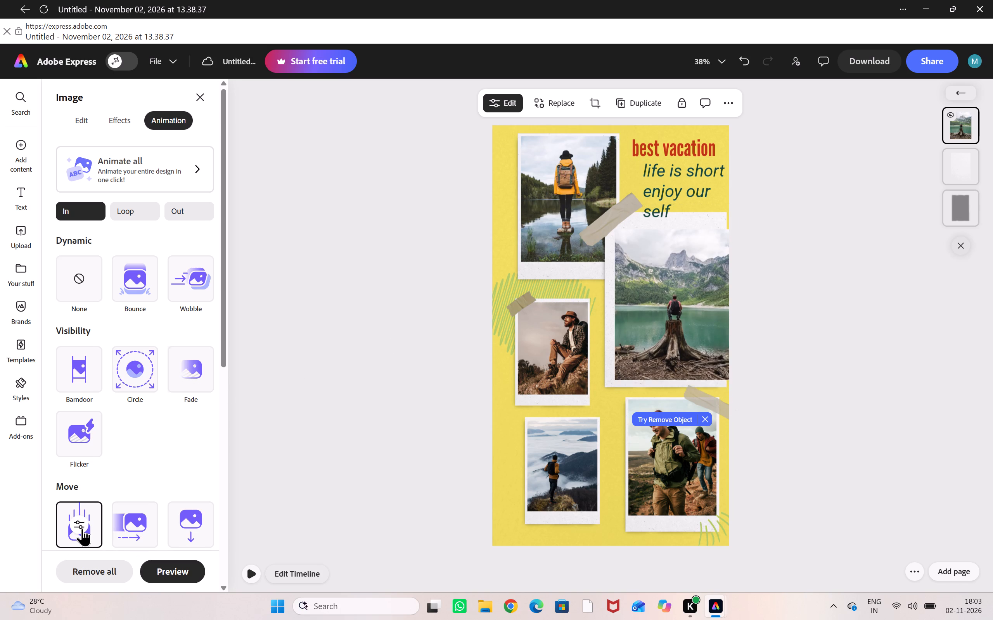
Apply the Grow entrance animation to the photo of the man in a hat sitting on the rocks.
click(543, 374)
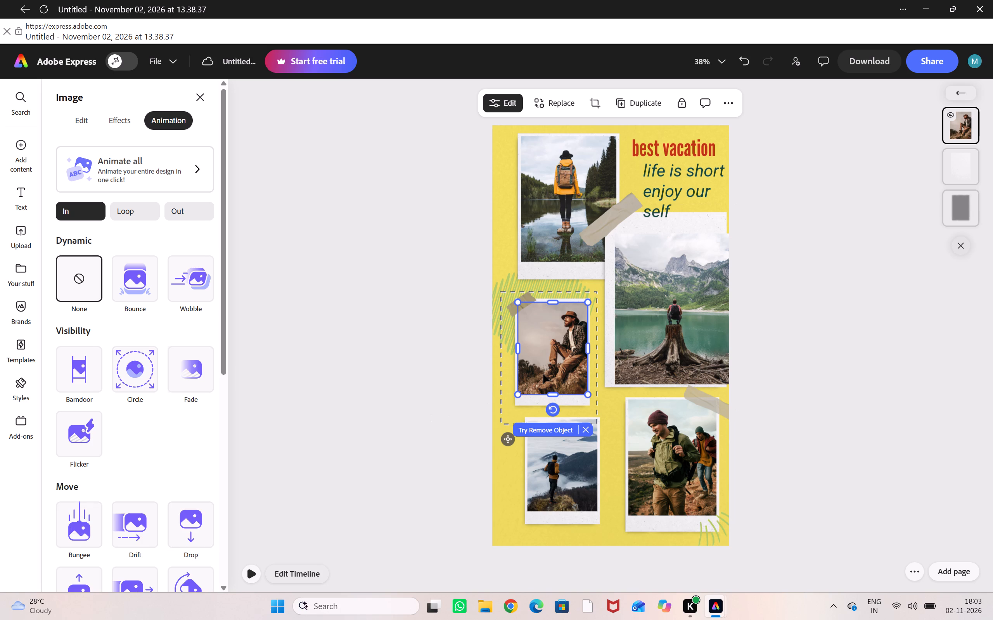
scroll(137, 524, down, 2)
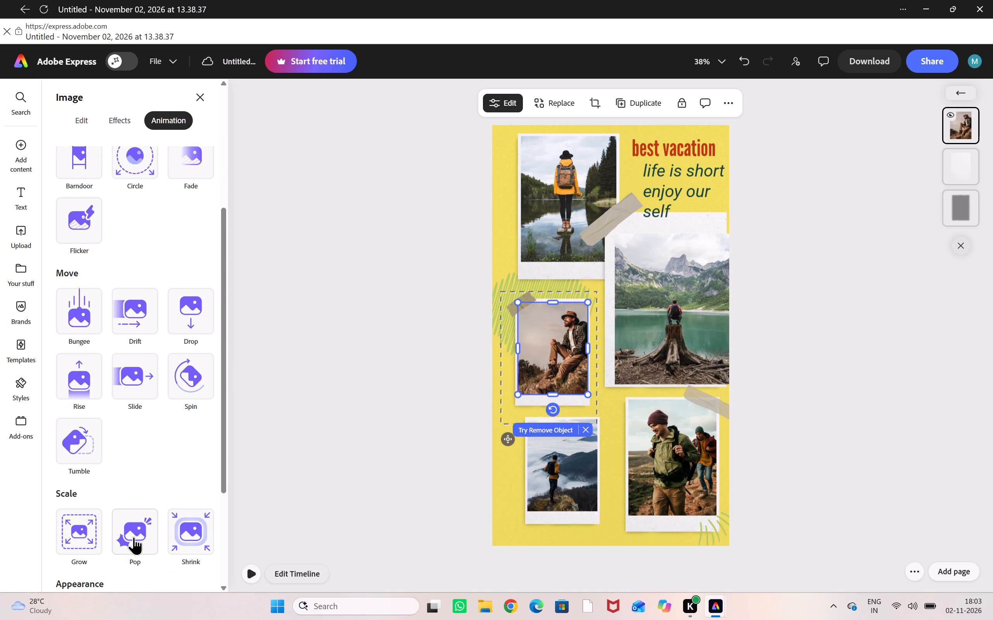
click(76, 529)
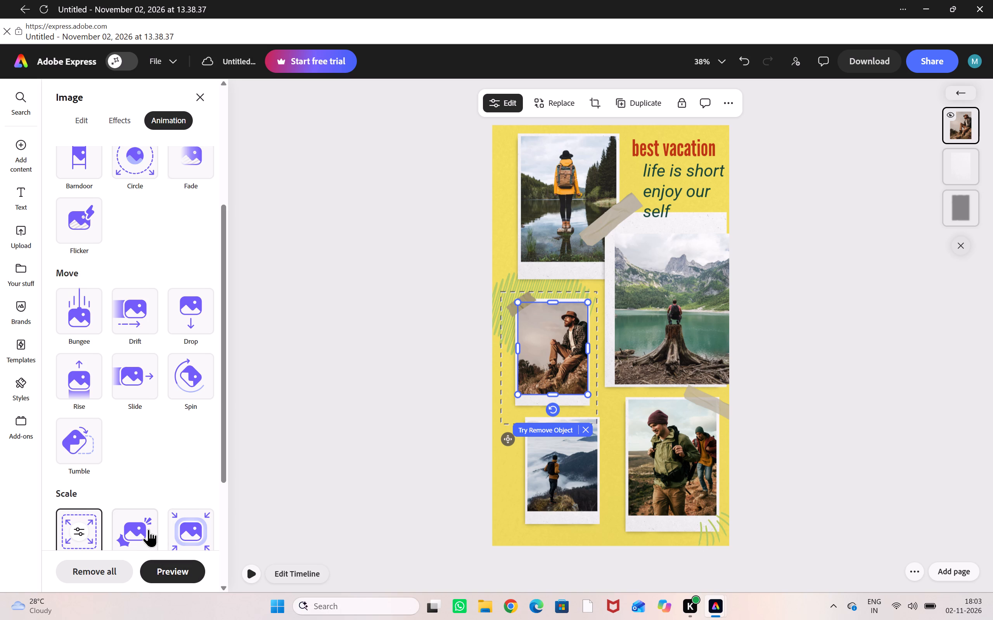
Try the Blur, Flash and Grayscale entrance animations on the misty mountains photo, settle on Shutter and preview it.
click(571, 458)
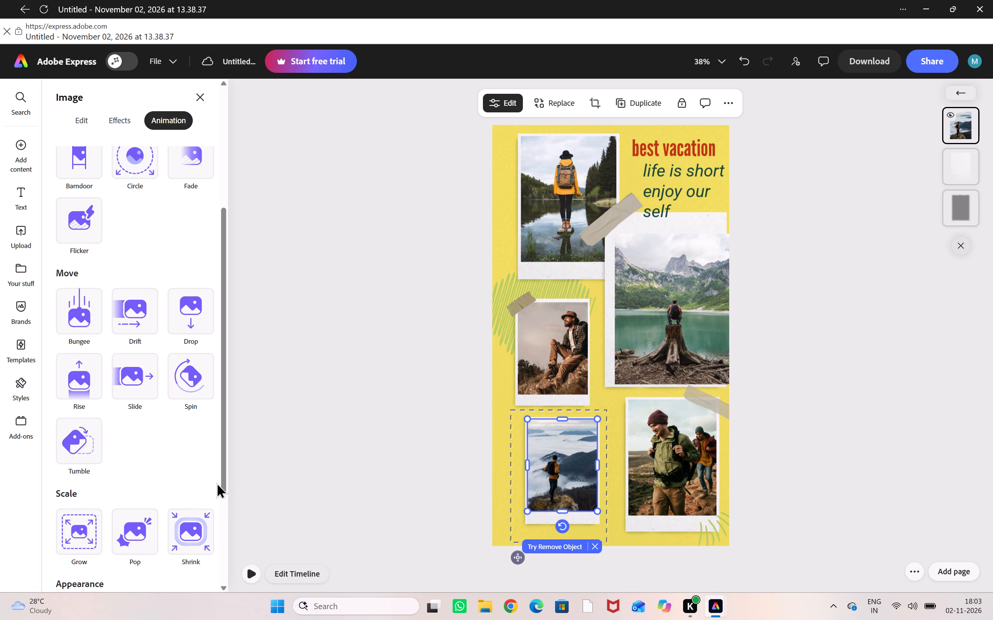
scroll(158, 490, down, 4)
click(81, 466)
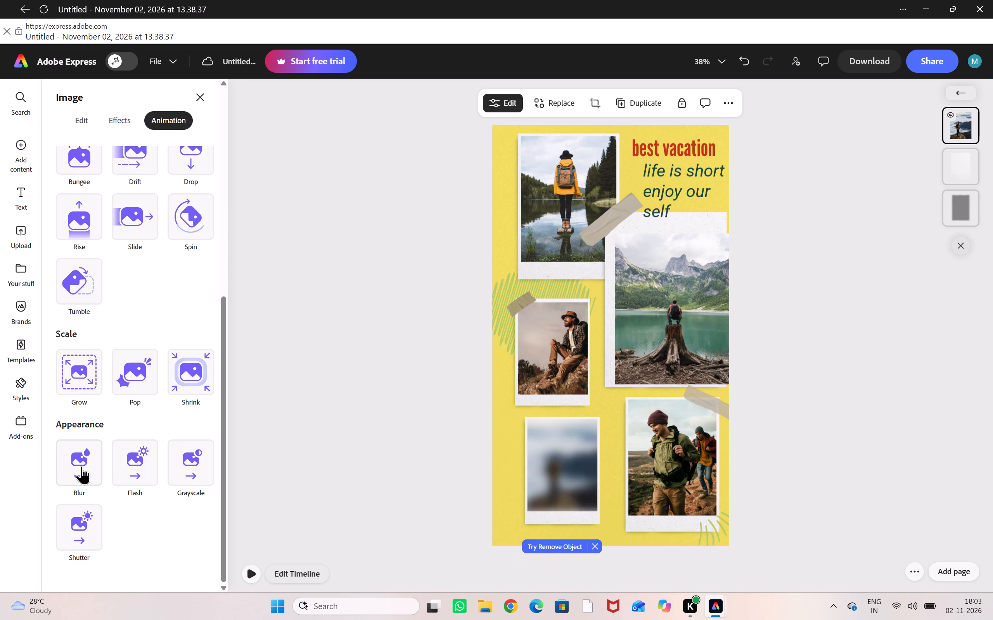
click(121, 452)
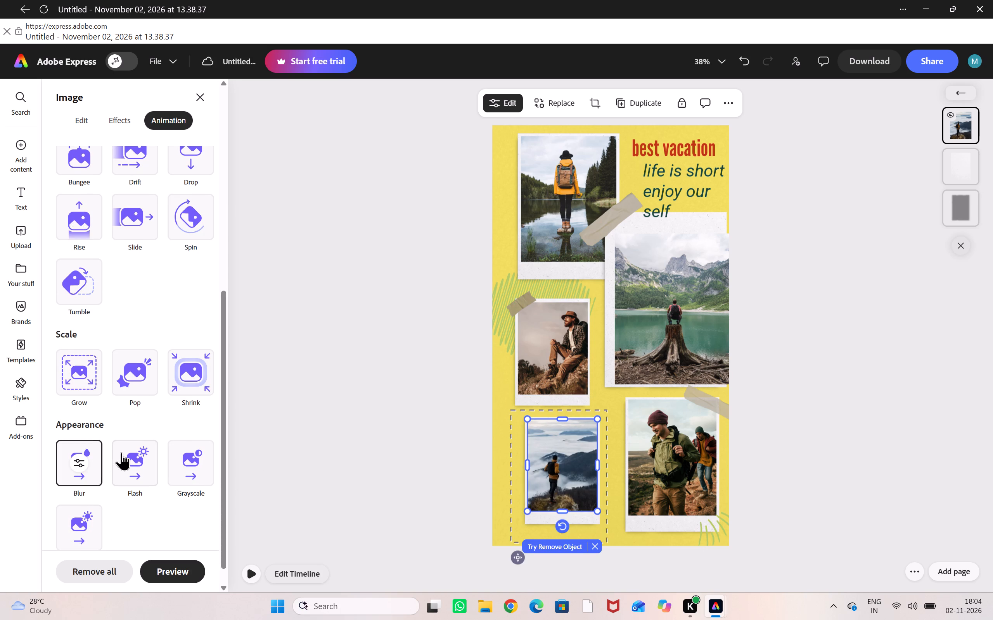
click(195, 448)
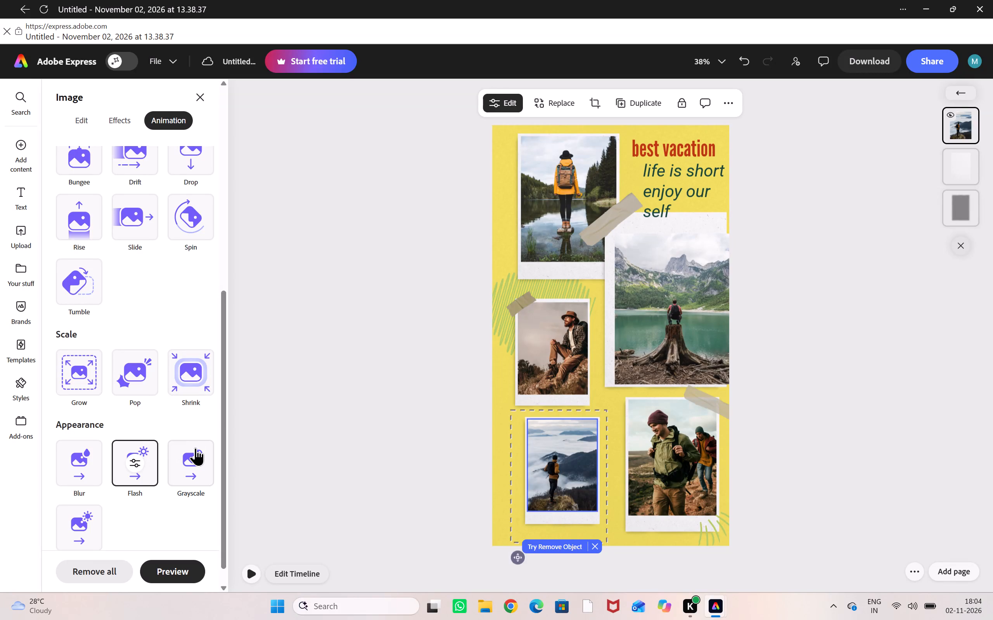
click(85, 520)
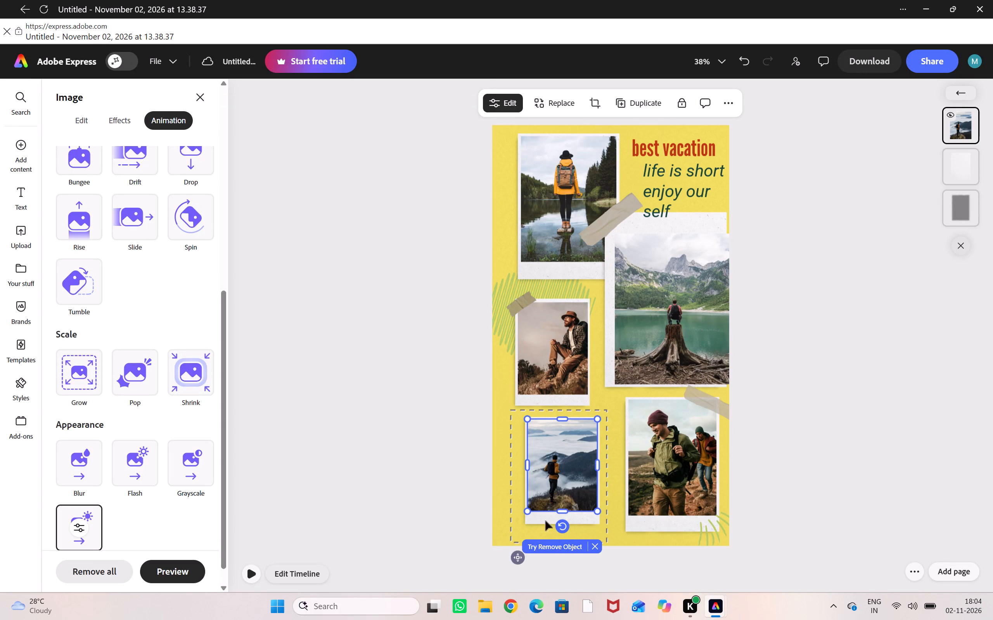
click(166, 565)
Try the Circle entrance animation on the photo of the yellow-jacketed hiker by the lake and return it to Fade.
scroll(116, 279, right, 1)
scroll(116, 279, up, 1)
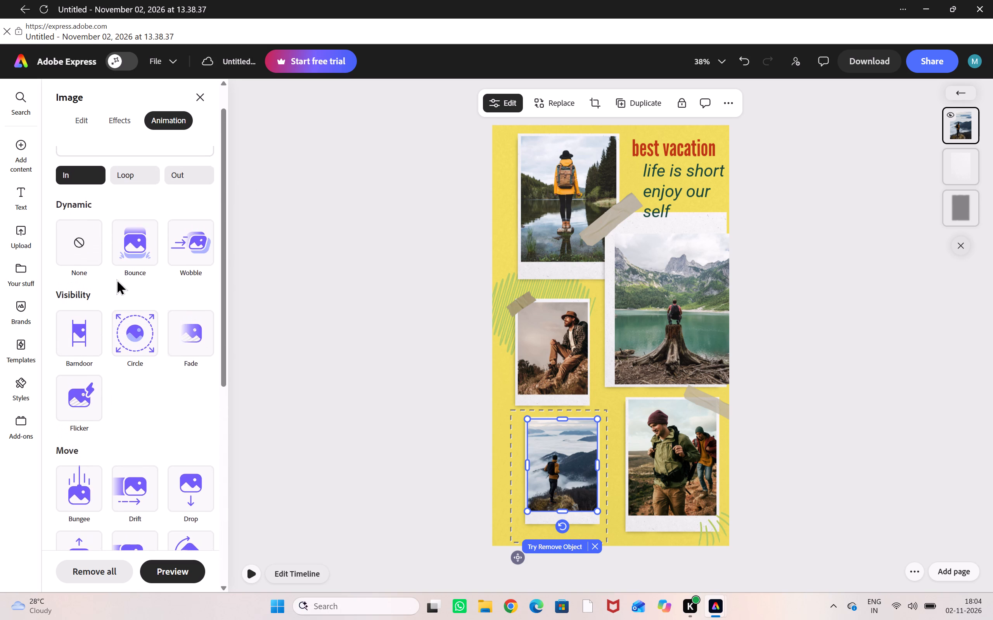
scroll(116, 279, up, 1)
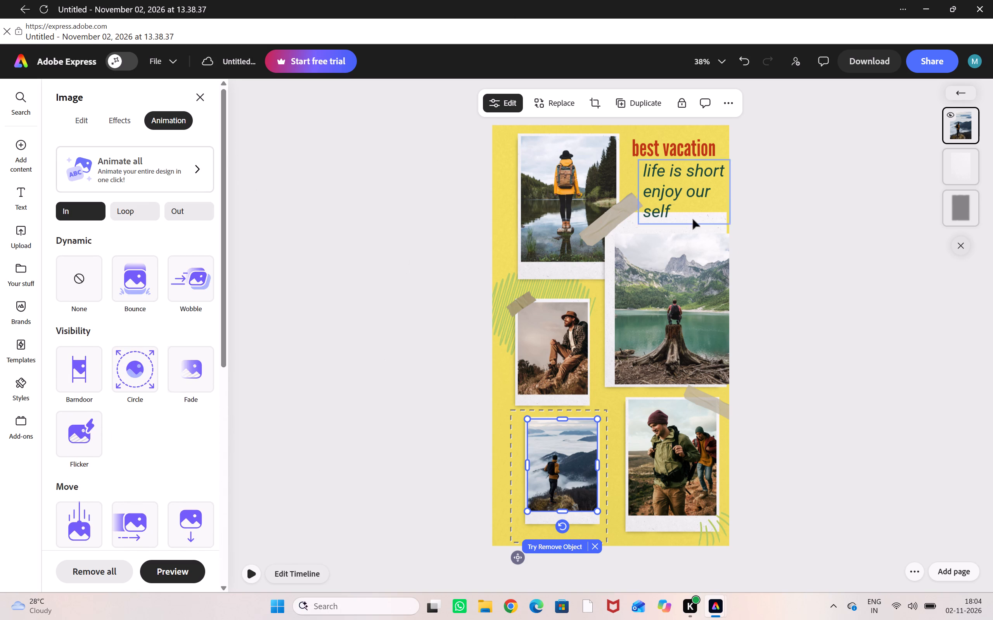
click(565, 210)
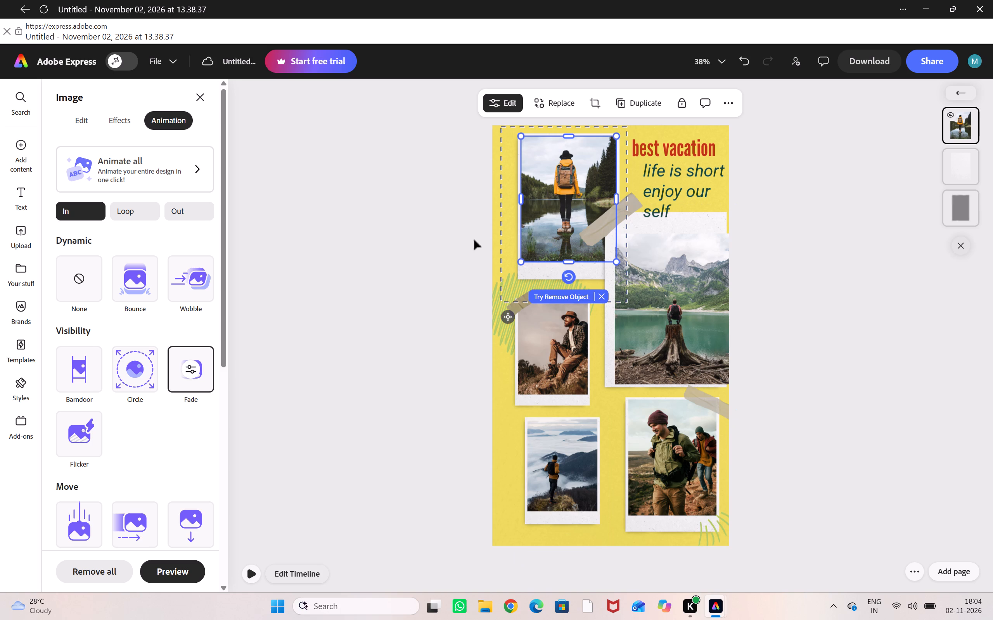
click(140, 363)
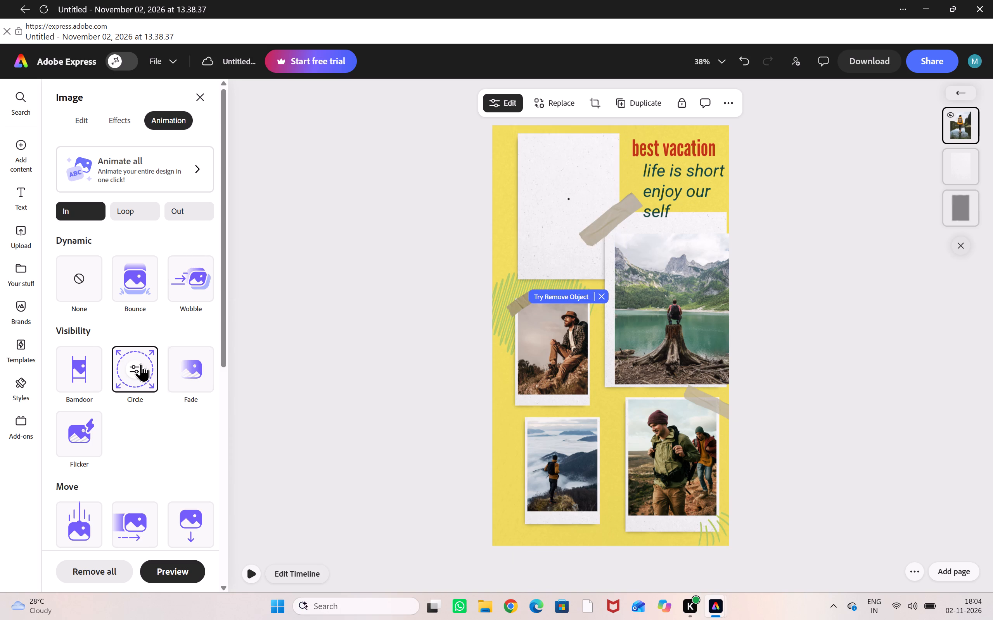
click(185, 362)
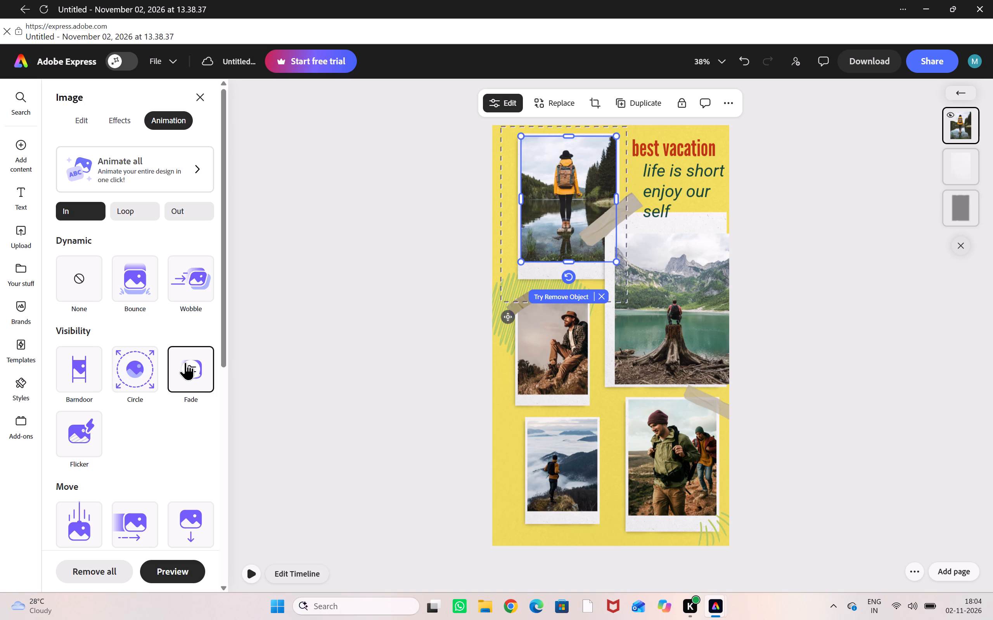
Apply the Breeze loop animation to the yellow-jacketed hiker photo with its speed set to 33.
click(141, 207)
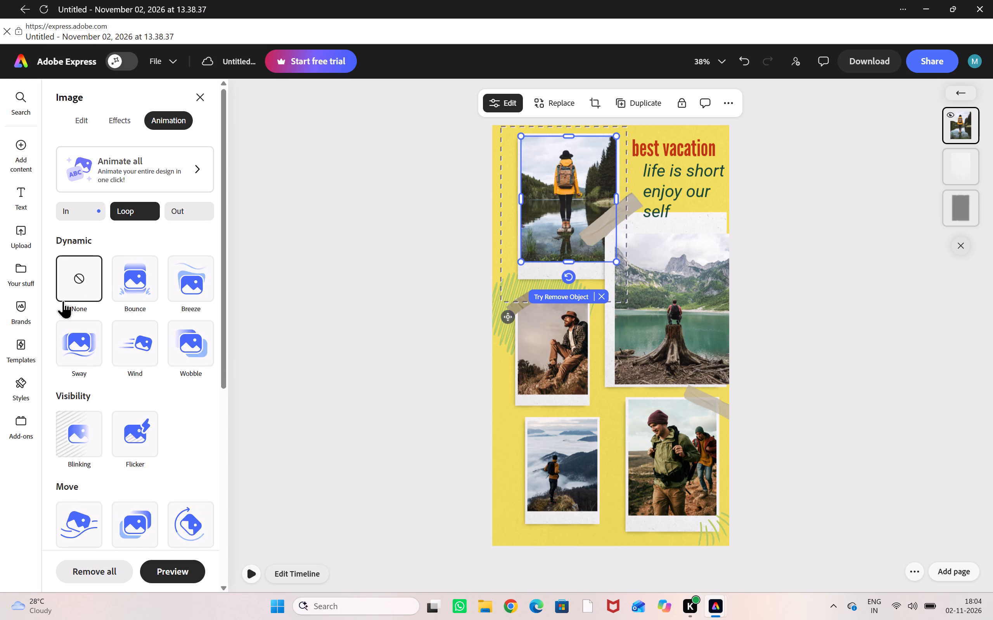
click(197, 275)
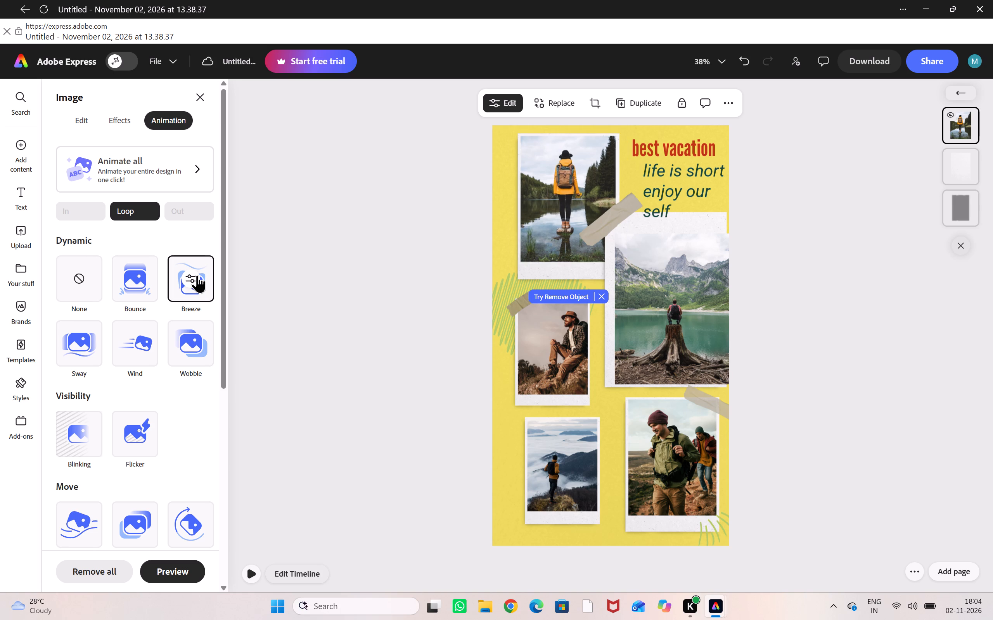
click(197, 275)
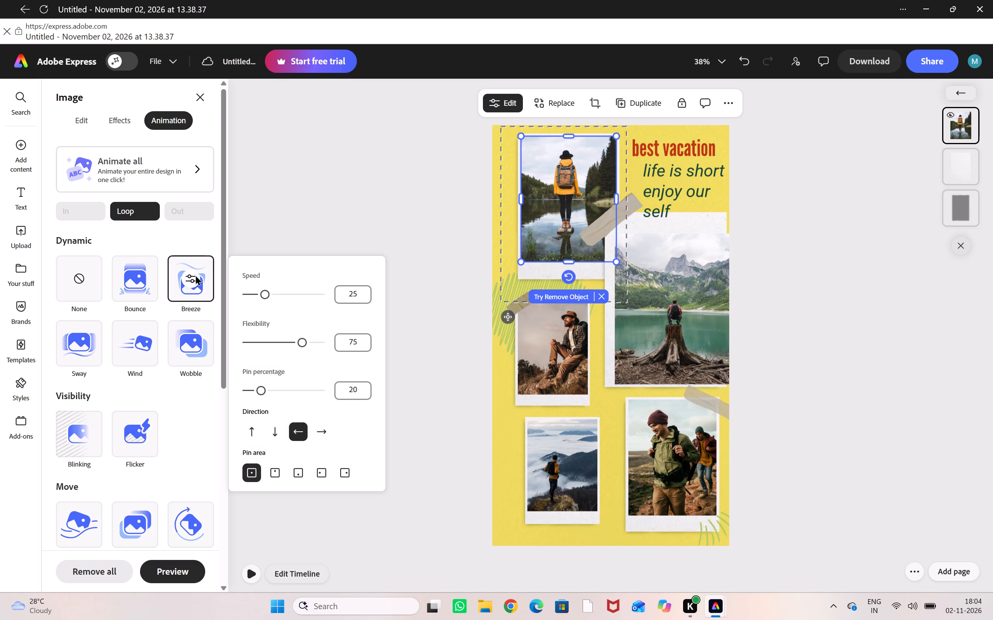
drag(265, 291, 310, 299)
drag(310, 299, 269, 313)
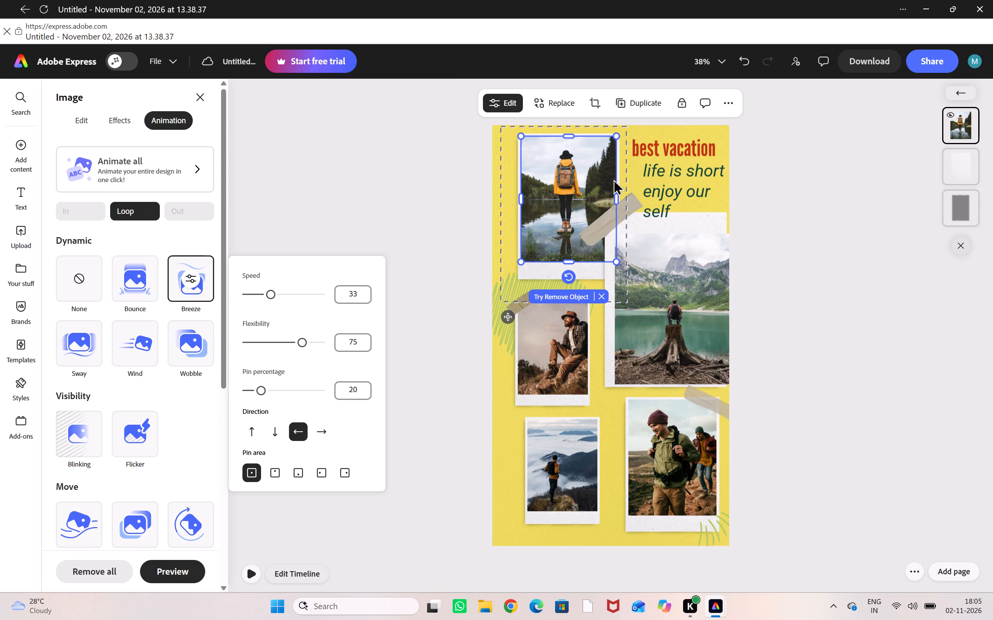
click(728, 101)
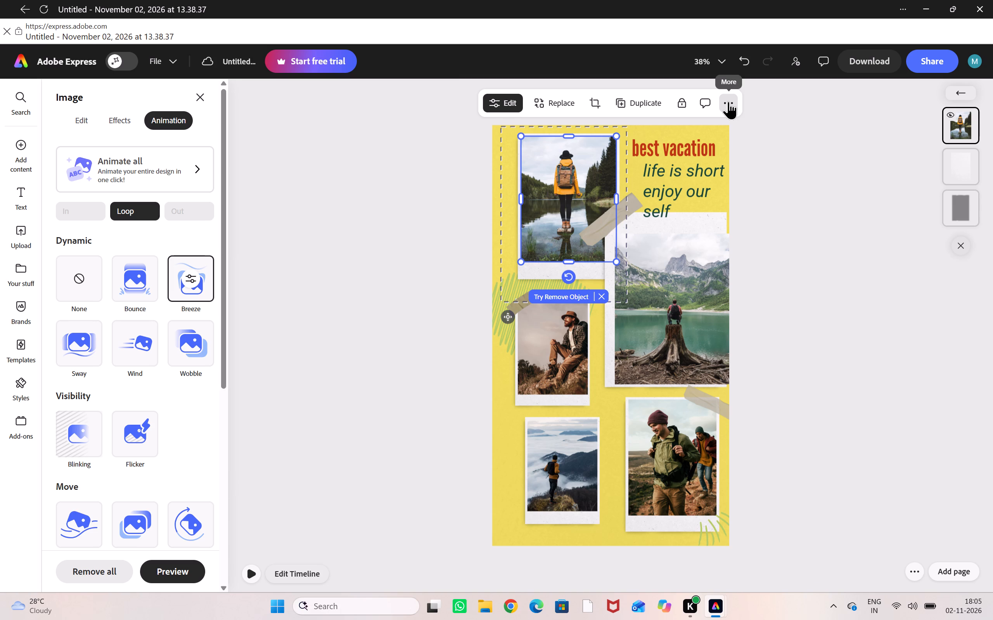
click(729, 81)
click(399, 236)
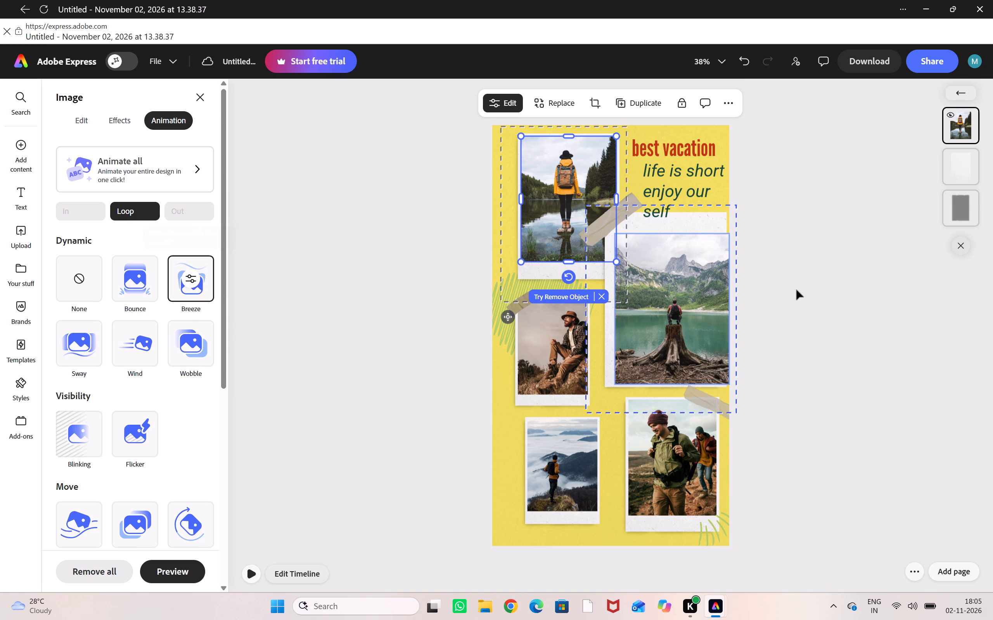
Try the Wobble, Wind and Spin loop animations on the turquoise lake photo and settle on Bob.
click(702, 306)
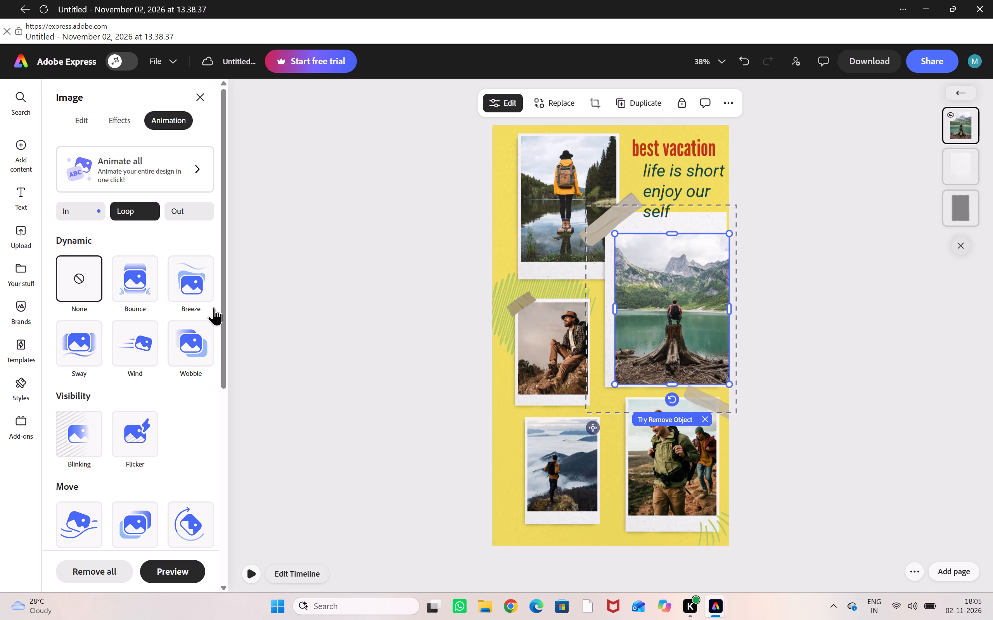
click(192, 346)
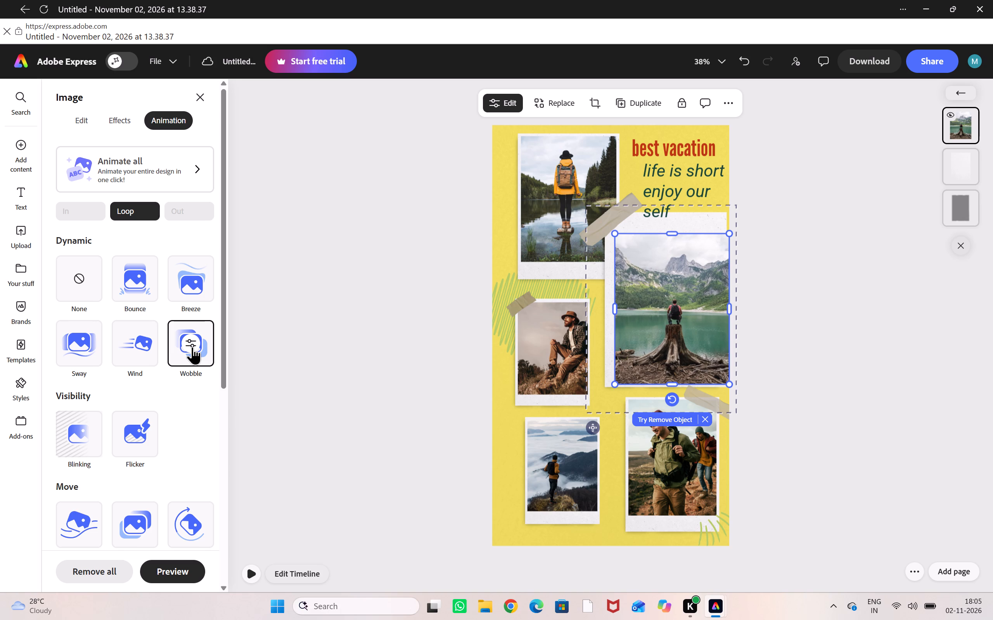
click(141, 341)
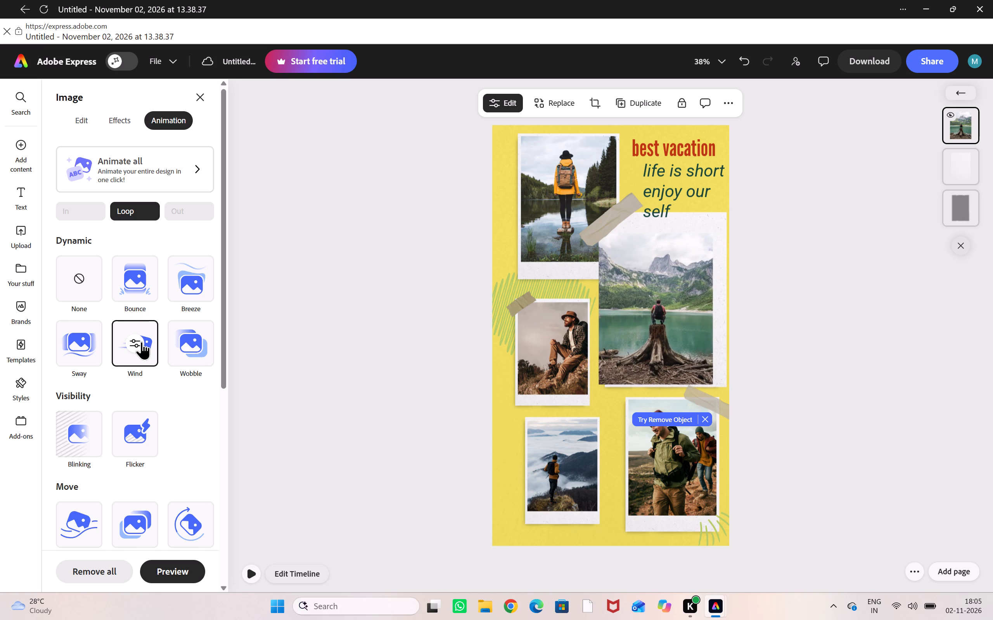
scroll(141, 341, down, 1)
click(77, 423)
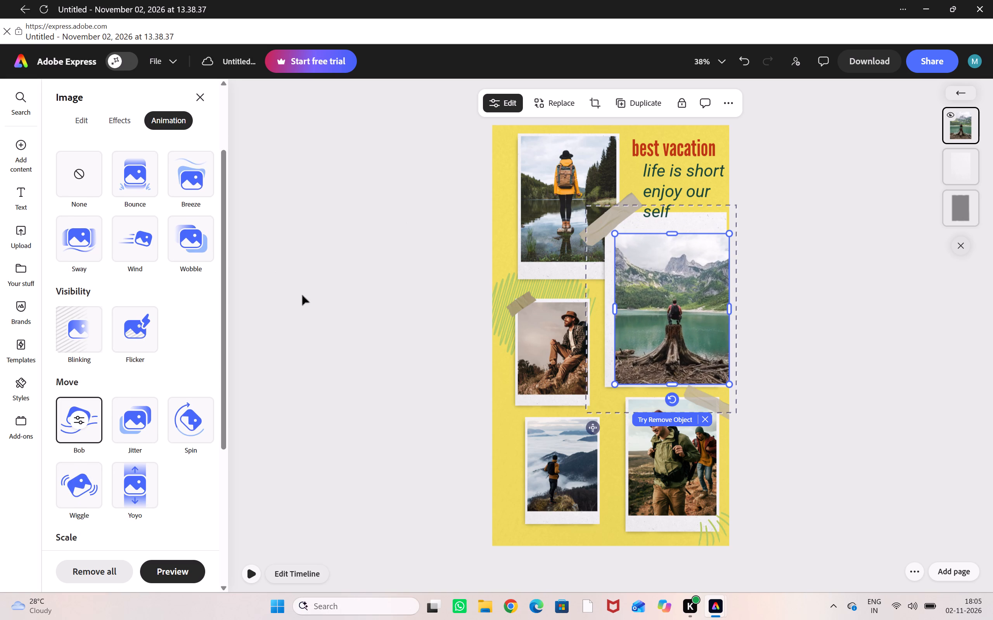
click(183, 416)
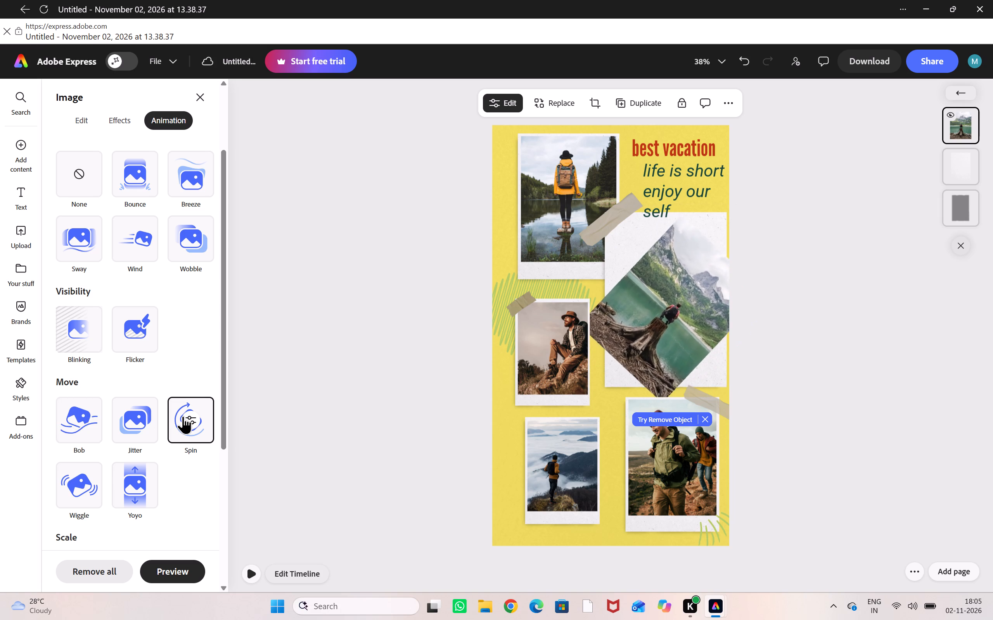
click(67, 407)
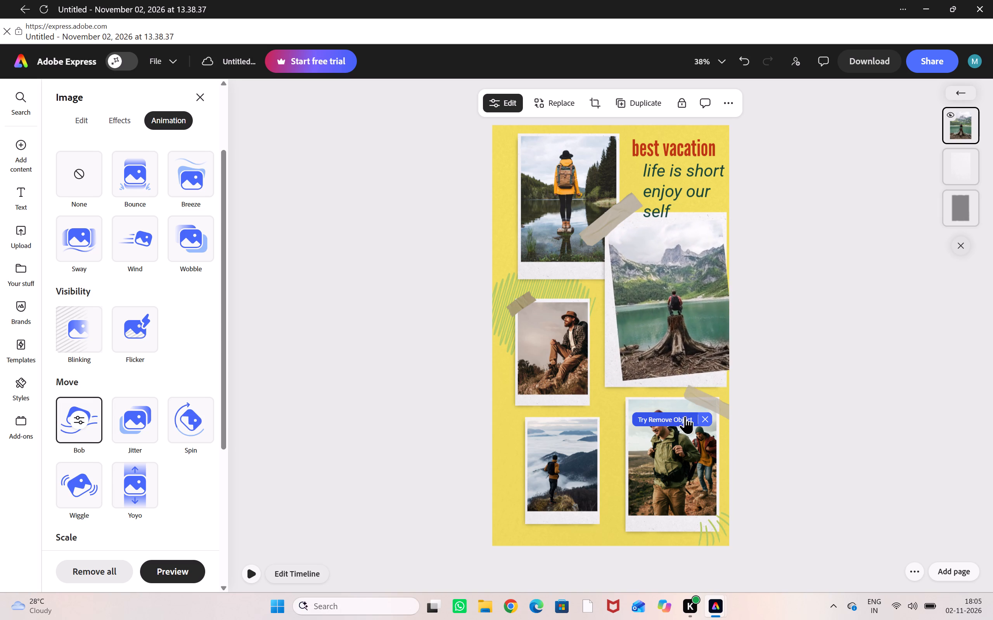
Try the Yoyo, Pulse and Breathe loop animations on the photo of the two hikers and settle on Zoom In.
click(666, 449)
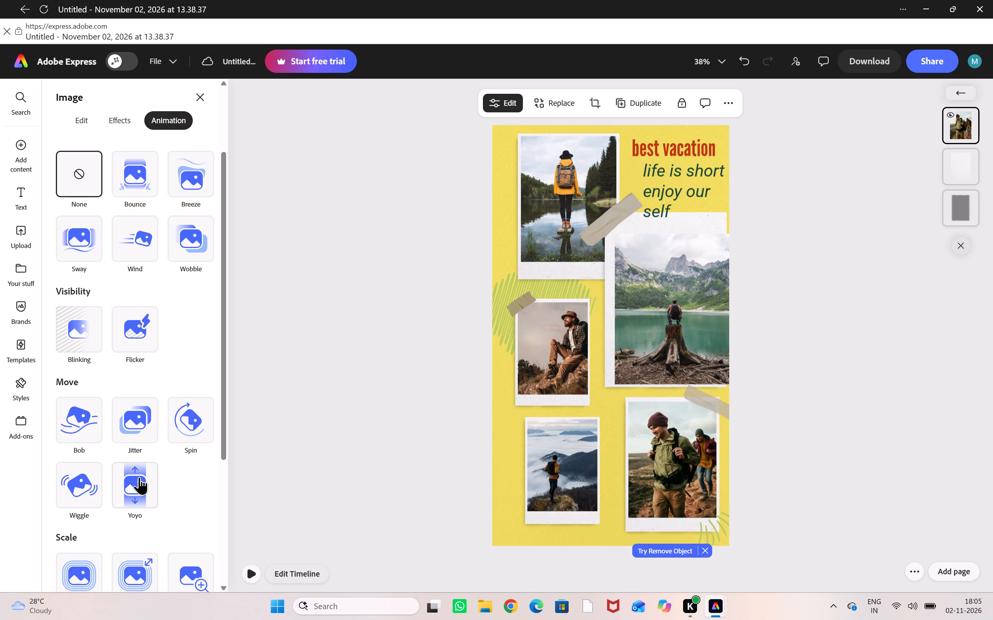
click(139, 477)
scroll(139, 477, down, 2)
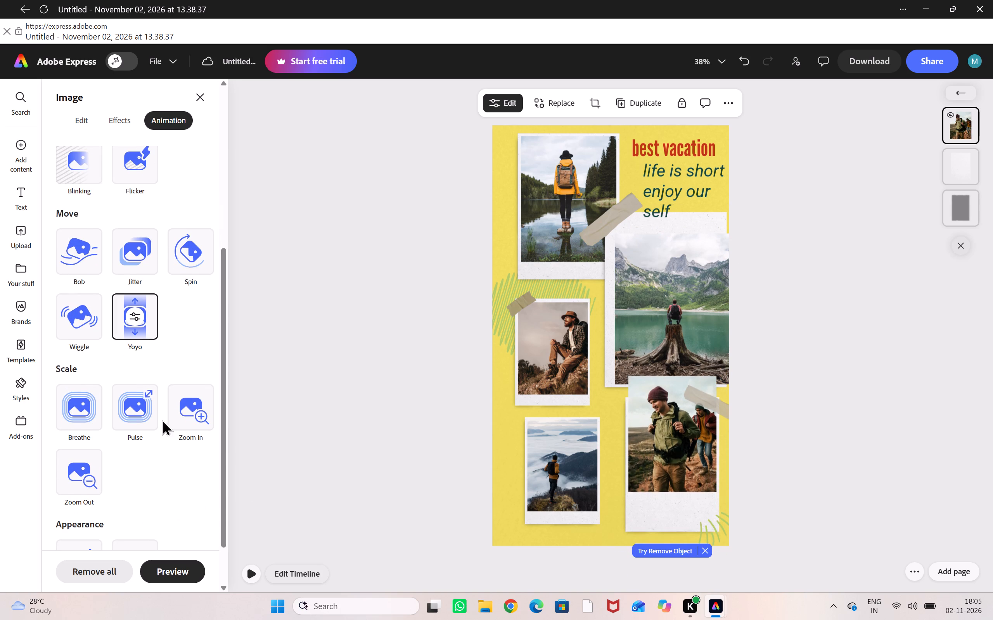
click(136, 405)
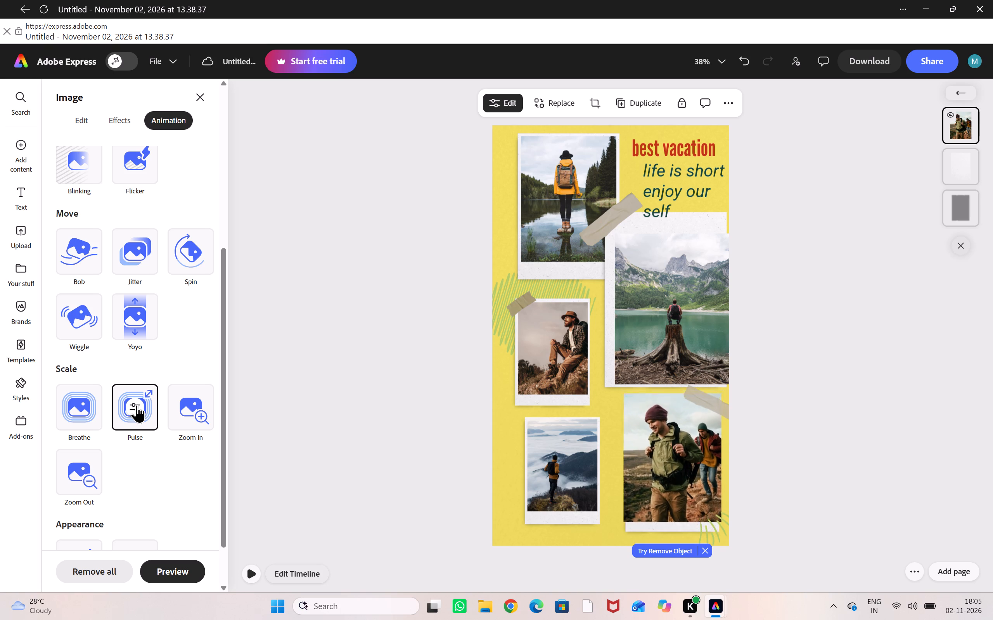
click(67, 405)
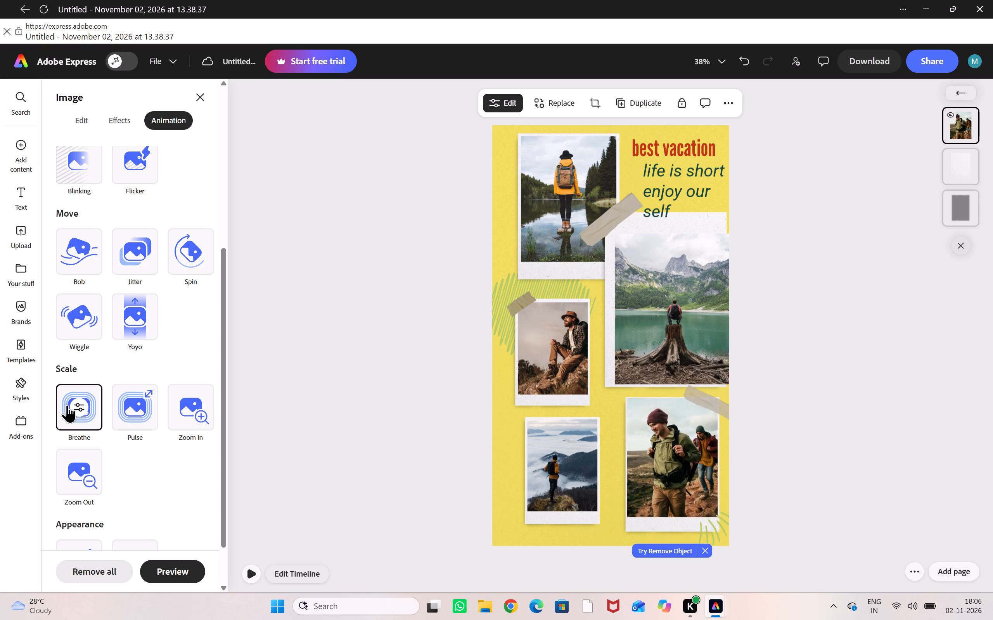
click(196, 409)
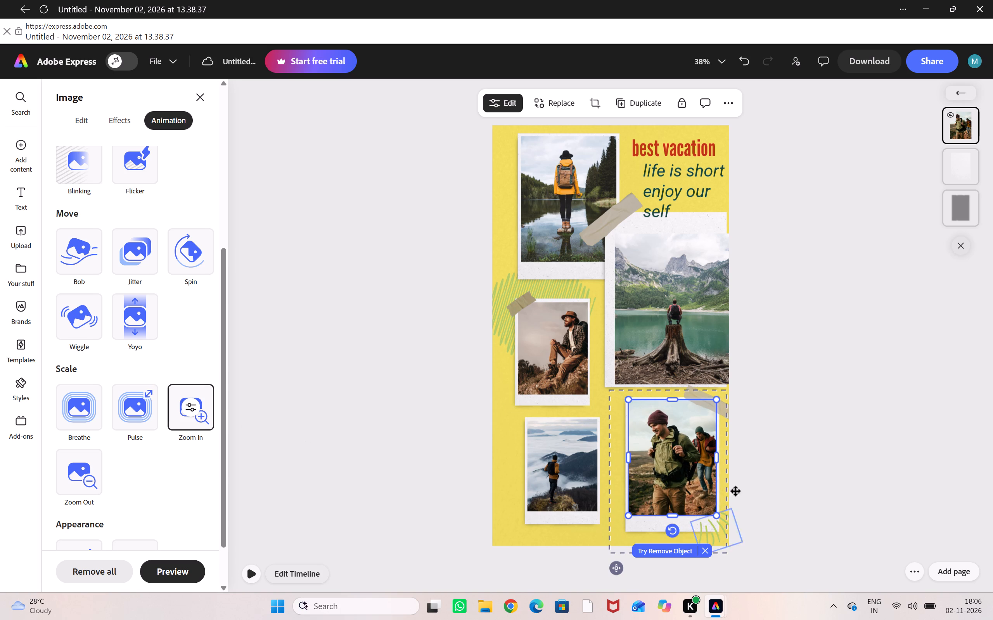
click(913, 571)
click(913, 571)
Try the Portrait and Shadow filters on the photo of the two hikers and settle on Color punch.
click(131, 121)
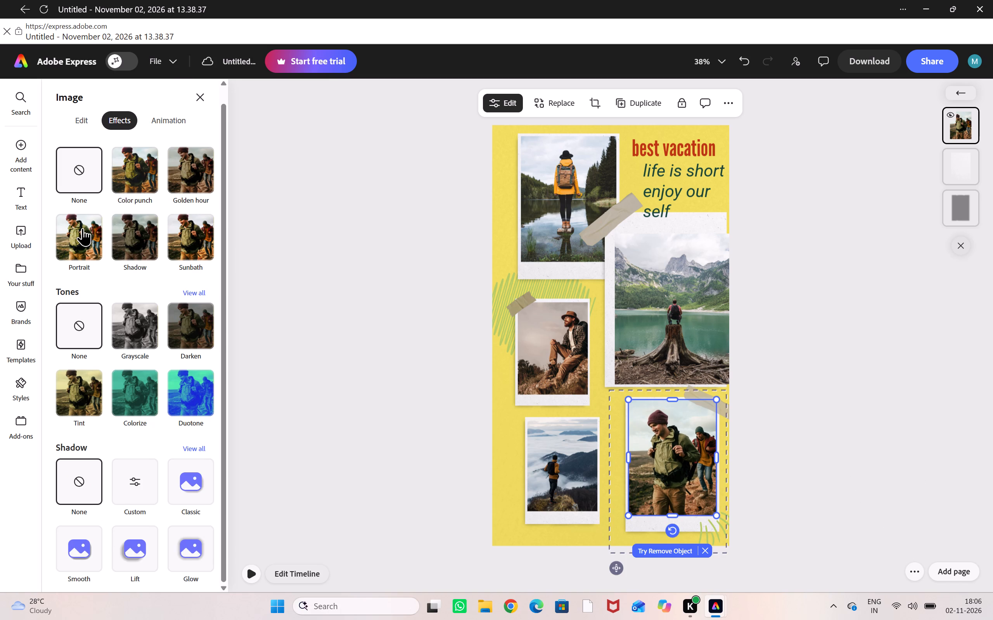
click(82, 228)
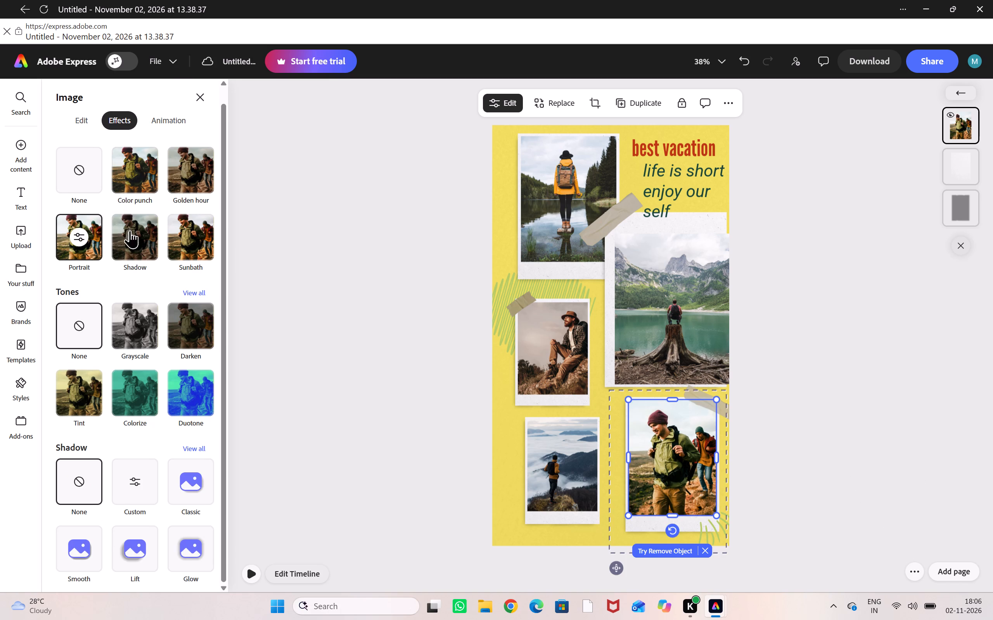
click(136, 230)
click(142, 195)
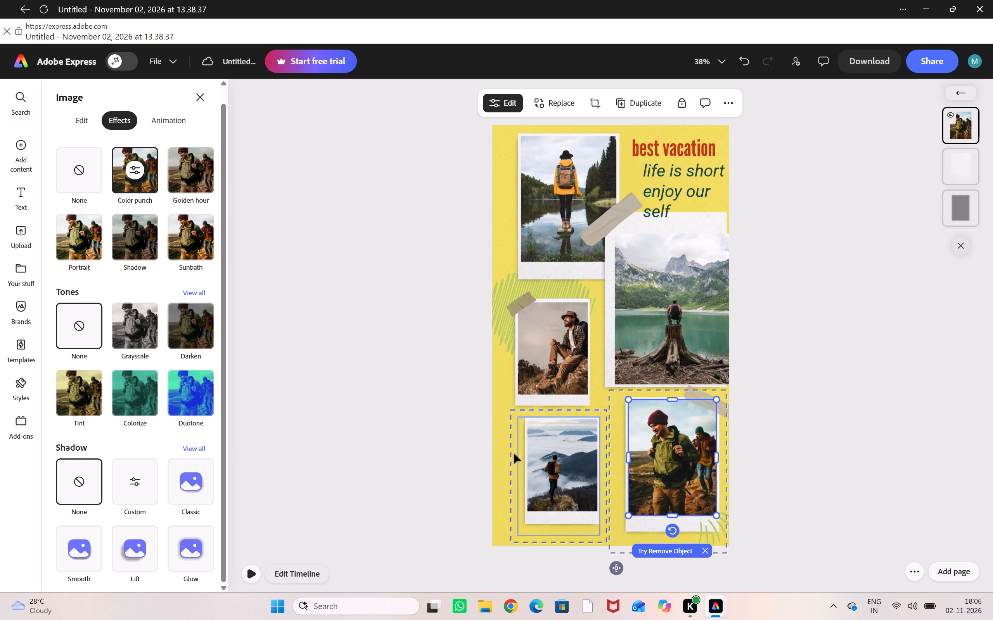
Apply the Portrait filter and the Glow shadow to the photo of the hiker above the clouds, after trying Color punch and Lift.
click(555, 450)
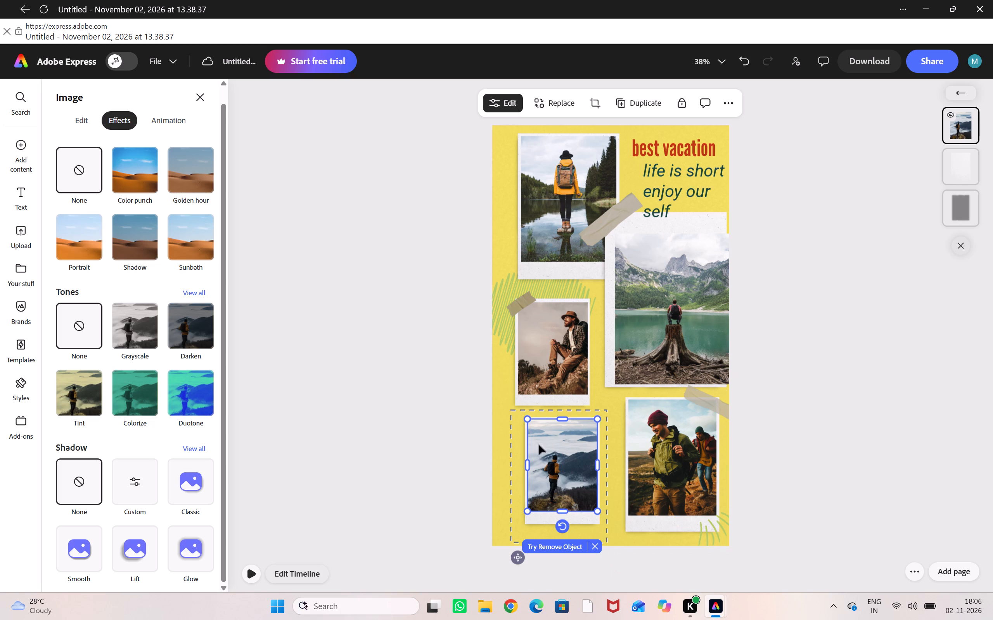
click(133, 175)
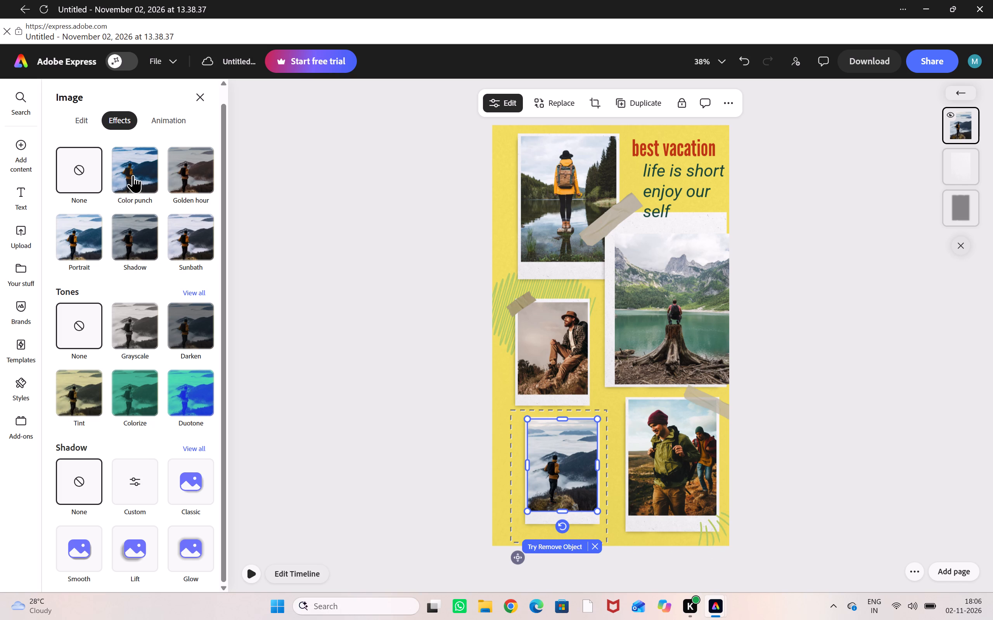
click(83, 231)
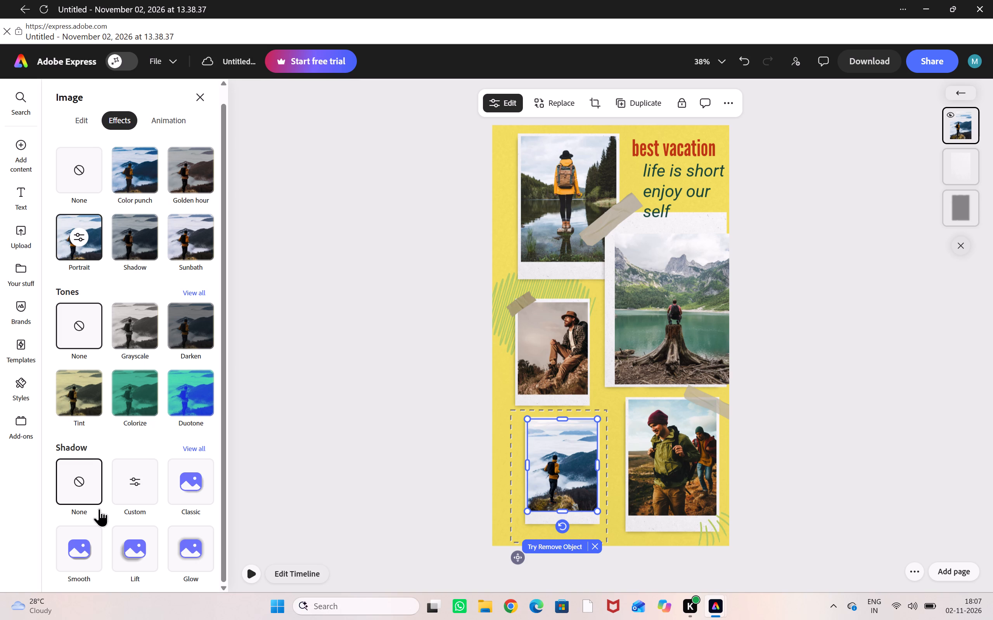
double_click(144, 546)
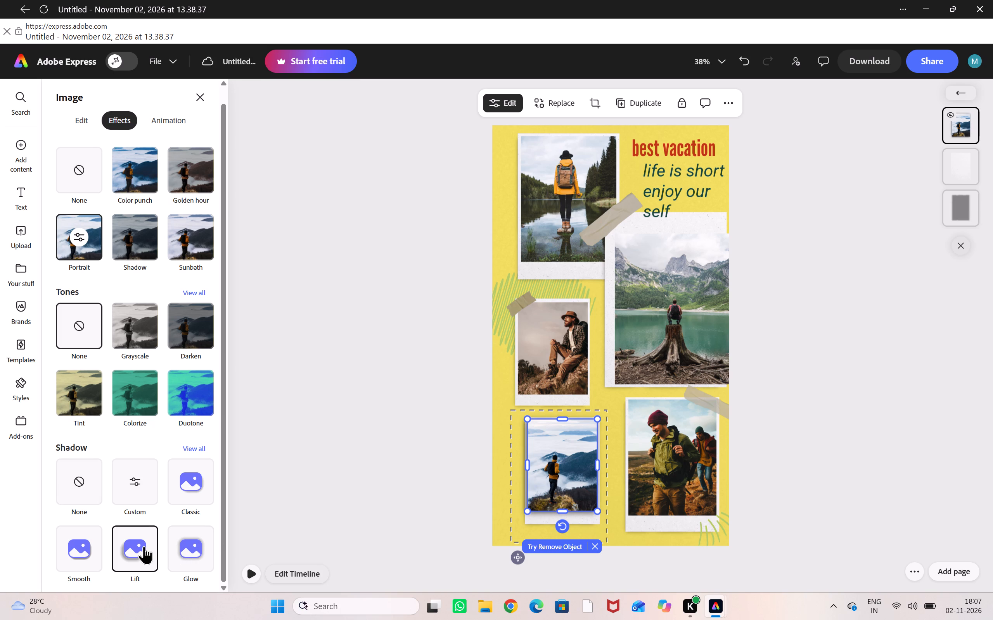
click(192, 545)
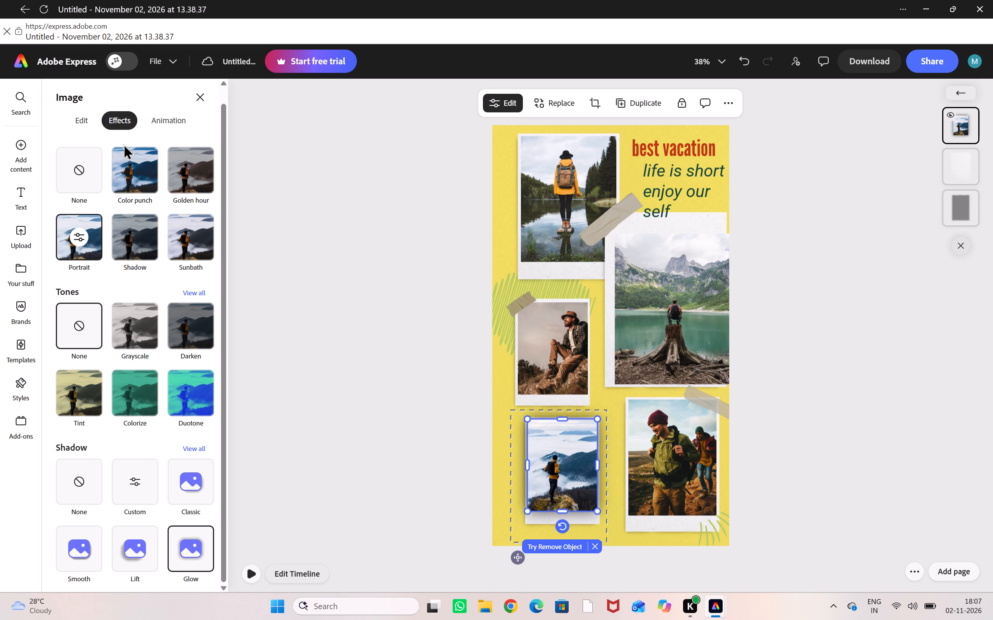
Try the Color punch filter on the photo of the seated man in the hat and settle on Portrait.
click(547, 362)
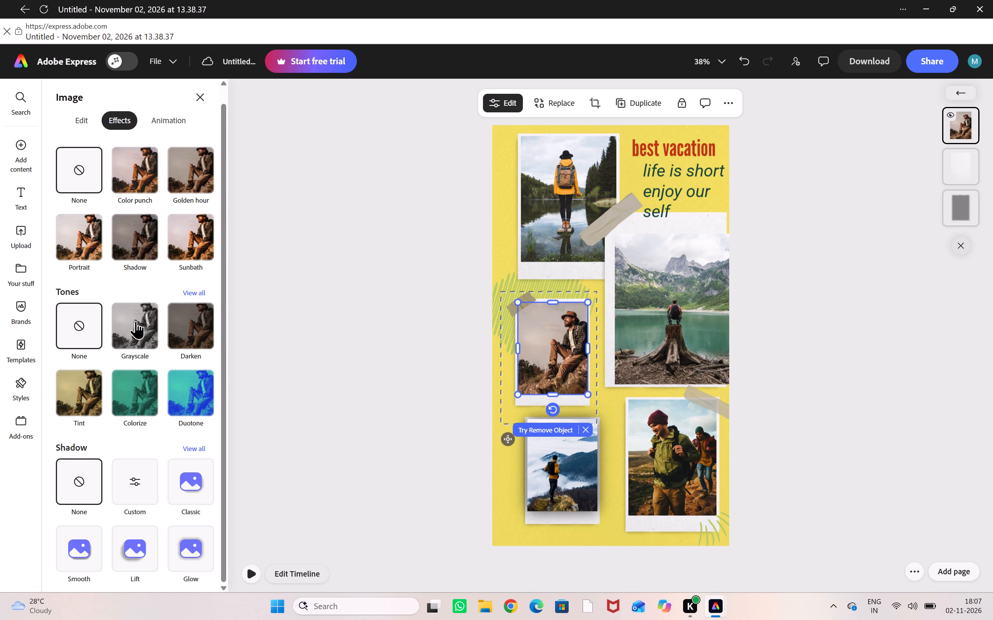
click(144, 159)
click(212, 225)
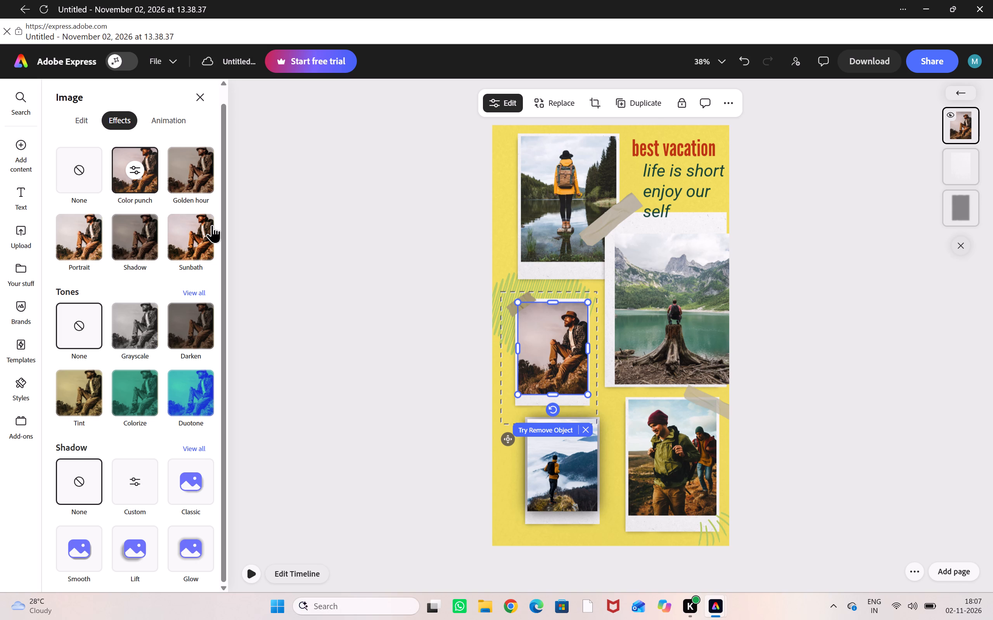
drag(212, 225, 90, 226)
click(90, 226)
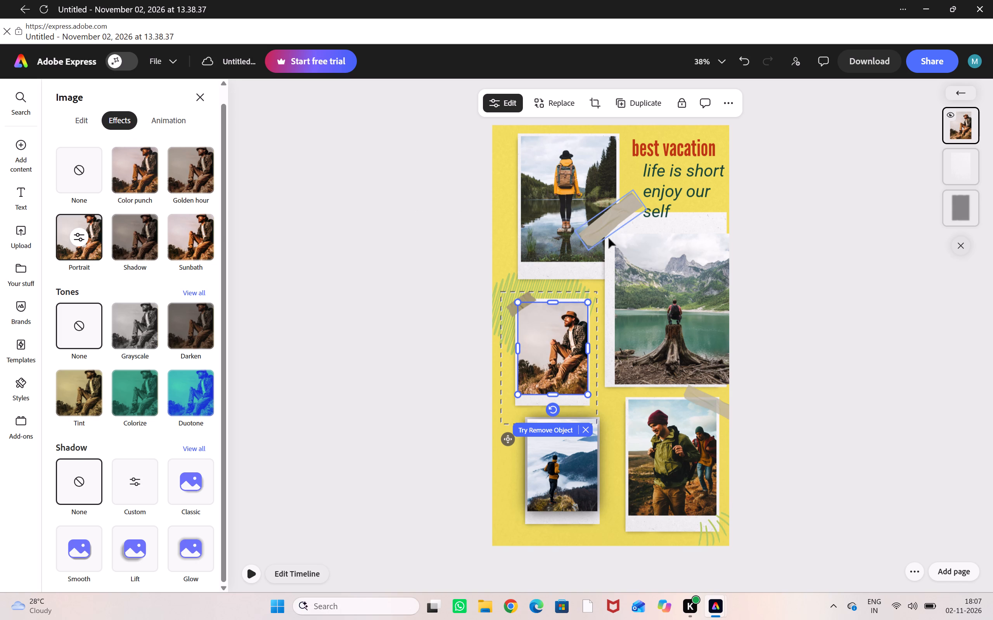
Apply the Color punch filter and the Lift shadow to the photo of the yellow-jacketed hiker by the lake.
click(553, 227)
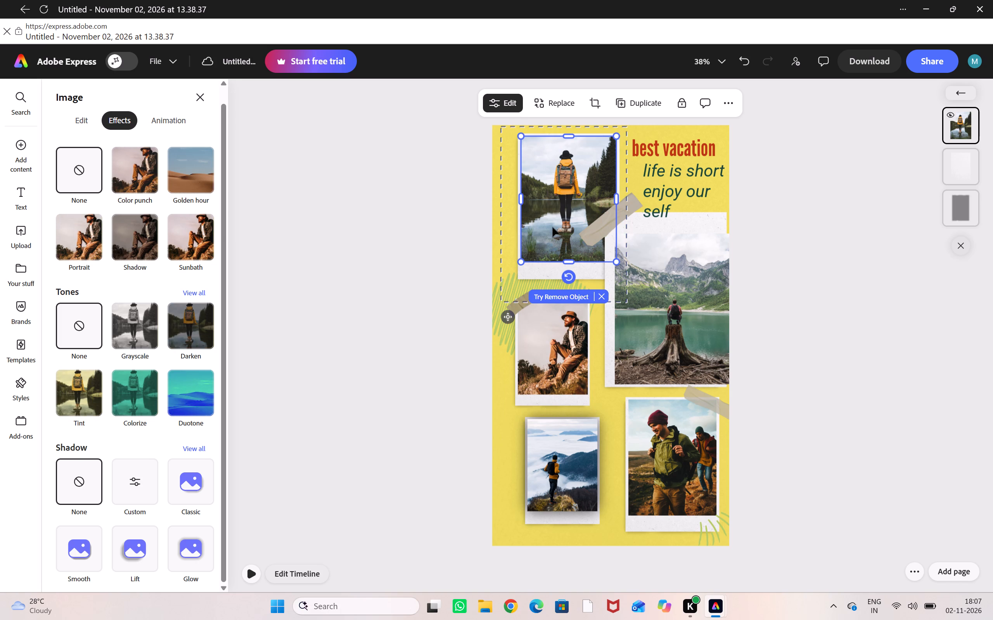
click(138, 172)
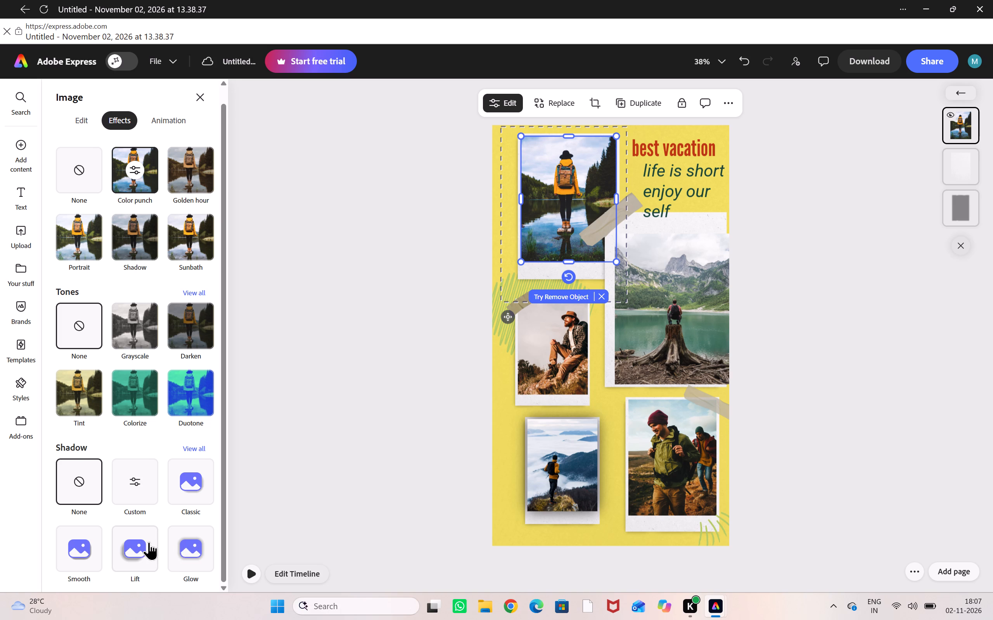
click(138, 542)
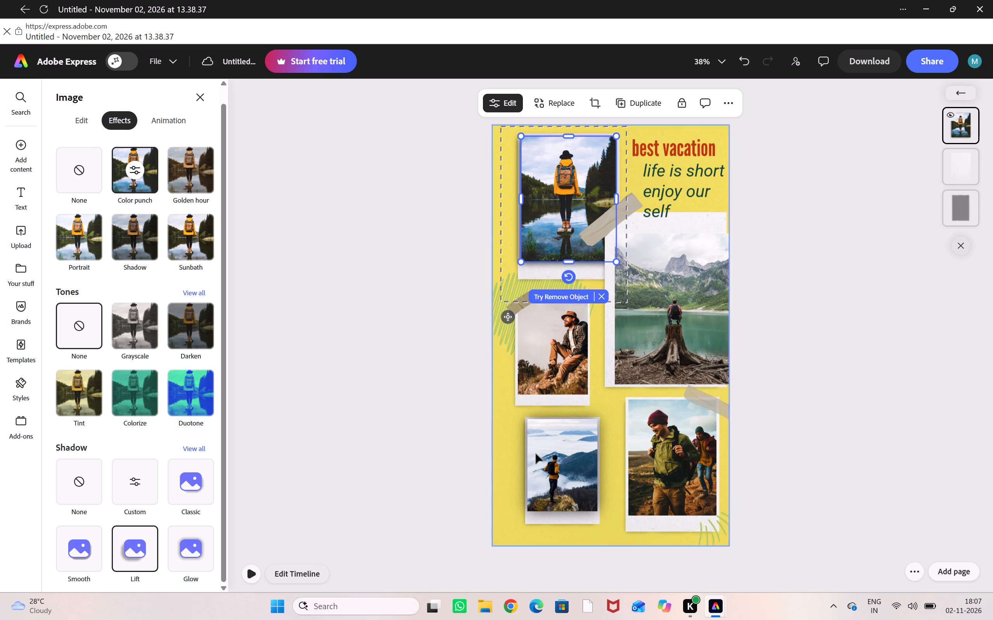
Try the Smooth, Classic, Glow and Strong shadows on the turquoise lake photo and settle on Hazy.
click(657, 330)
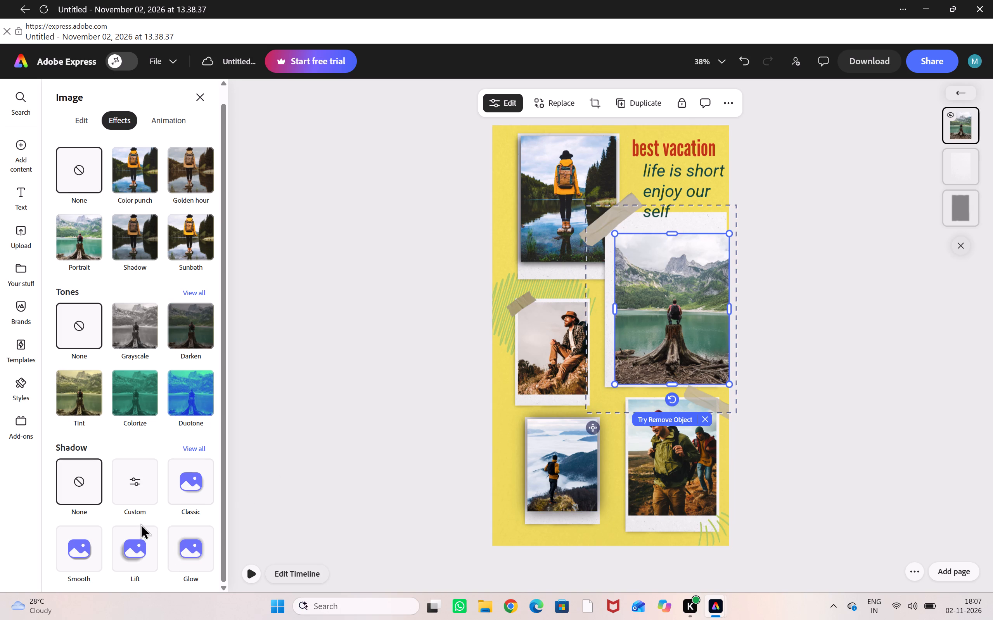
click(71, 554)
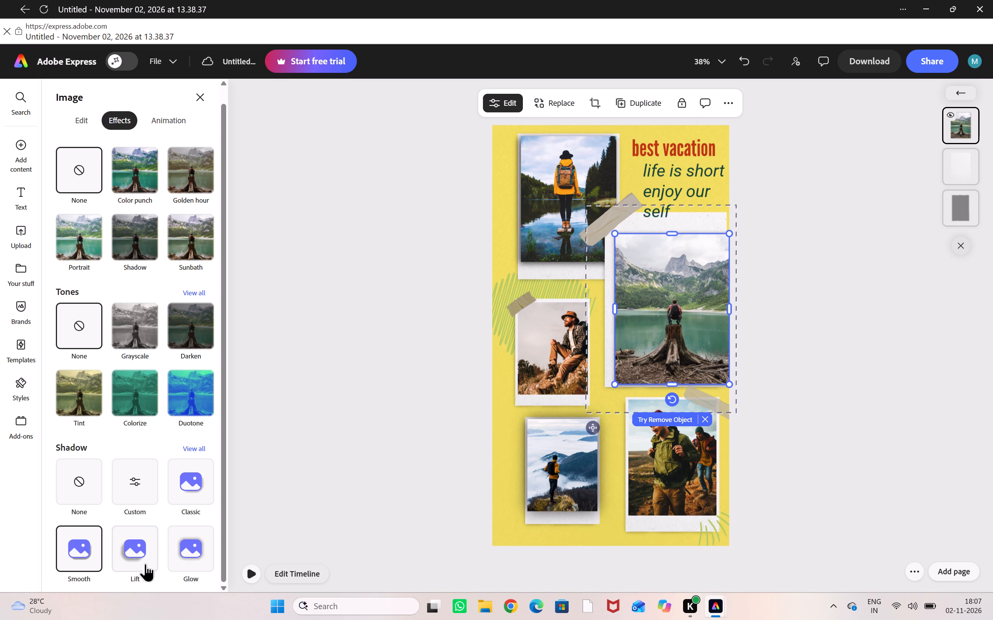
click(193, 482)
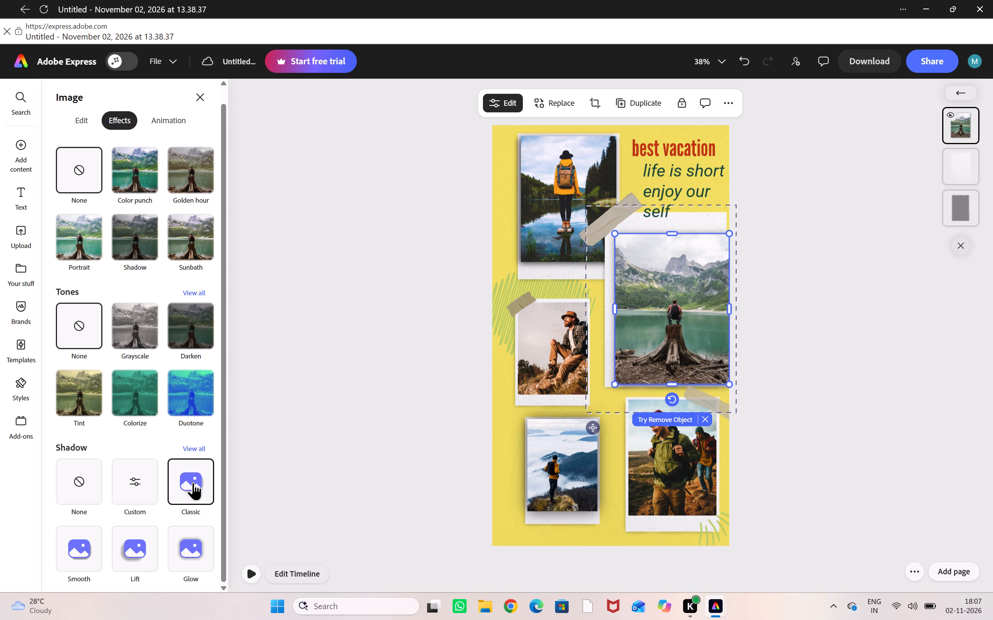
click(187, 553)
scroll(187, 553, down, 1)
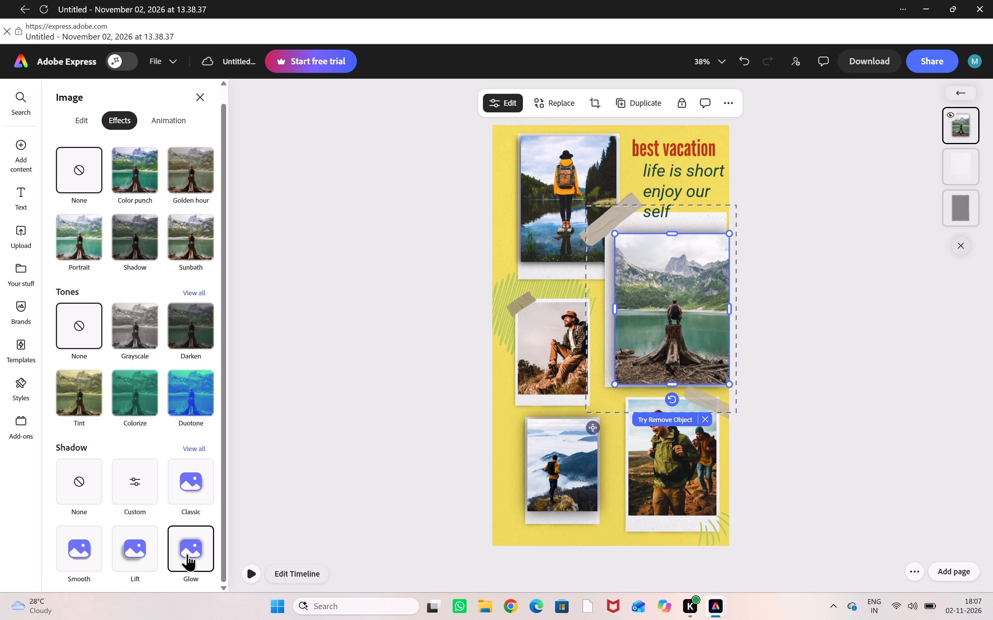
scroll(187, 553, down, 1)
scroll(187, 553, left, 1)
click(200, 444)
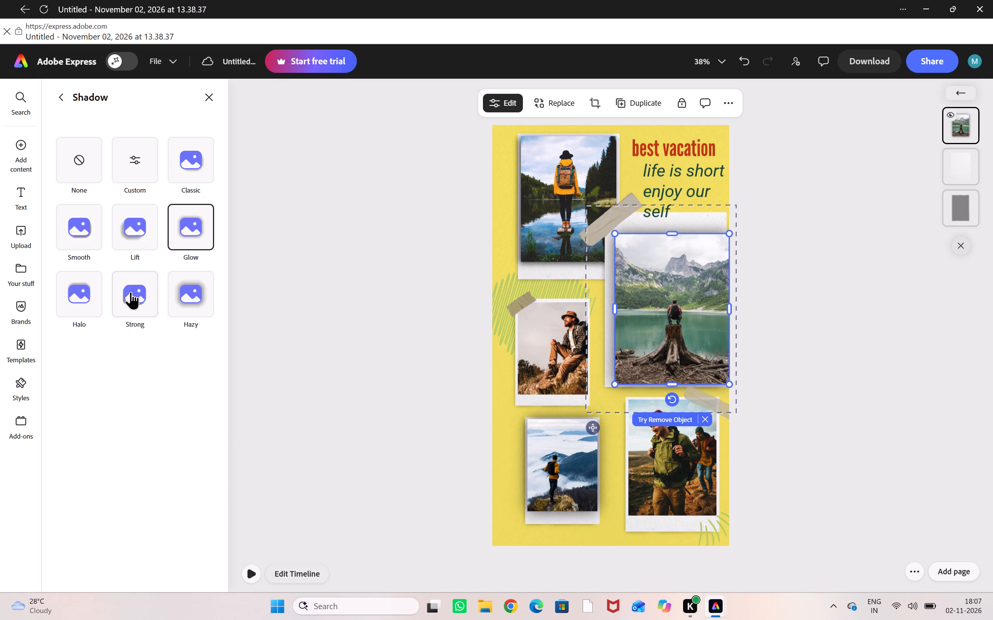
click(130, 291)
click(190, 291)
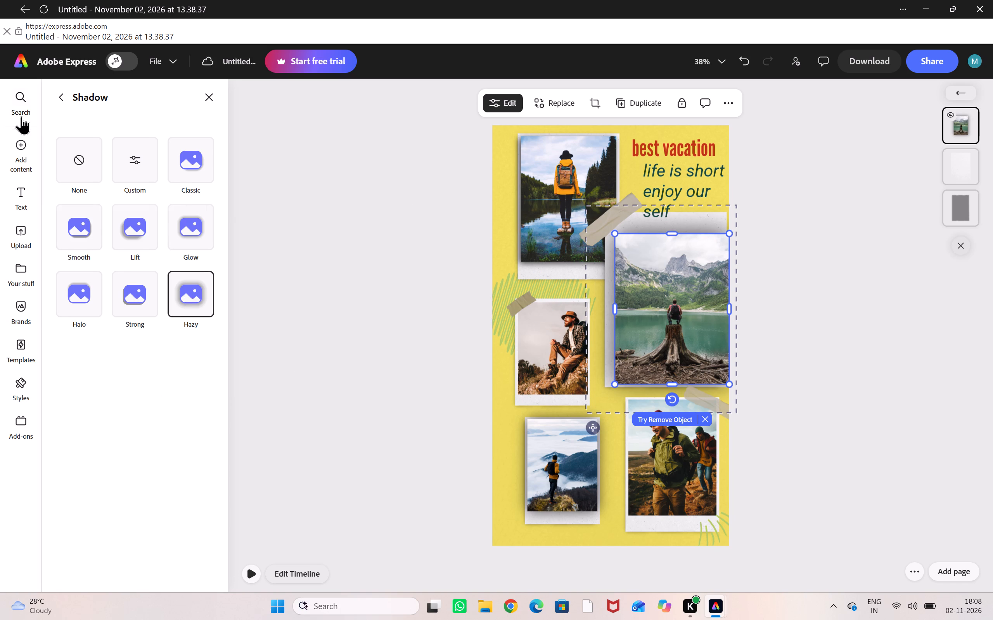
click(54, 89)
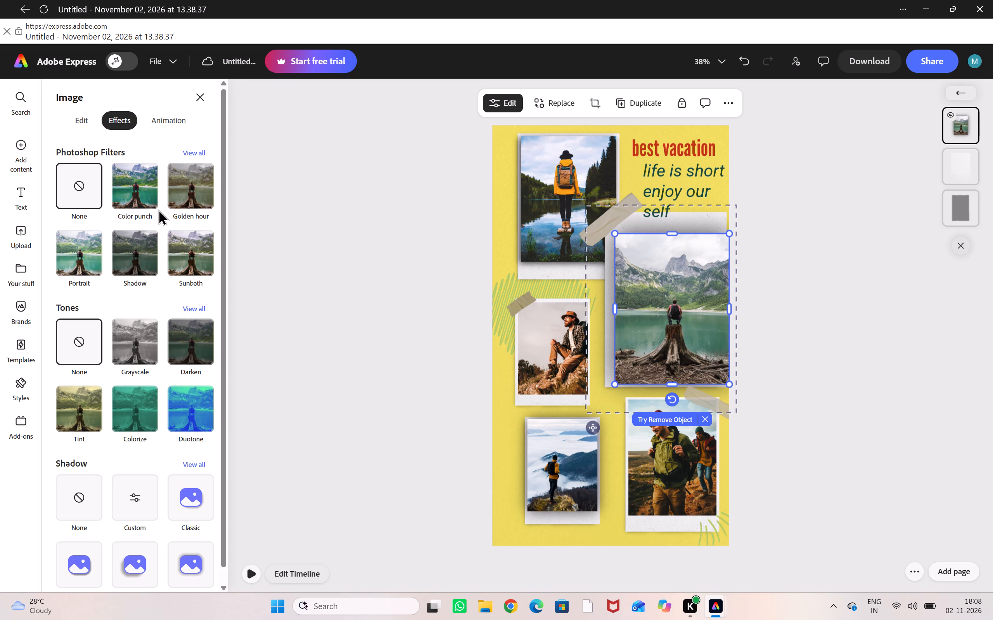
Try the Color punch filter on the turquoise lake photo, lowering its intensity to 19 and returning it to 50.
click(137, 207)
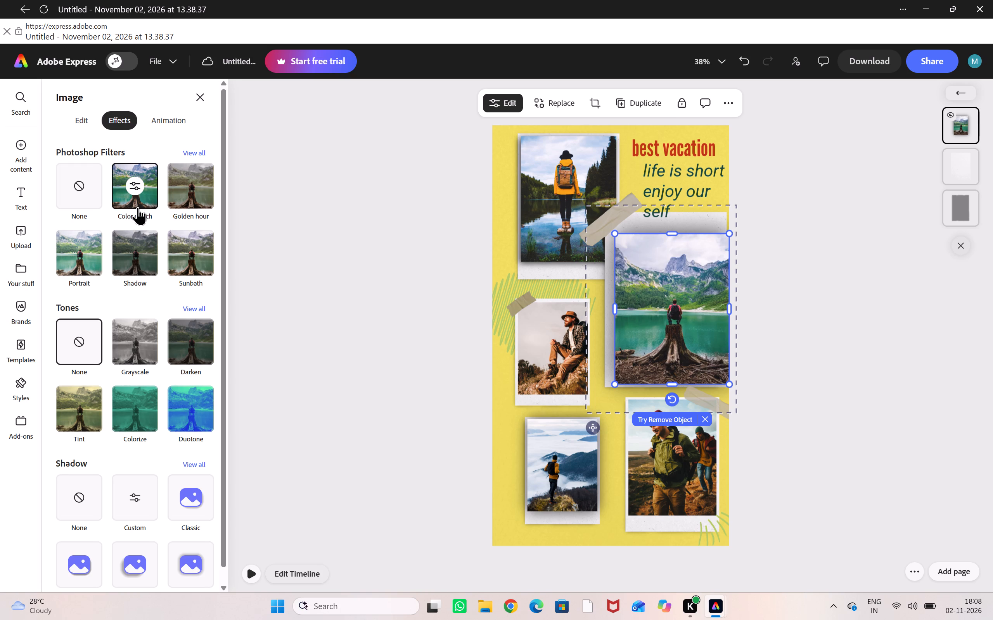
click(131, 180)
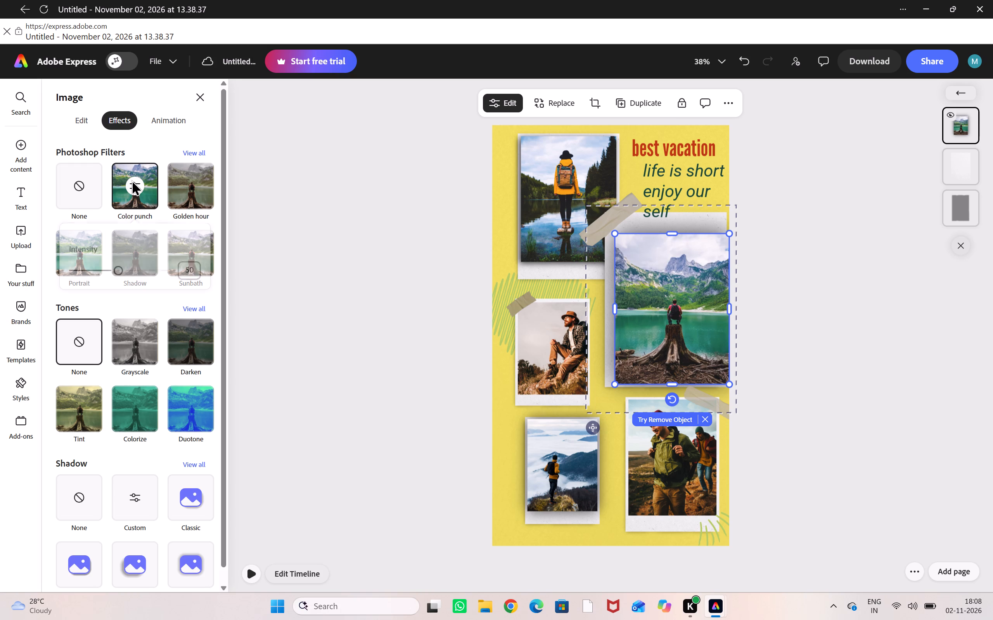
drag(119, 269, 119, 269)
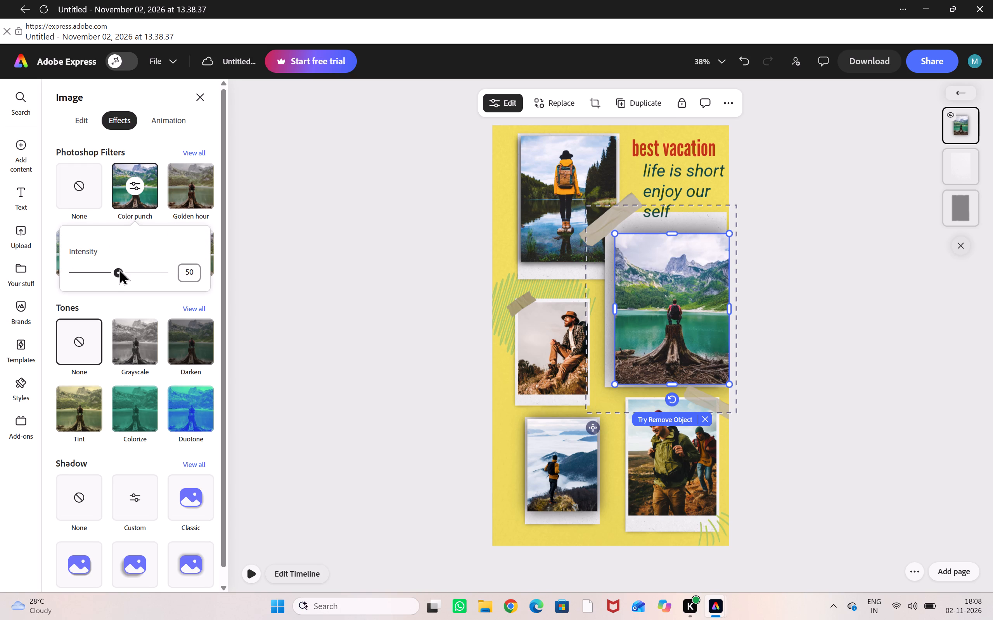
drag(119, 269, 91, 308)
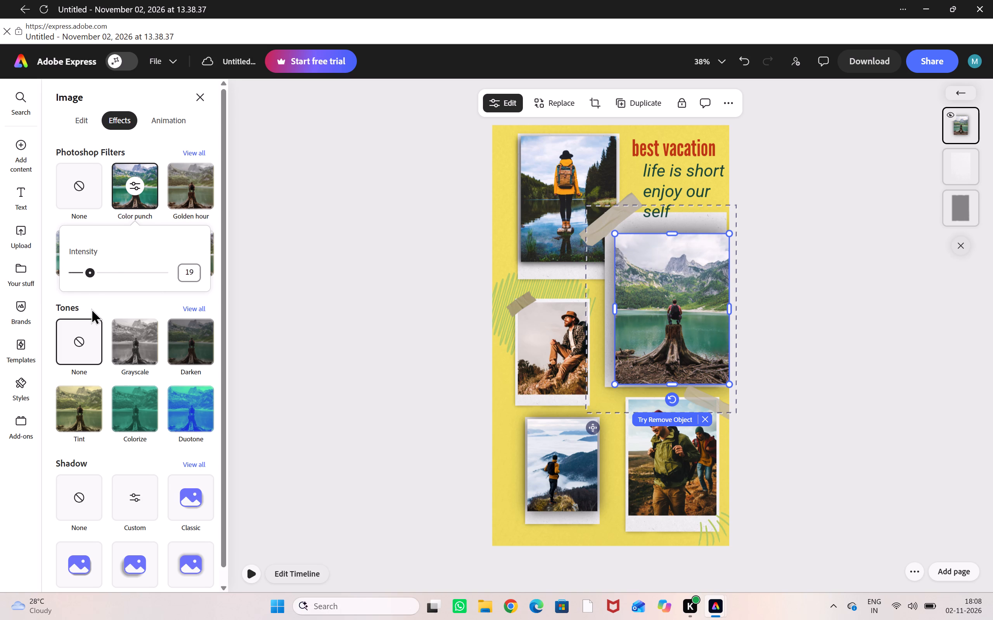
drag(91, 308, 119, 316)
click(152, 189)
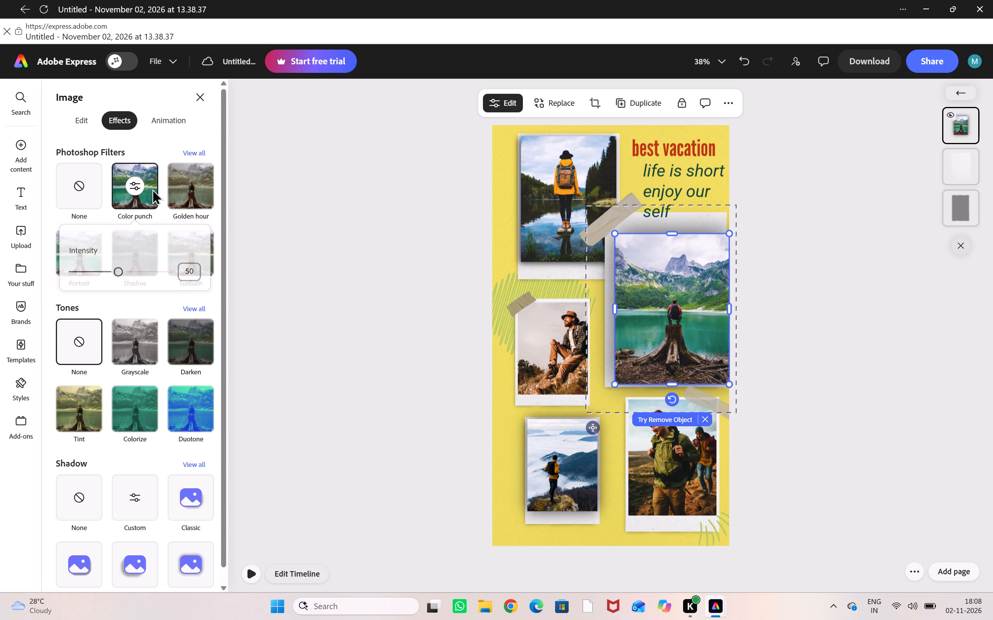
Apply the Portrait filter to the turquoise lake photo with its intensity set to 49.
click(86, 259)
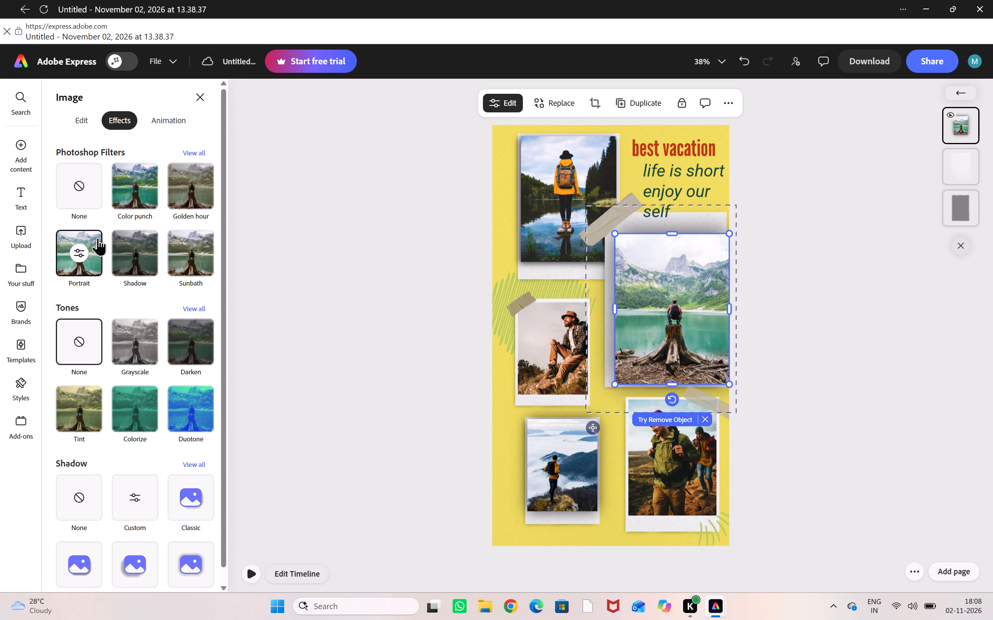
click(80, 245)
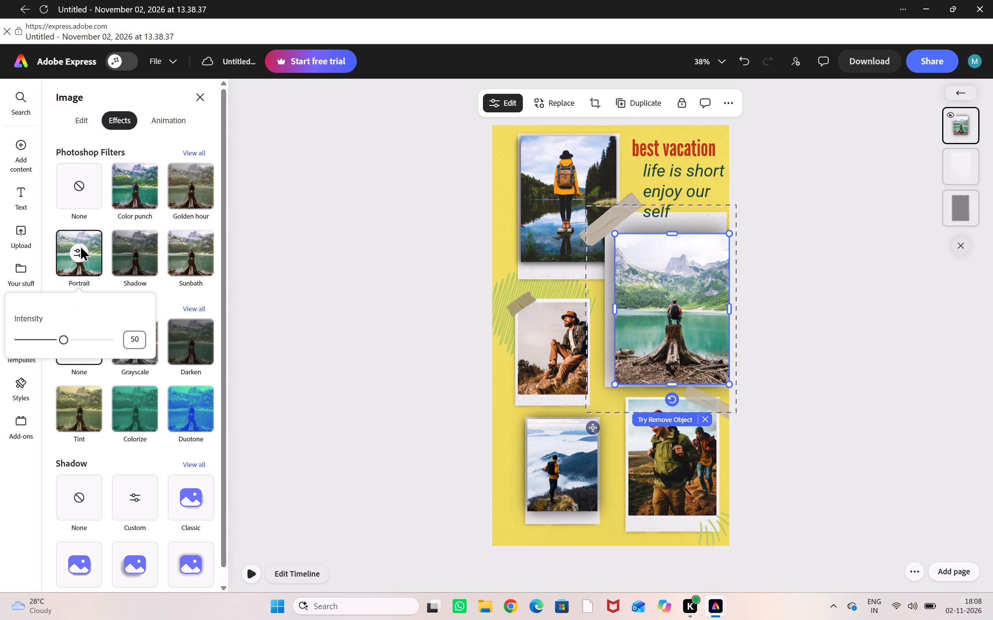
click(80, 245)
click(80, 245)
drag(64, 336, 97, 348)
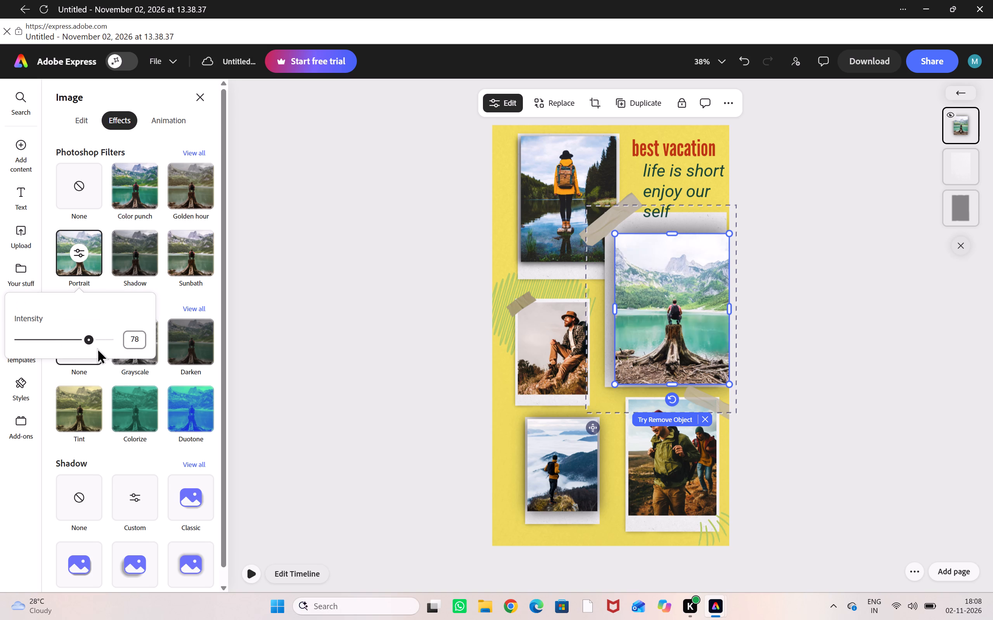
drag(97, 348, 50, 355)
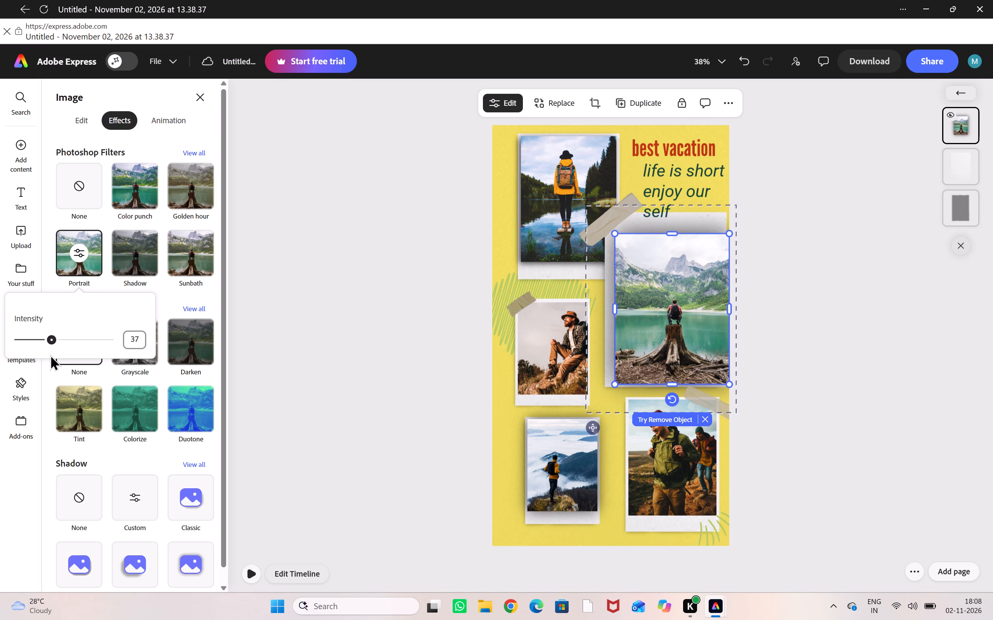
drag(50, 355, 61, 358)
drag(61, 358, 62, 360)
click(134, 243)
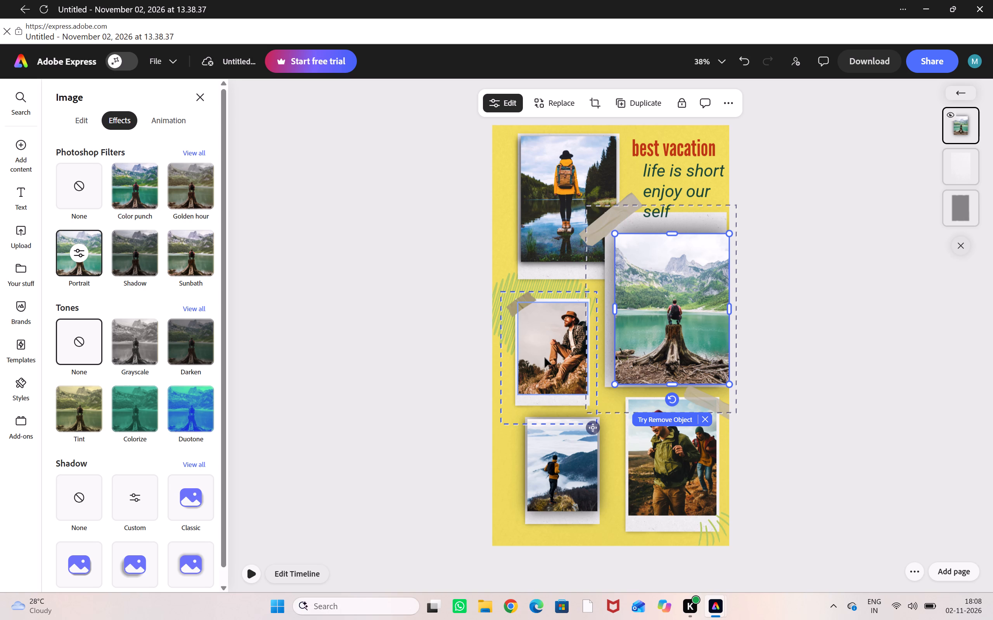
Move the framed photo of the hiker above the clouds up and inward so it overlaps the seated man's frame and the two hikers' frame.
click(576, 492)
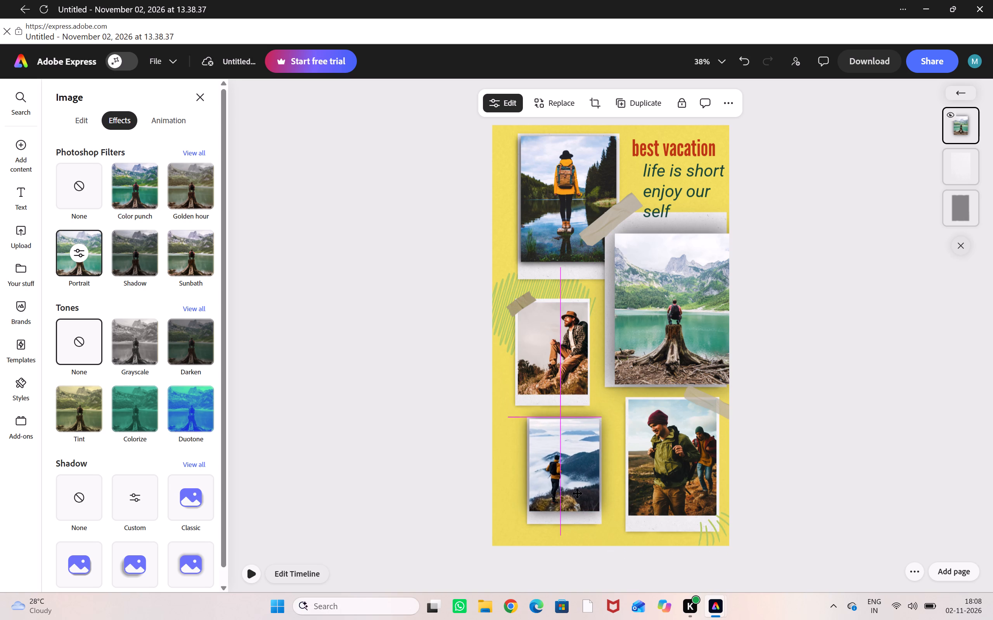
drag(573, 490, 578, 483)
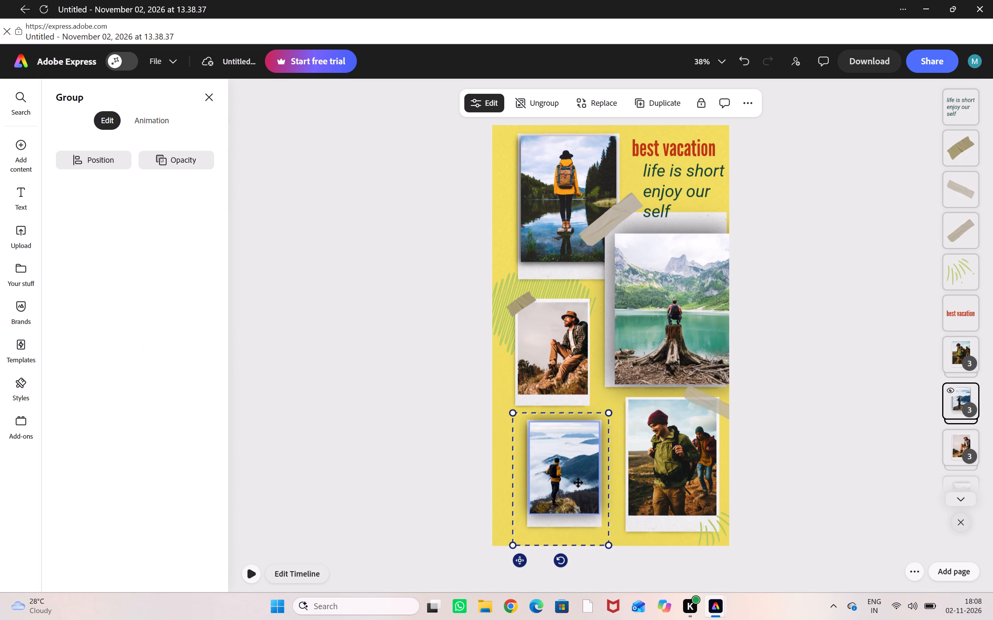
drag(578, 483, 606, 450)
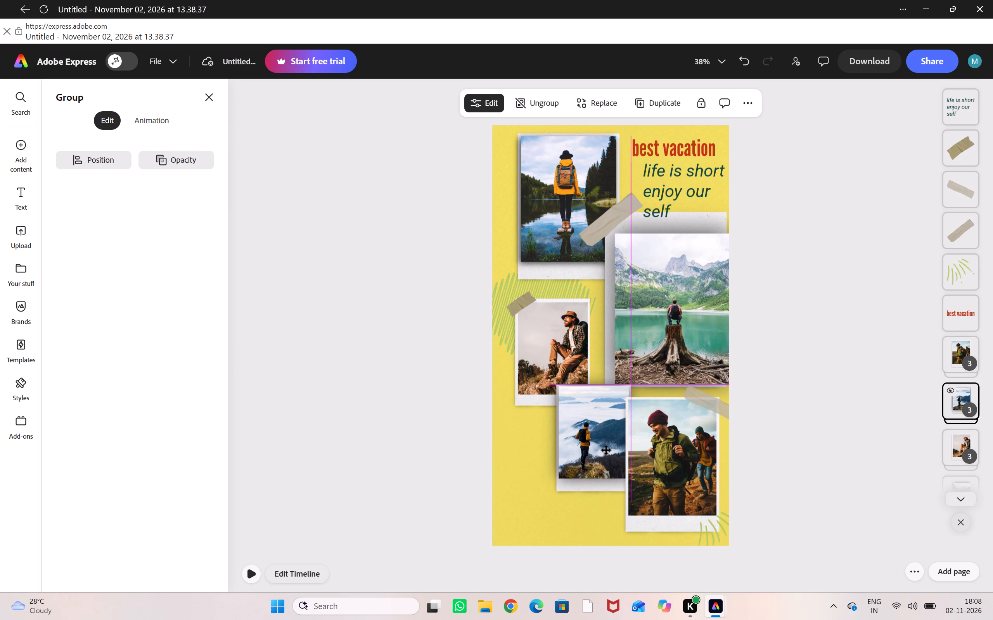
drag(606, 450, 611, 443)
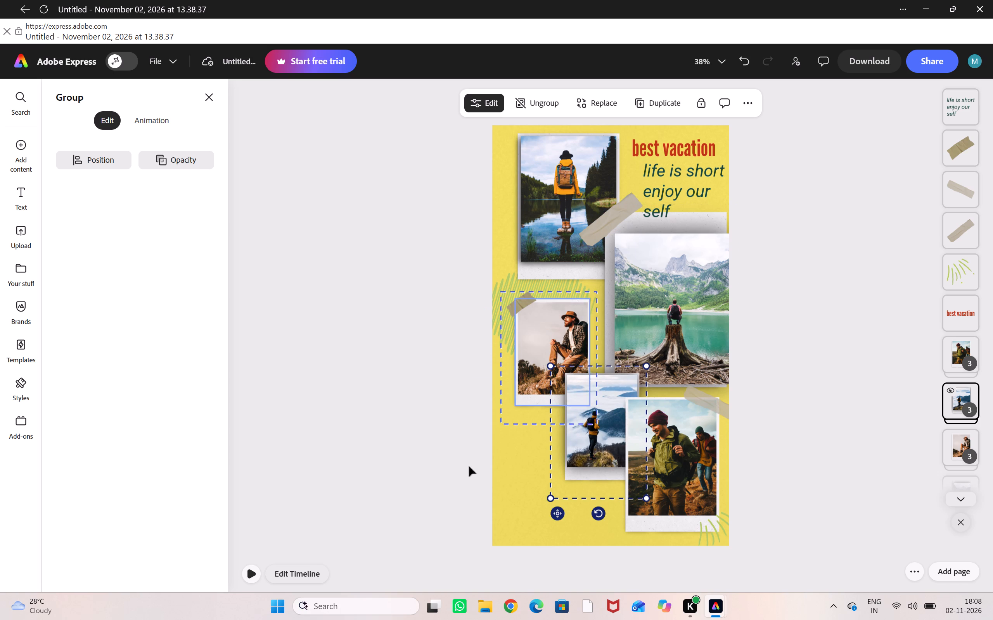
Move the small green line accent from the page's bottom-right corner to its bottom-left corner.
drag(723, 521, 527, 518)
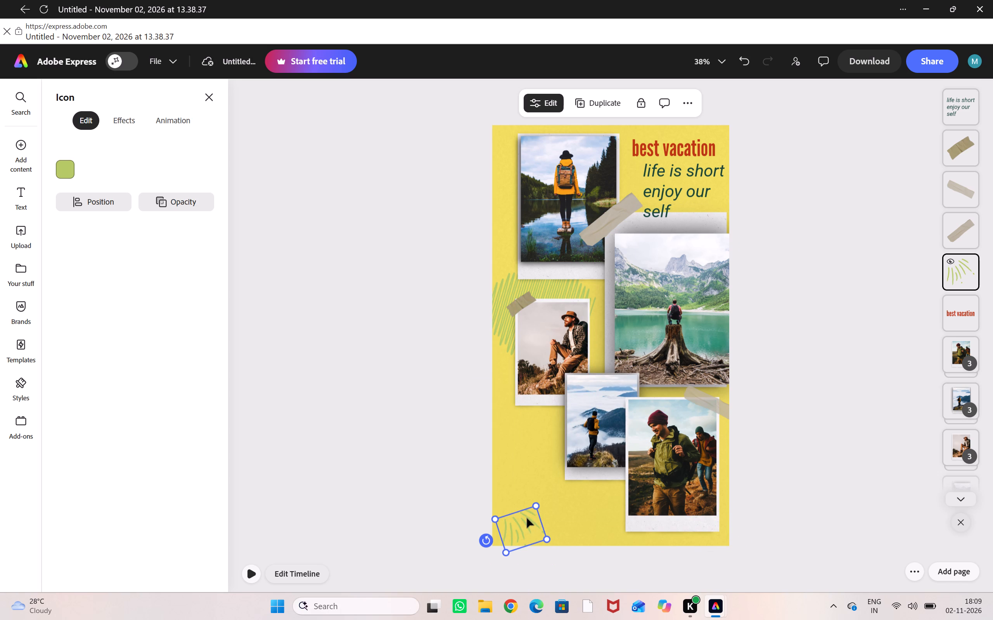
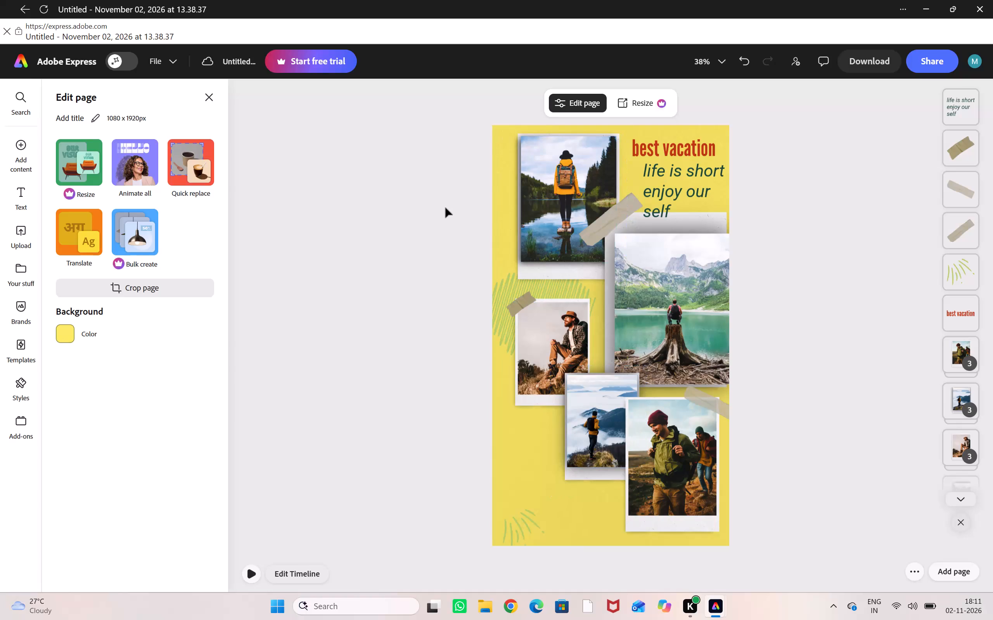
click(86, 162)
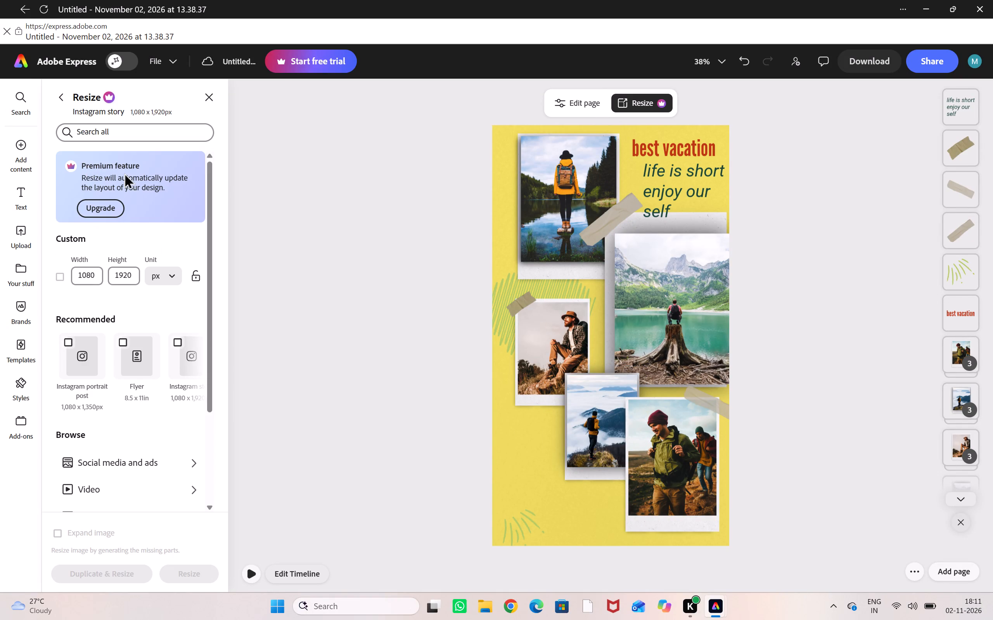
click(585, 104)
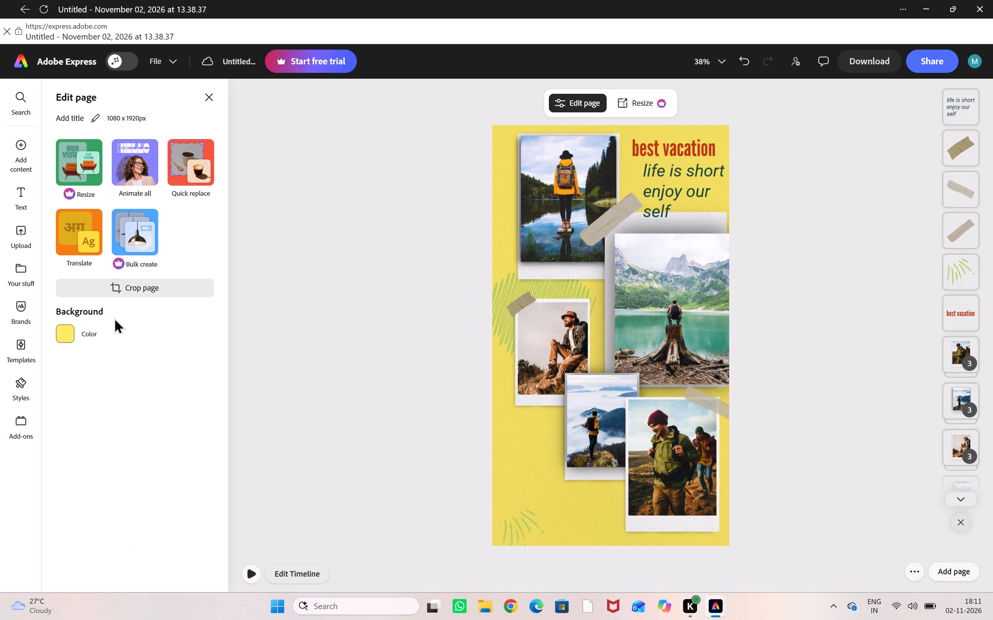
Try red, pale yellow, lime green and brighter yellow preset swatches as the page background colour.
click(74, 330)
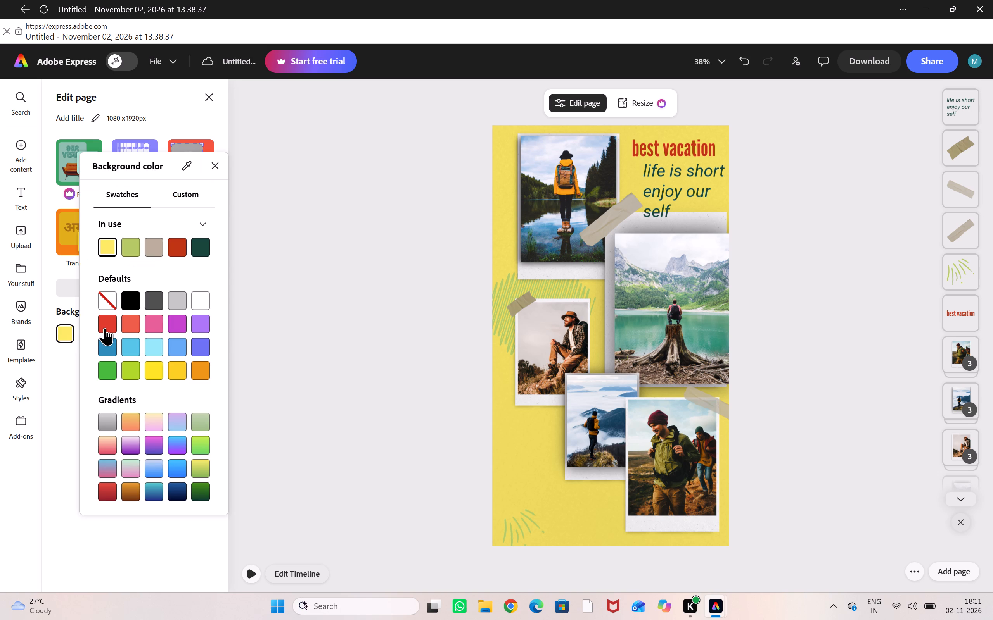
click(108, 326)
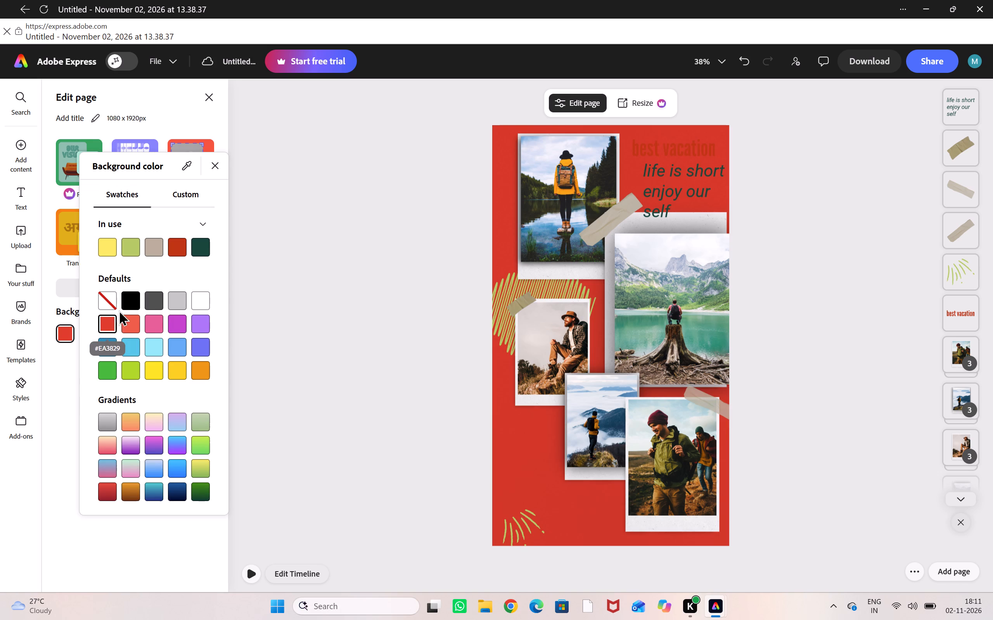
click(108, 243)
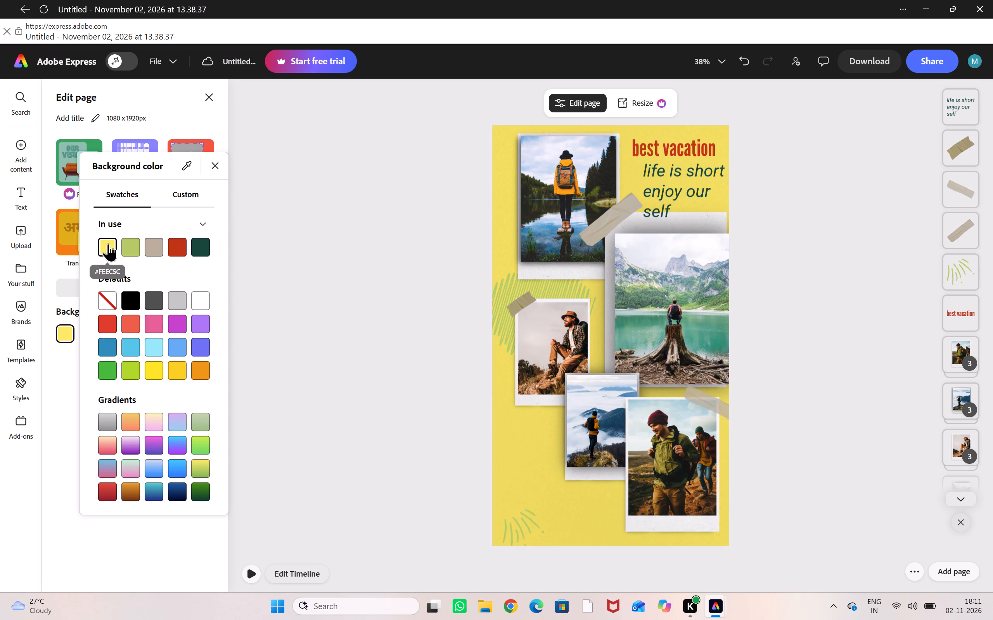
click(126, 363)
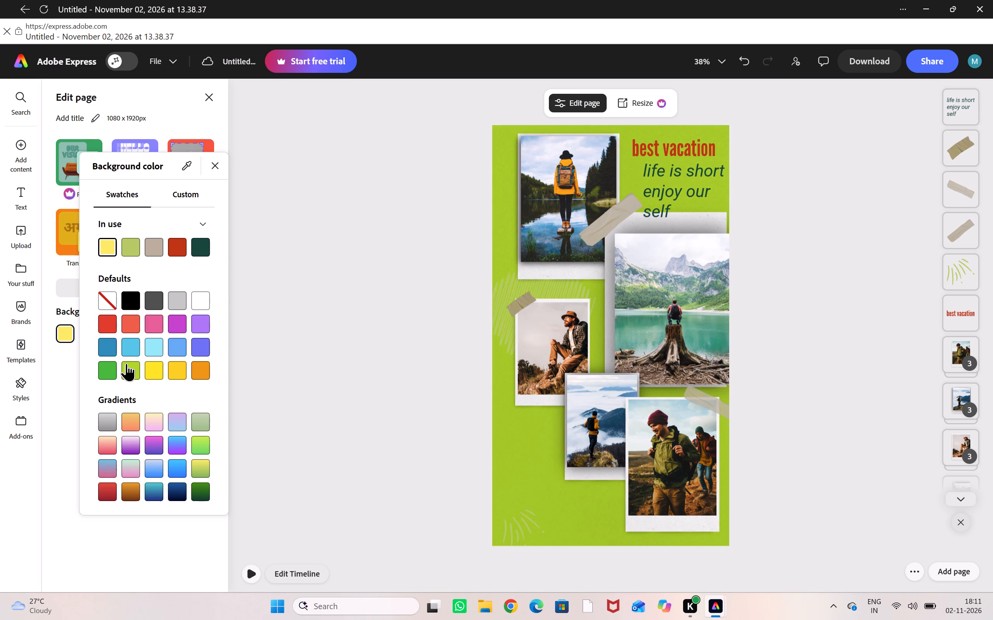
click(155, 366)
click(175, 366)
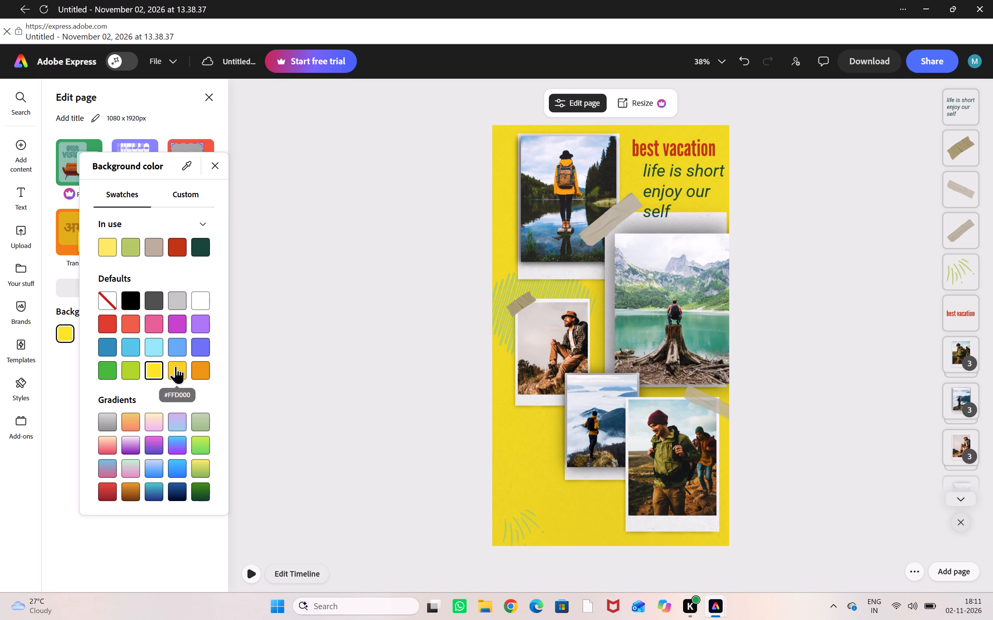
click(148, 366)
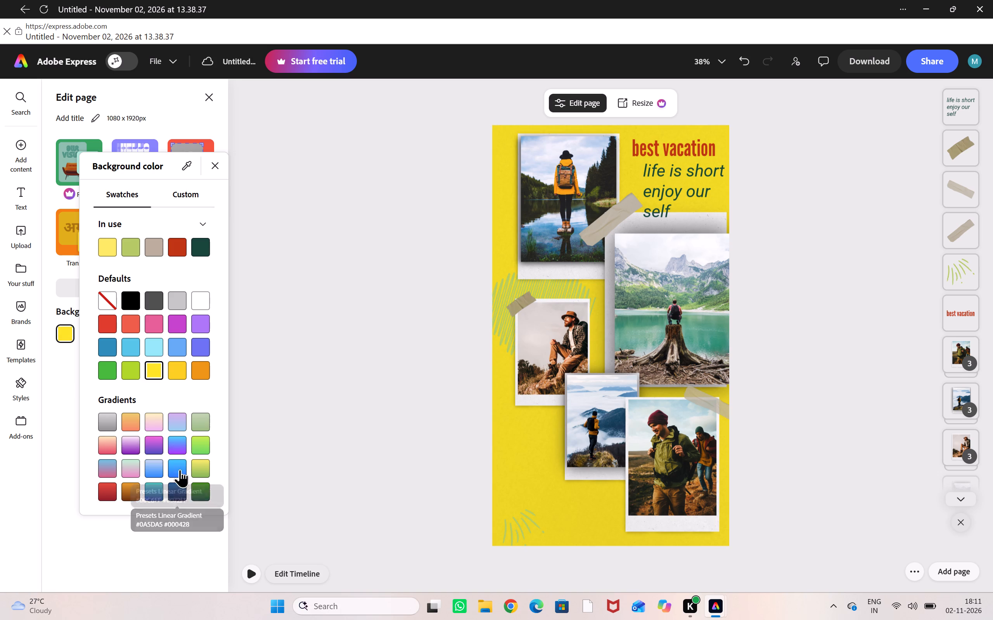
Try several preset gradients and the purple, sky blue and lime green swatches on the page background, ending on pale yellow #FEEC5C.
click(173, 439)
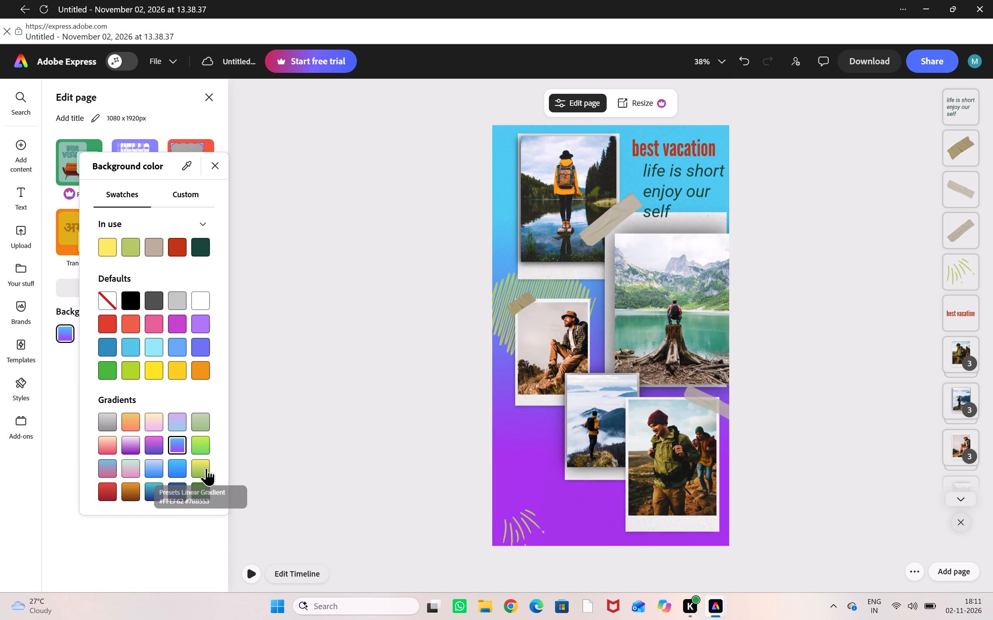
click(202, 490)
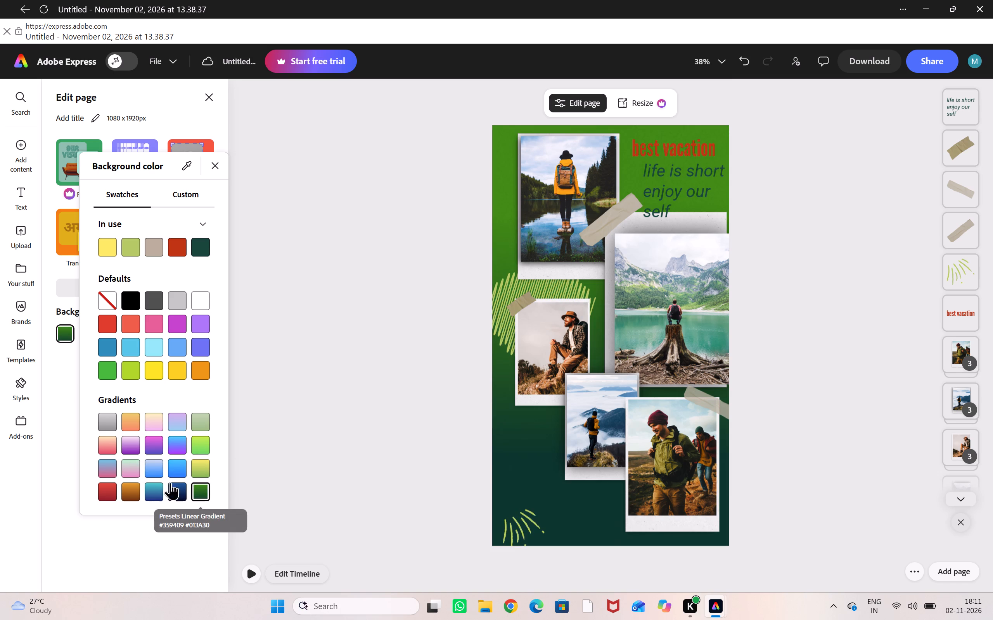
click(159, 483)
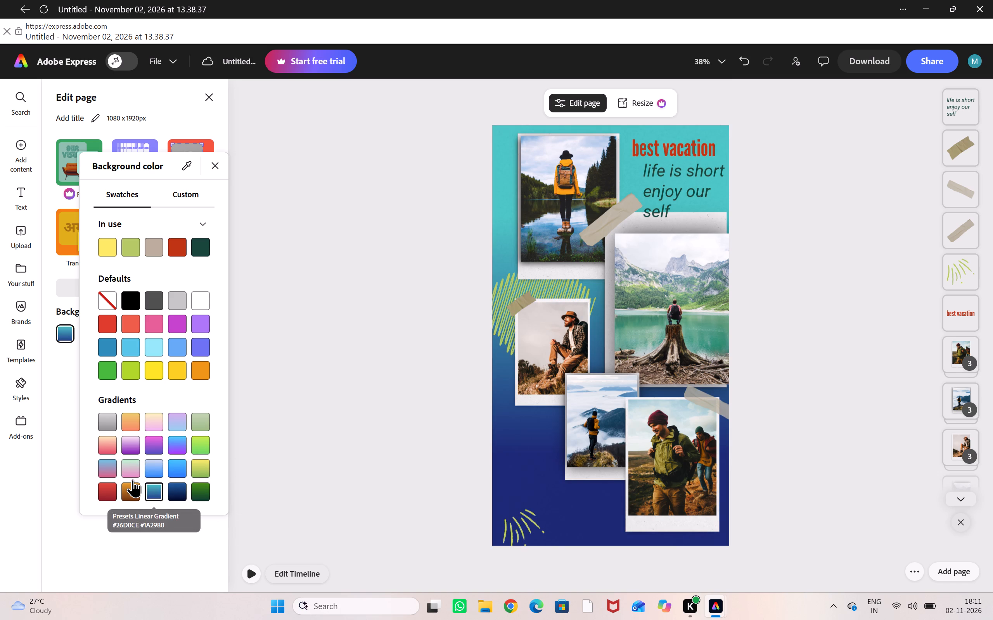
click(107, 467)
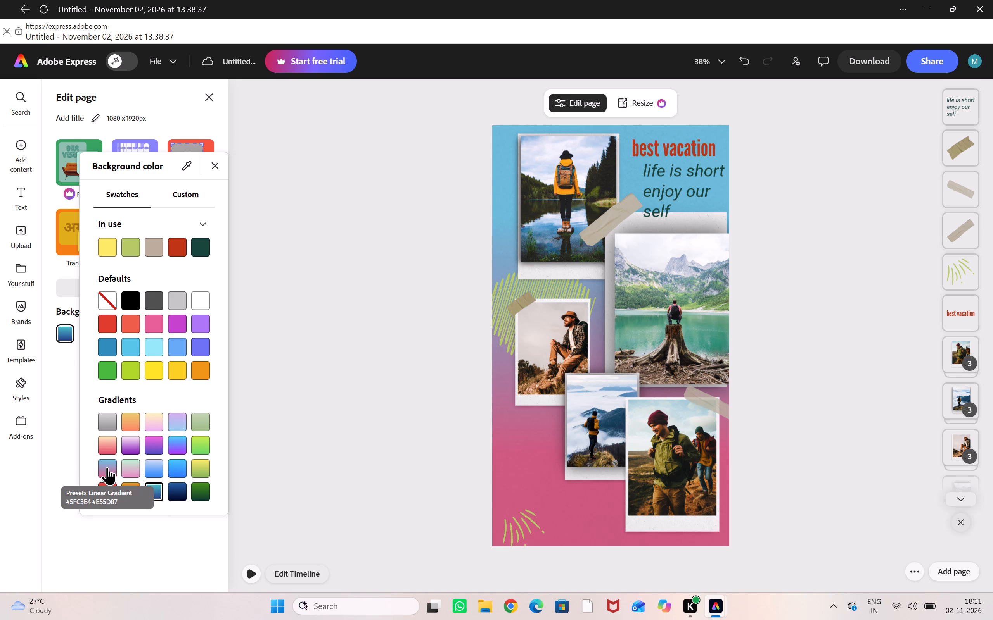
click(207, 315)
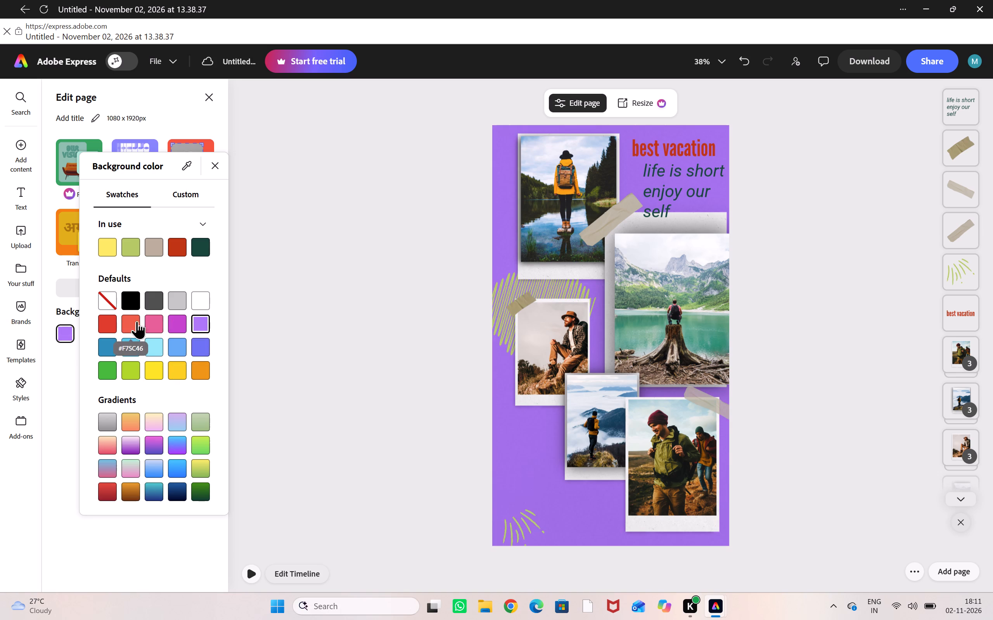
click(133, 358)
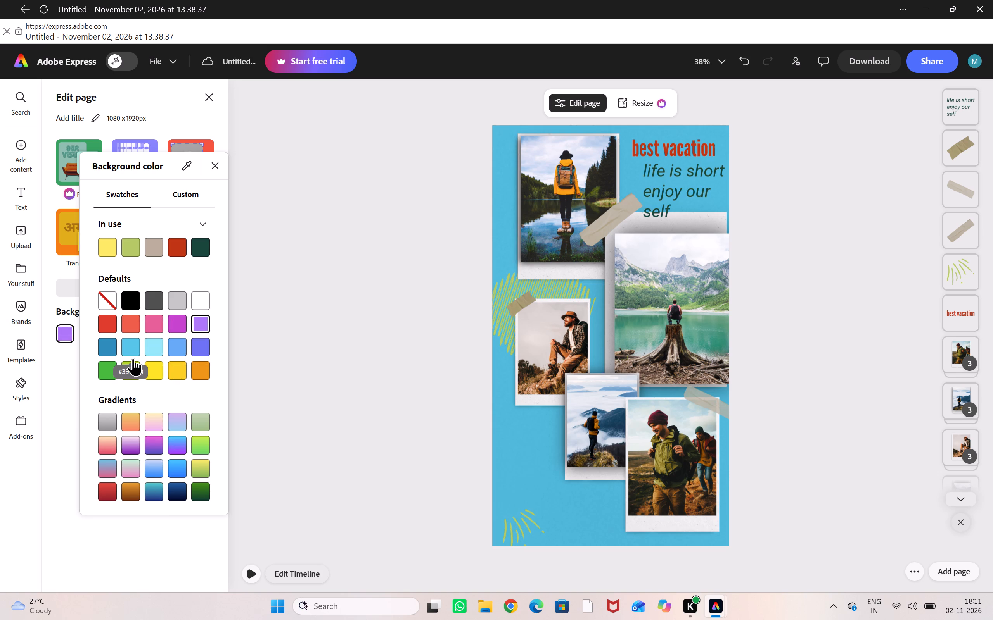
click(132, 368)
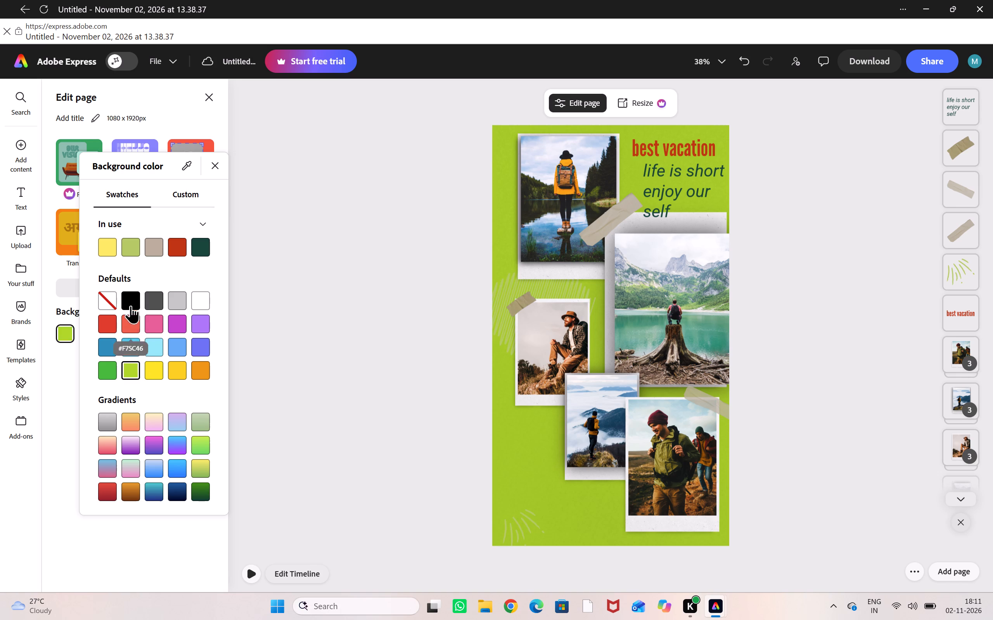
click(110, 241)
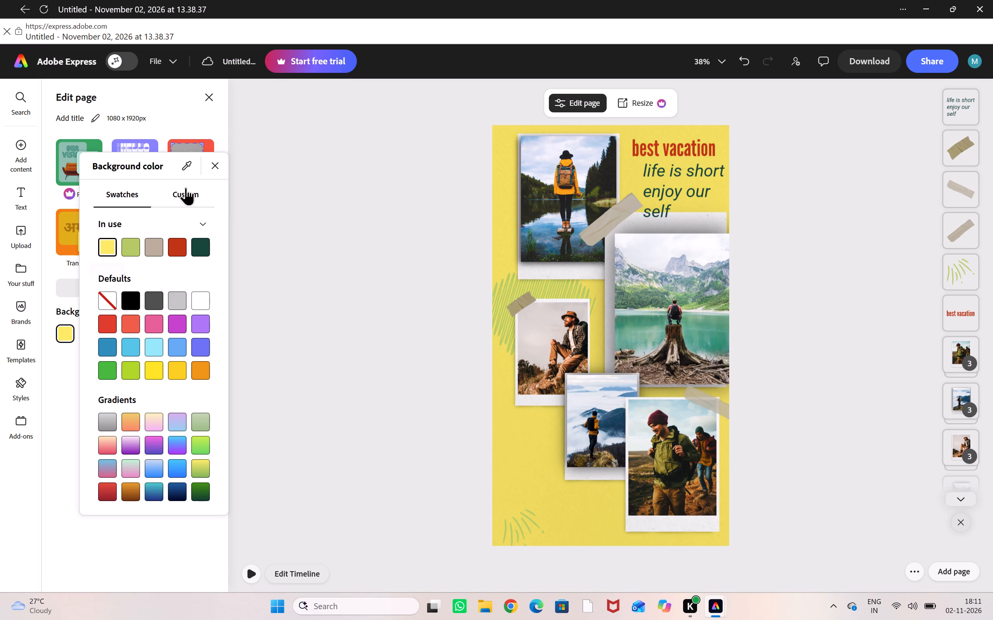
Try blue, green, purple and pink custom hues for the page background, settling on the solid yellow #FEFB5C.
click(185, 187)
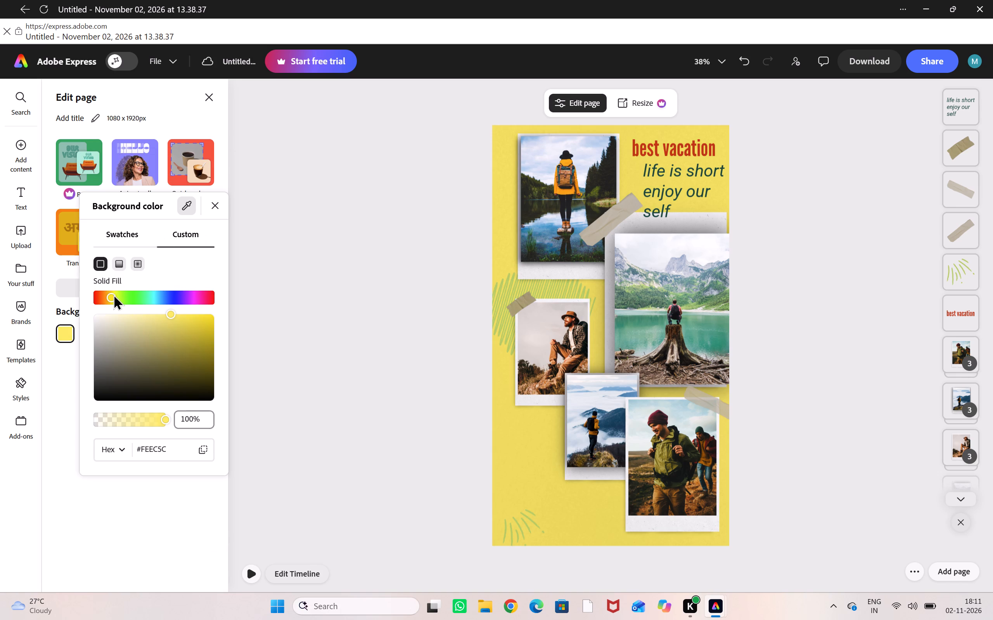
drag(112, 294, 167, 291)
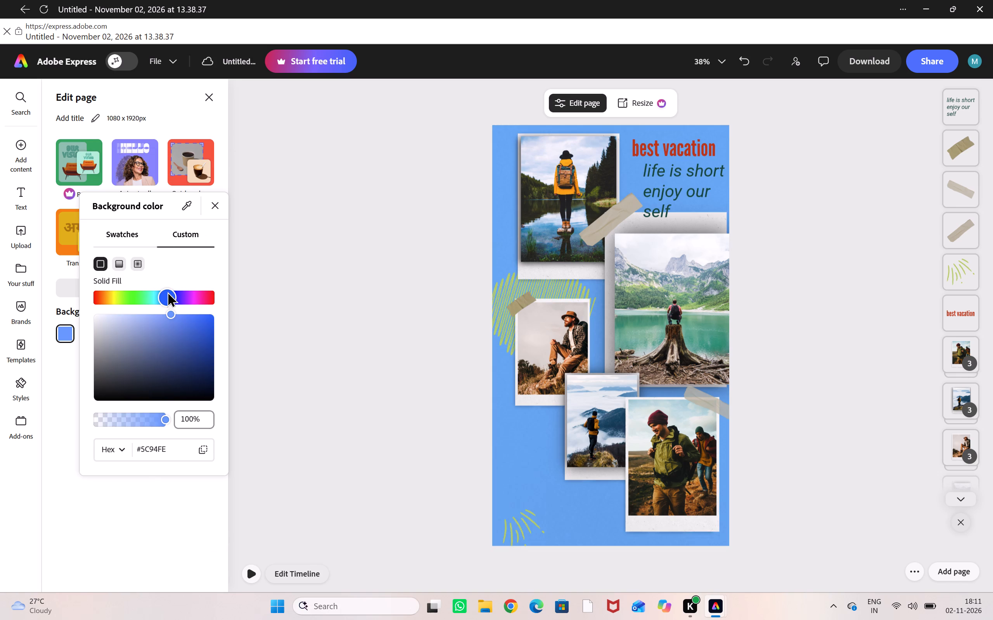
drag(167, 291, 145, 318)
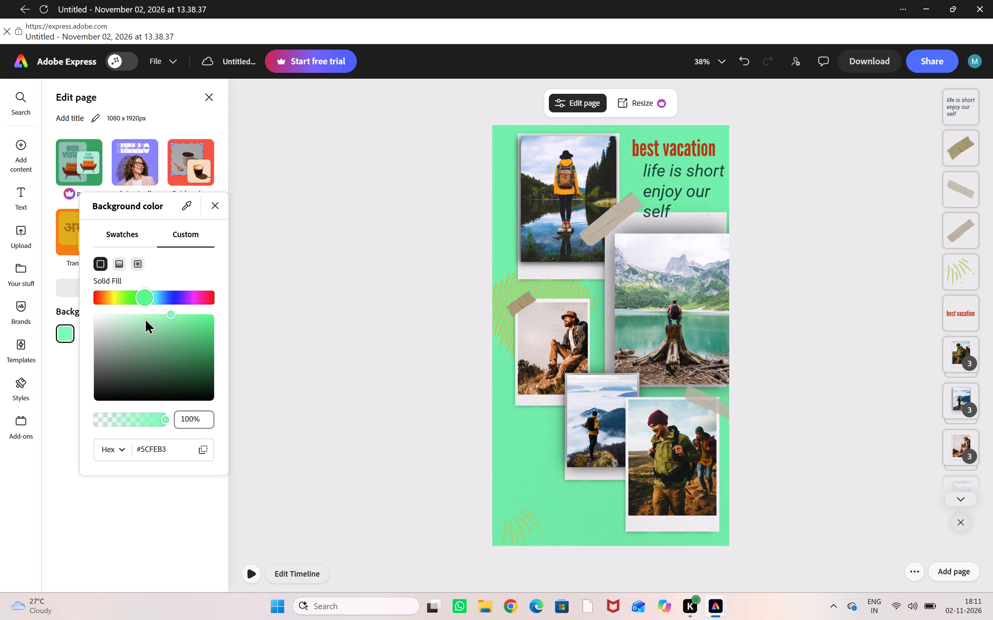
drag(145, 318, 114, 332)
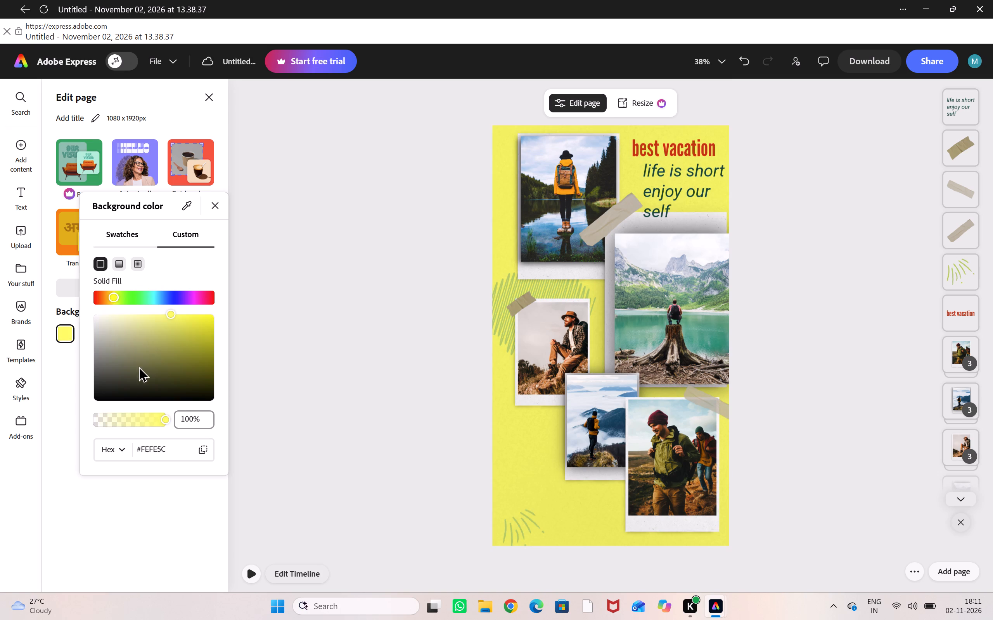
click(112, 296)
drag(112, 296, 160, 300)
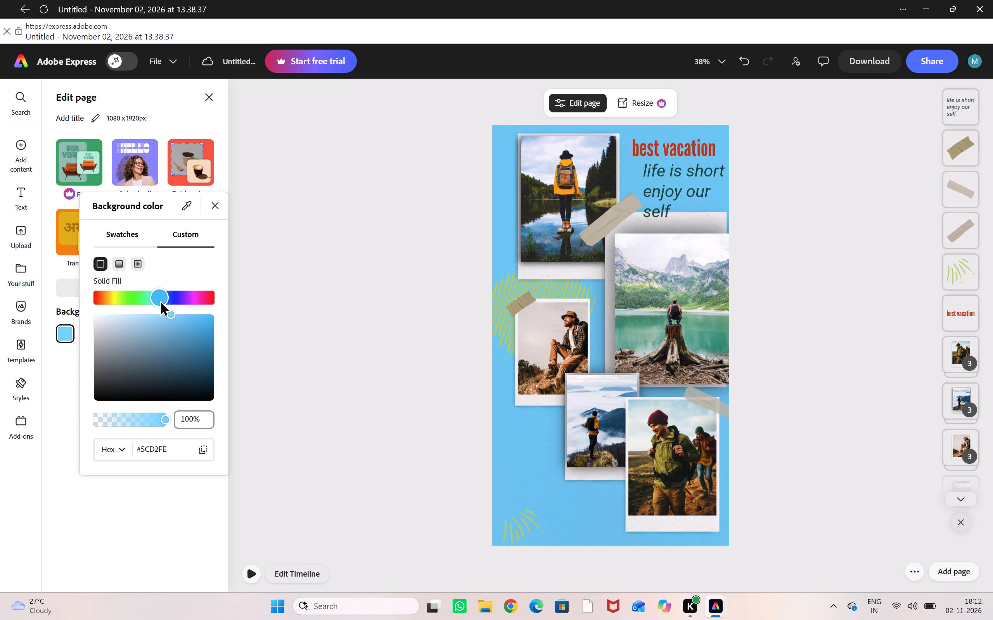
drag(160, 300, 178, 300)
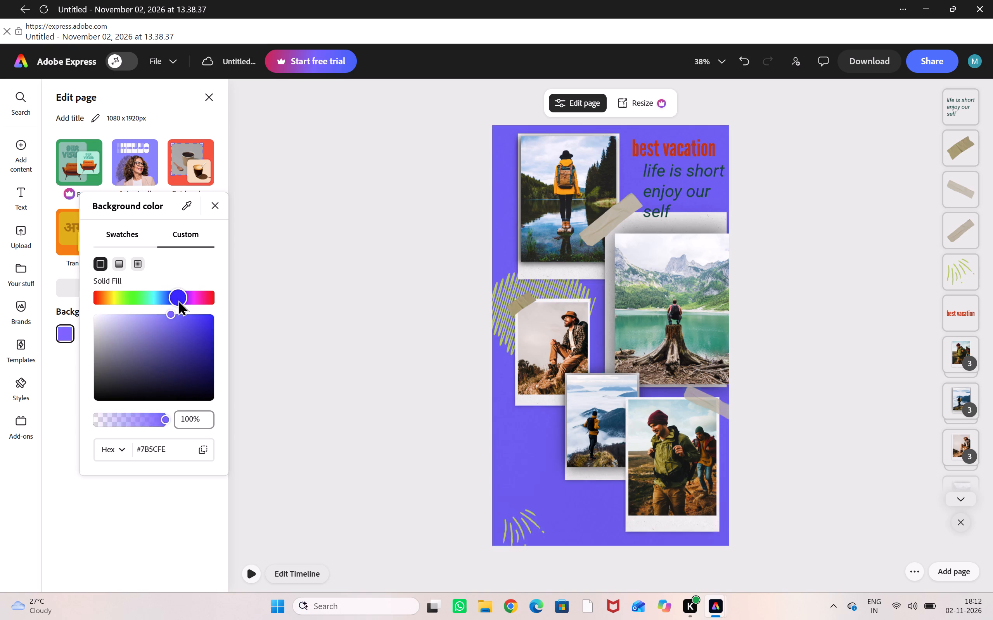
drag(178, 300, 198, 301)
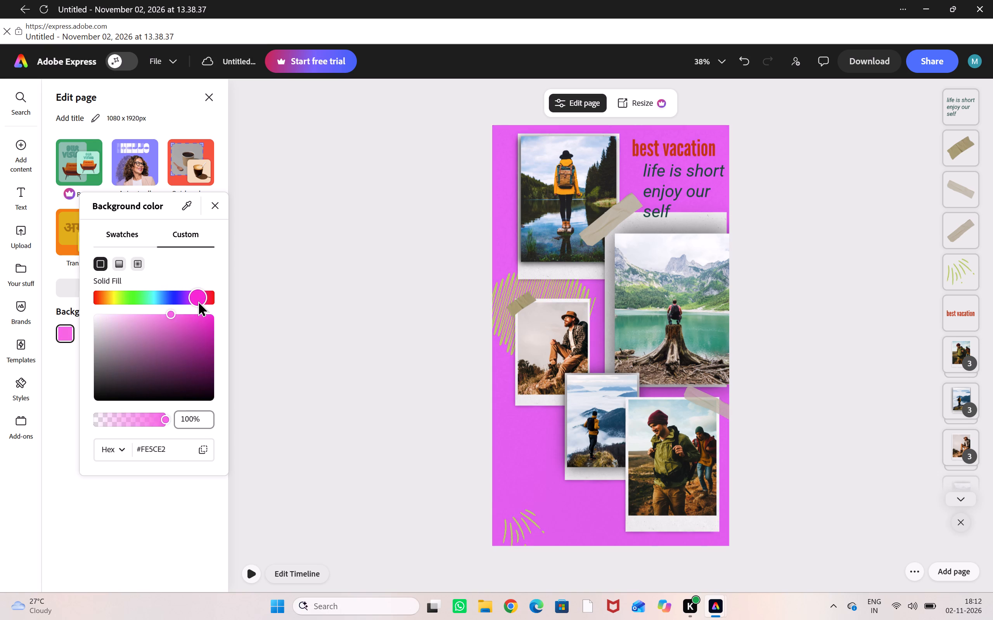
drag(198, 301, 119, 345)
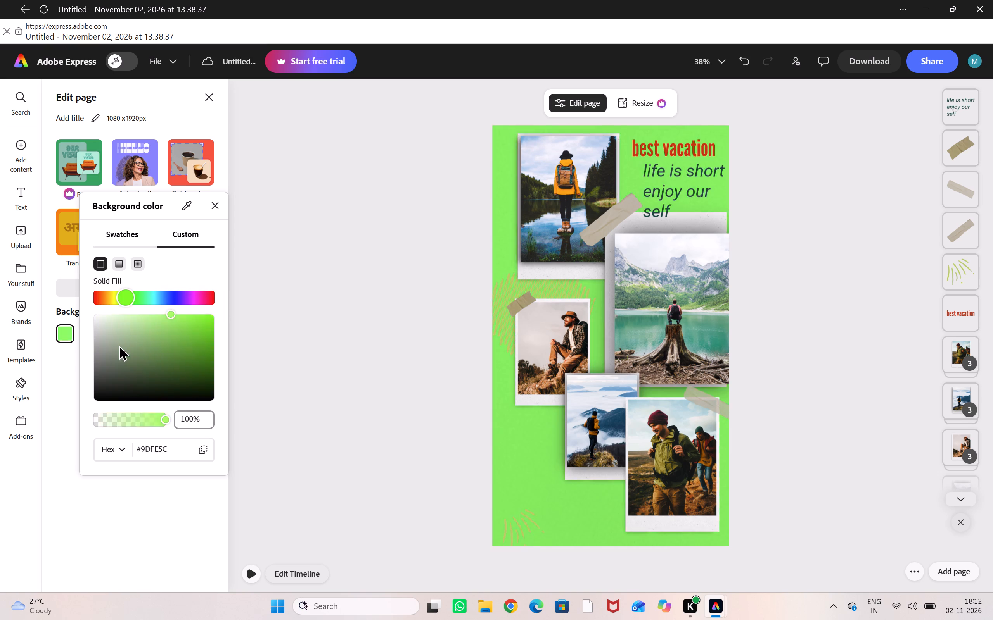
drag(119, 345, 114, 362)
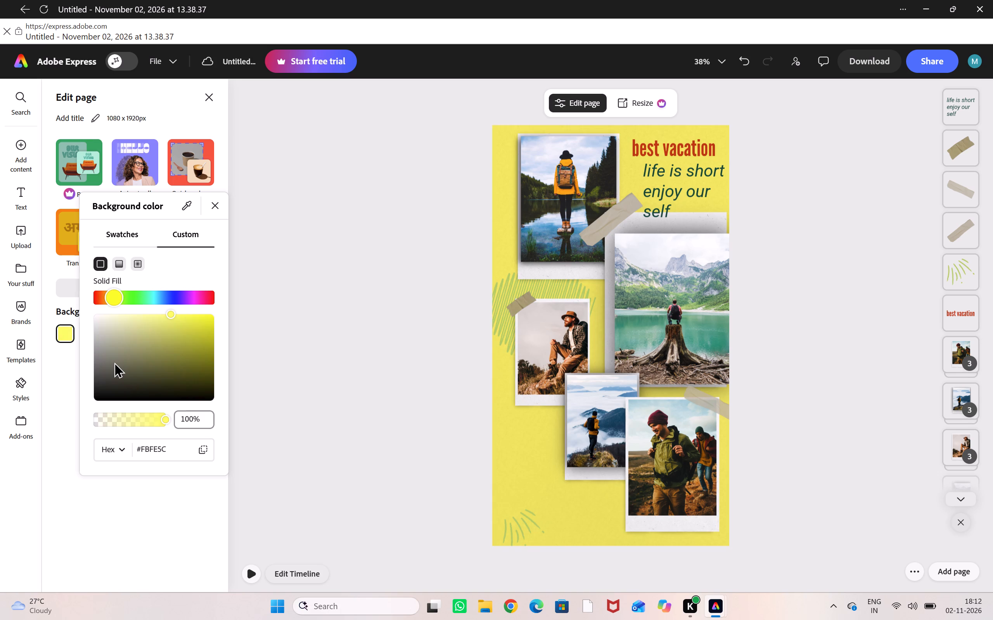
drag(114, 362, 113, 362)
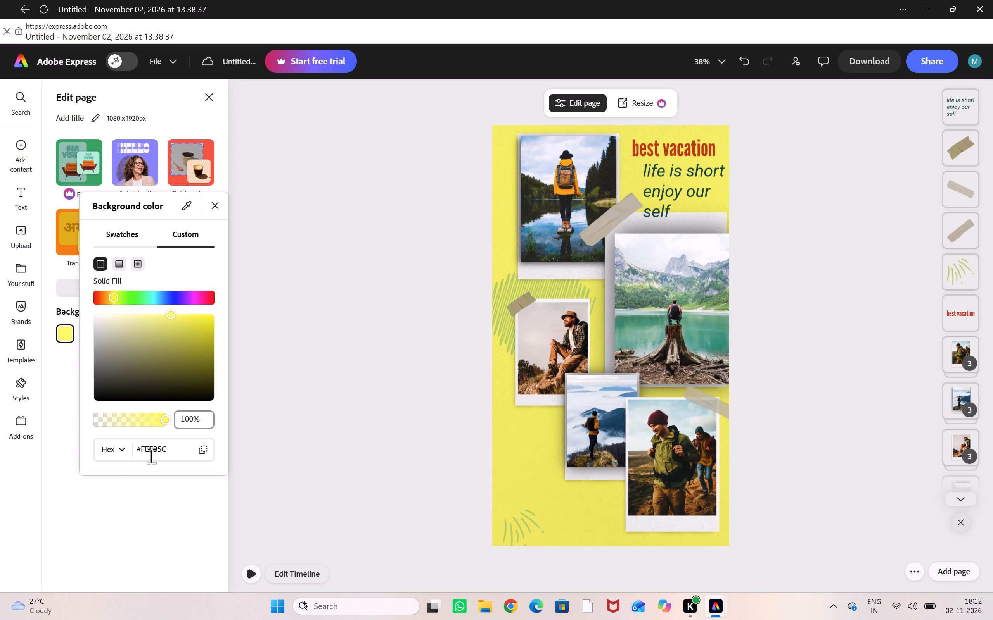
click(114, 443)
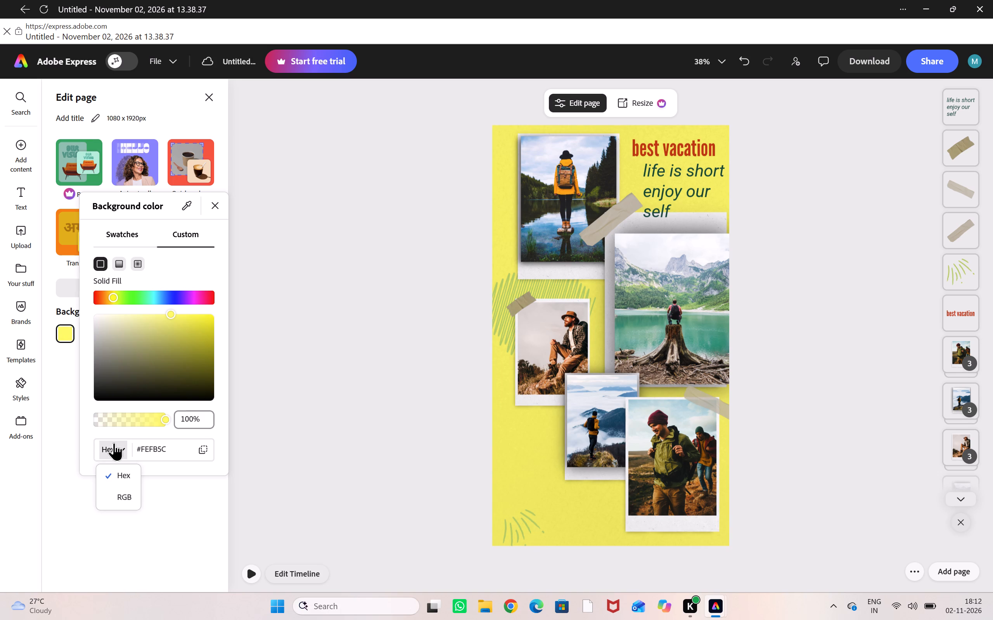
click(114, 443)
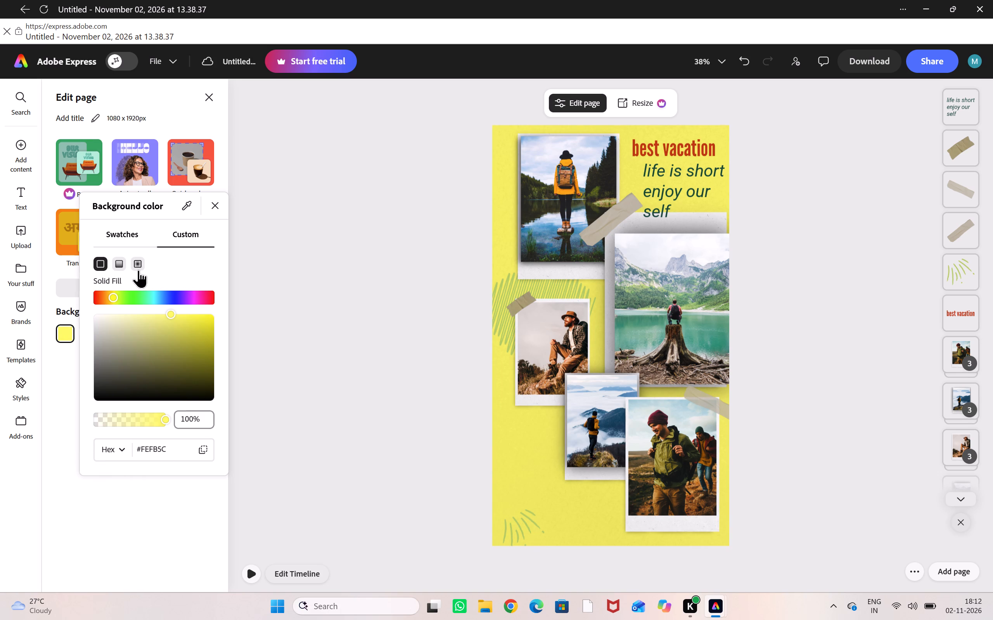
click(130, 232)
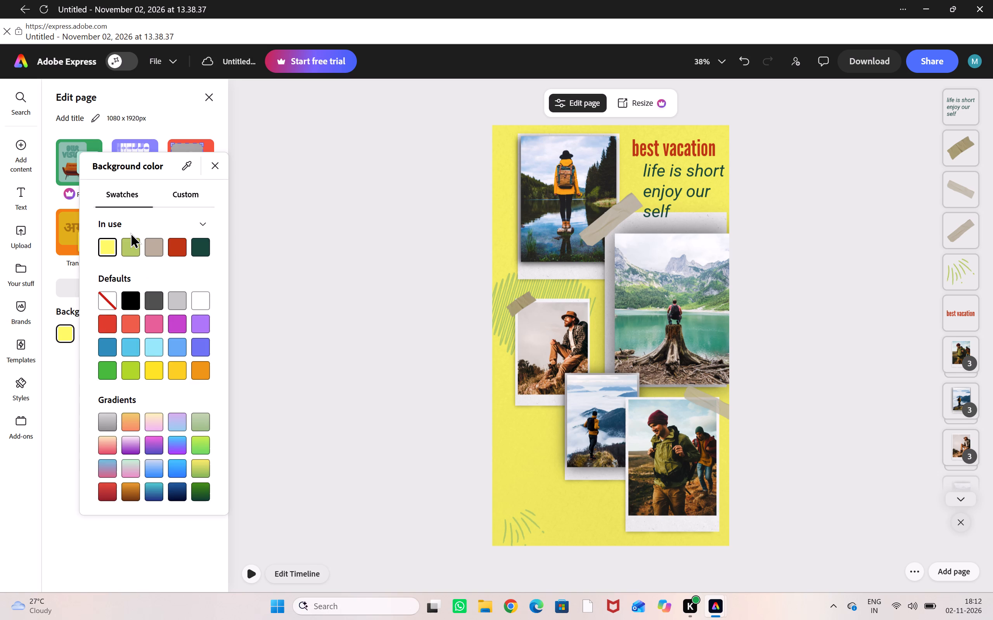
click(219, 158)
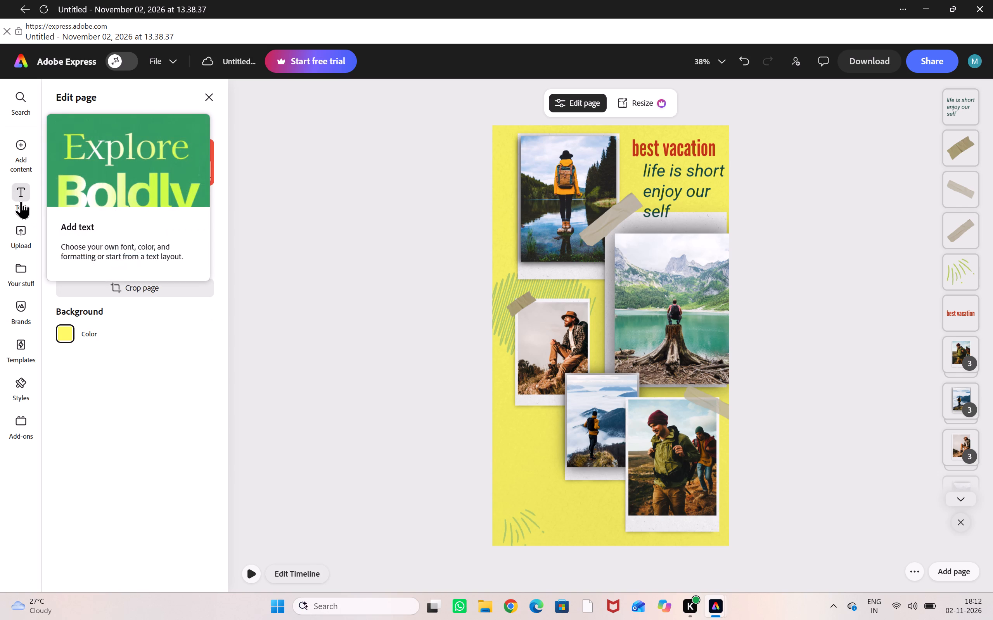
Add a default title text and place it in the empty area near the page's bottom-left corner, above the green line accent.
click(16, 189)
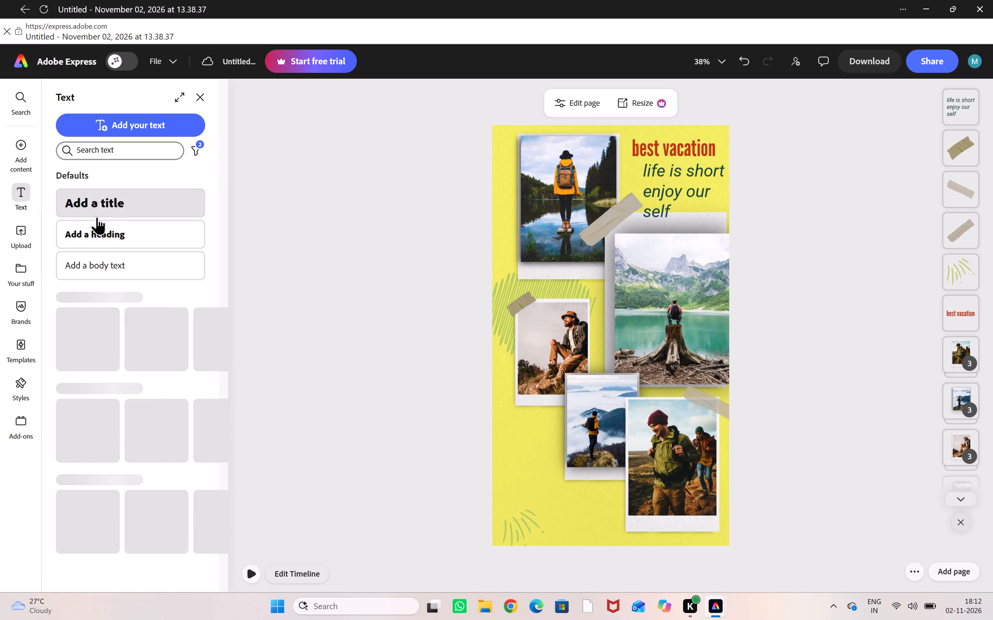
click(116, 206)
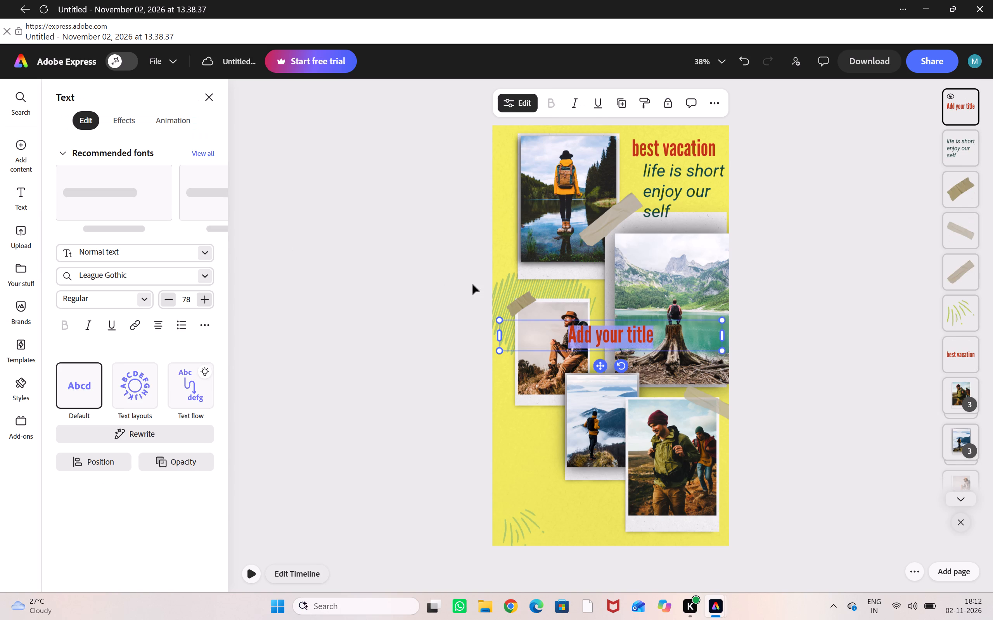
click(631, 343)
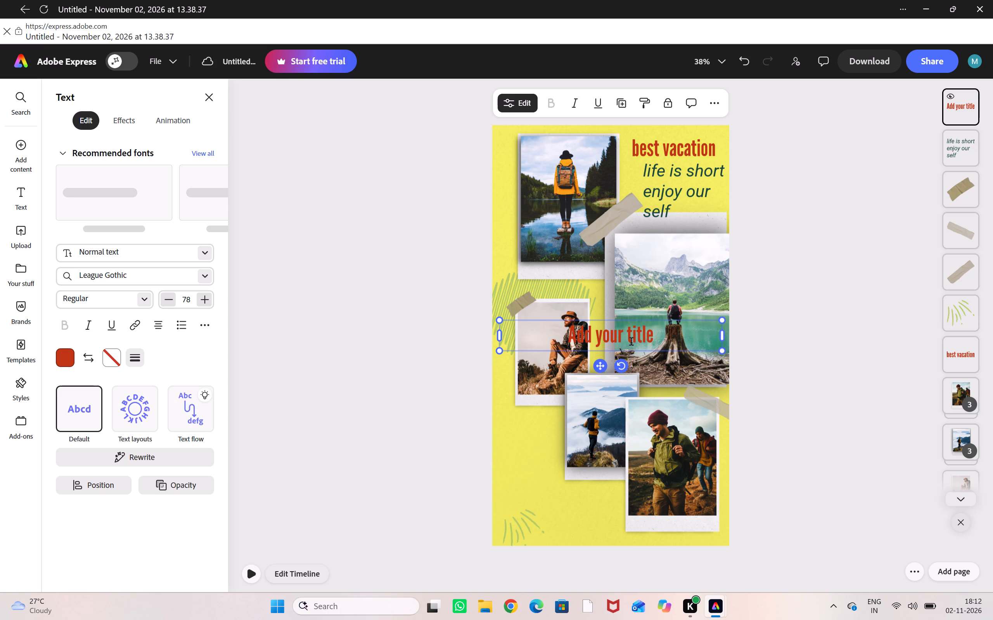
drag(631, 343, 630, 398)
drag(602, 369, 530, 509)
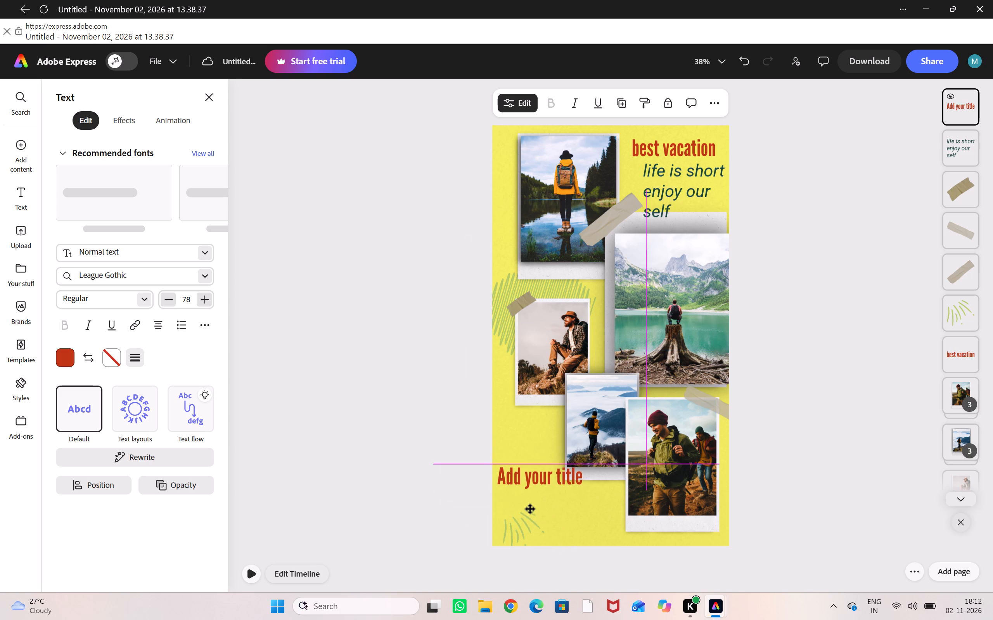
drag(530, 509, 536, 528)
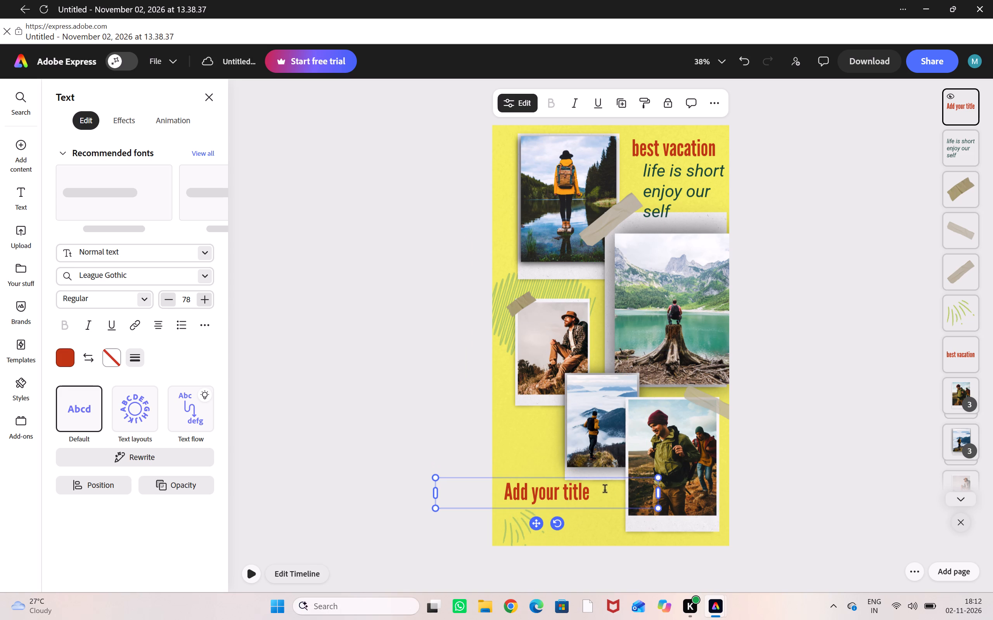
Clear the placeholder wording from the new title.
click(603, 492)
key(BackSpace)
key(BackSpace)
key(BackSpace)
key(BackSpace)
key(BackSpace)
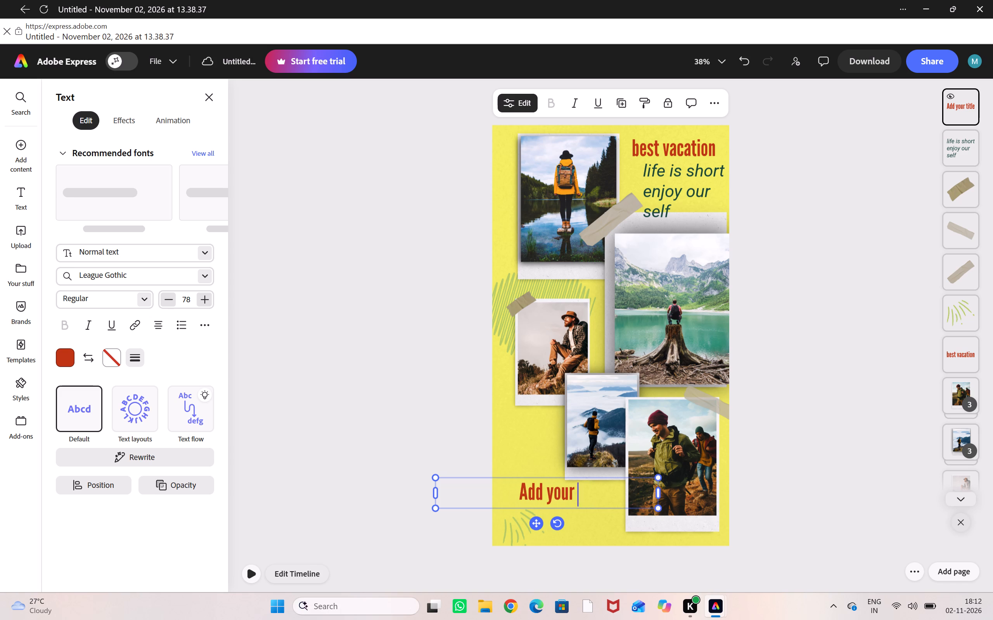
key(BackSpace)
key(BackSpace)
key(BackSpace)
key(BackSpace)
key(BackSpace)
key(BackSpace)
key(BackSpace)
key(BackSpace)
key(BackSpace)
key(BackSpace)
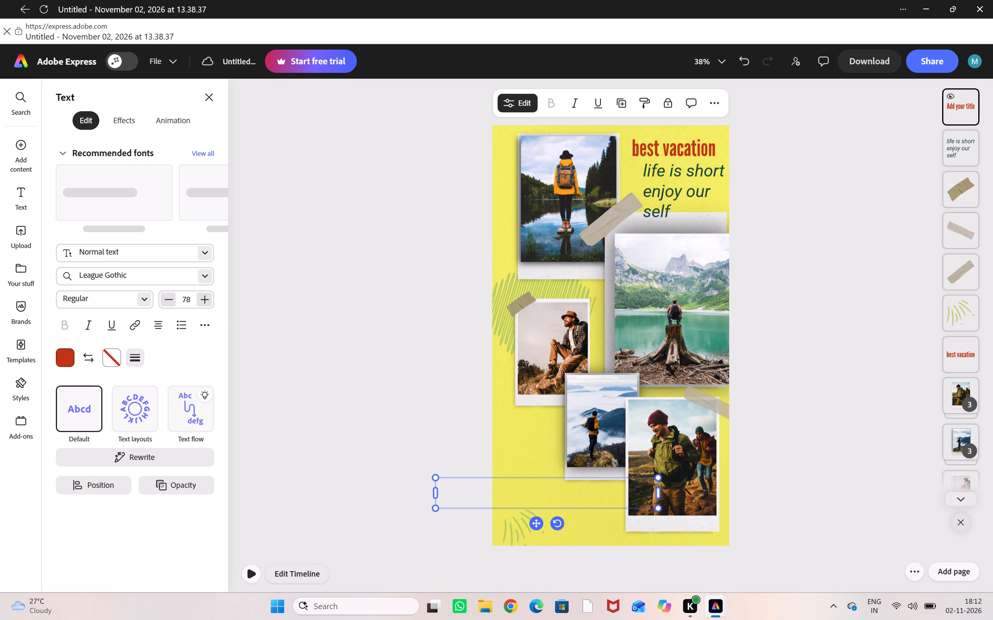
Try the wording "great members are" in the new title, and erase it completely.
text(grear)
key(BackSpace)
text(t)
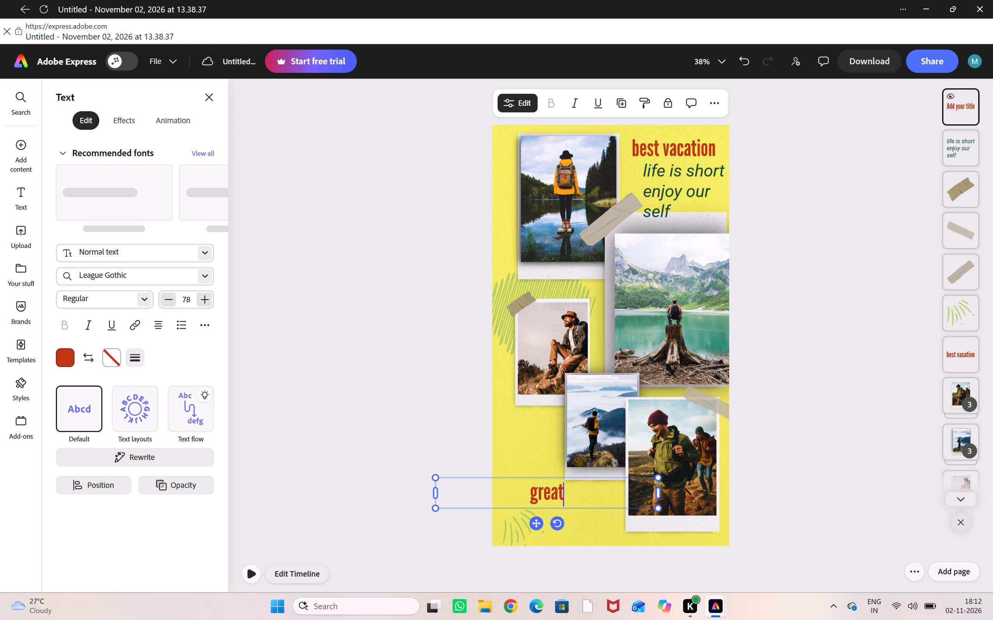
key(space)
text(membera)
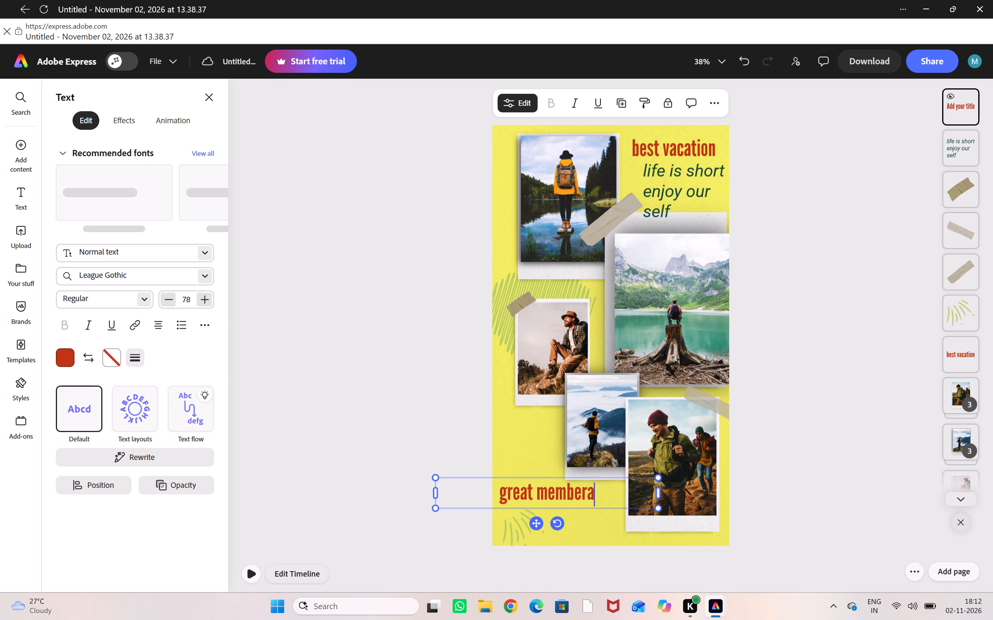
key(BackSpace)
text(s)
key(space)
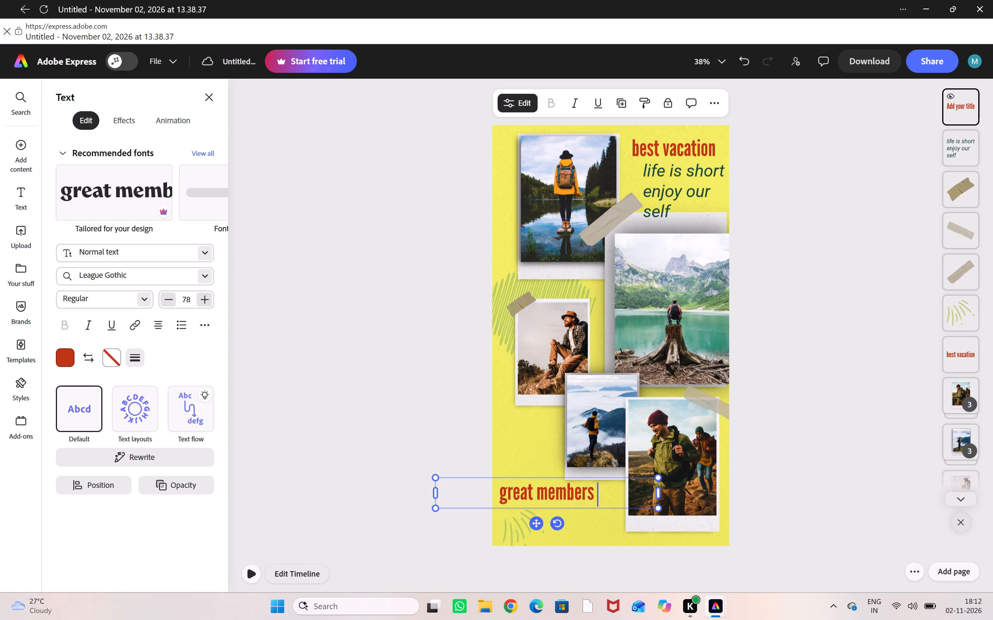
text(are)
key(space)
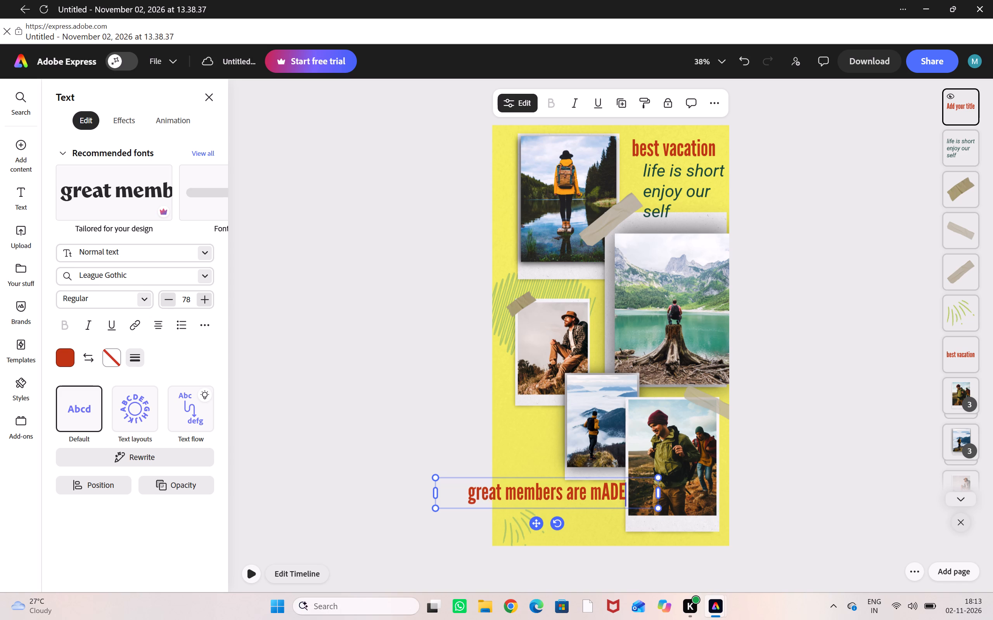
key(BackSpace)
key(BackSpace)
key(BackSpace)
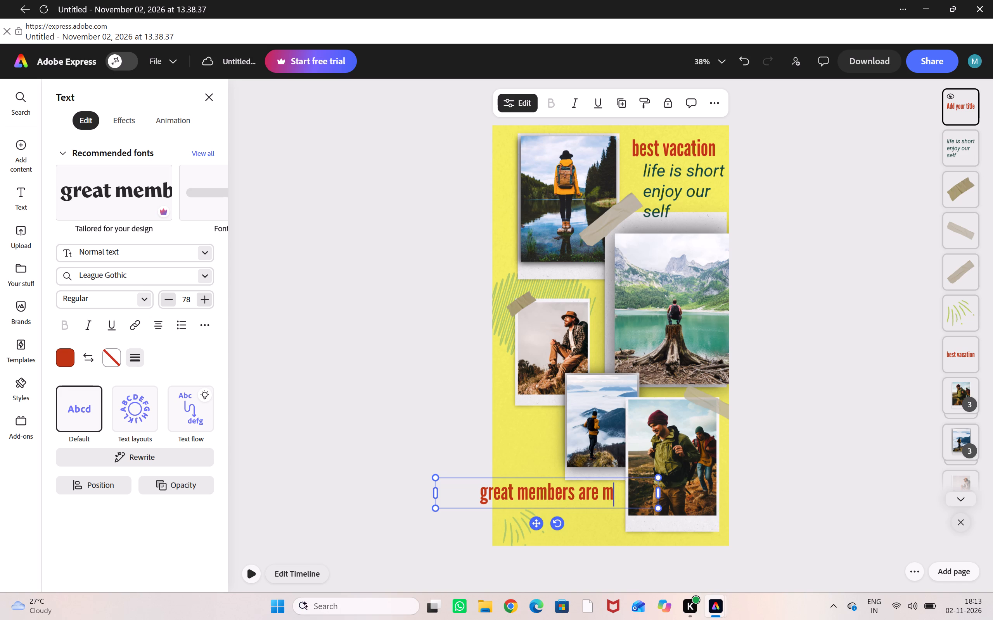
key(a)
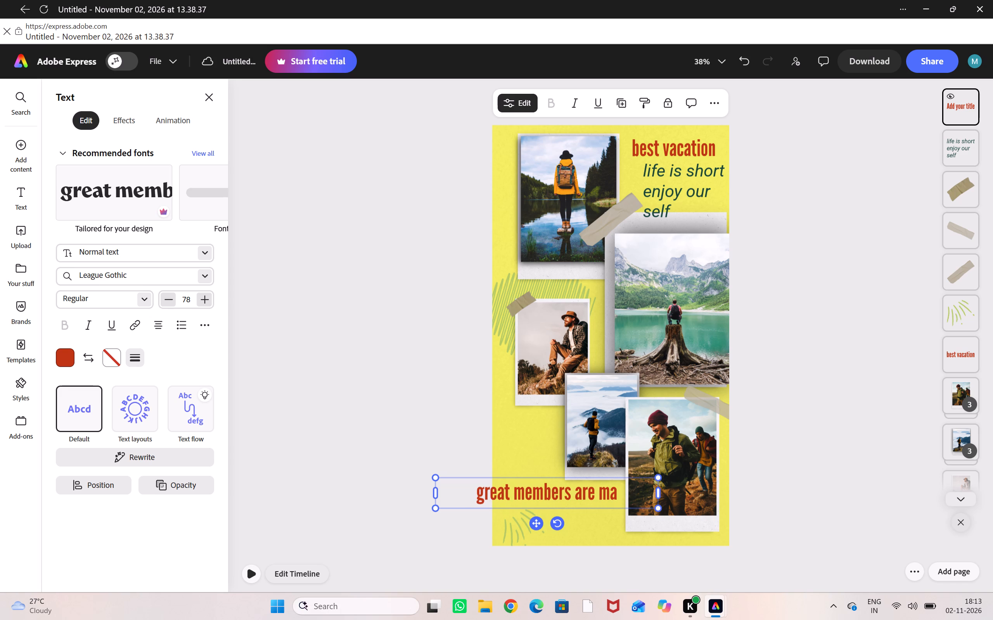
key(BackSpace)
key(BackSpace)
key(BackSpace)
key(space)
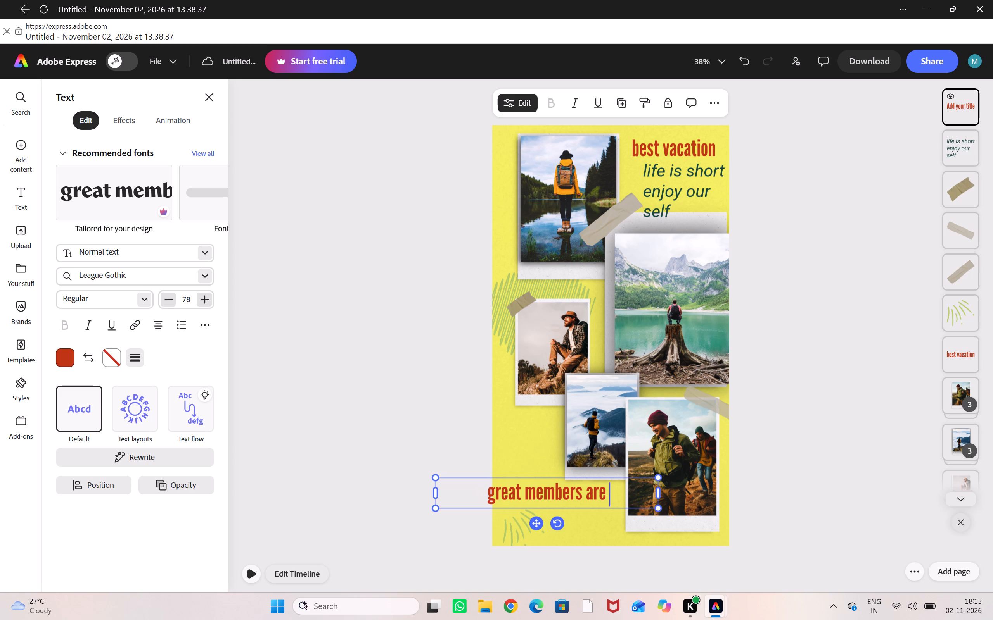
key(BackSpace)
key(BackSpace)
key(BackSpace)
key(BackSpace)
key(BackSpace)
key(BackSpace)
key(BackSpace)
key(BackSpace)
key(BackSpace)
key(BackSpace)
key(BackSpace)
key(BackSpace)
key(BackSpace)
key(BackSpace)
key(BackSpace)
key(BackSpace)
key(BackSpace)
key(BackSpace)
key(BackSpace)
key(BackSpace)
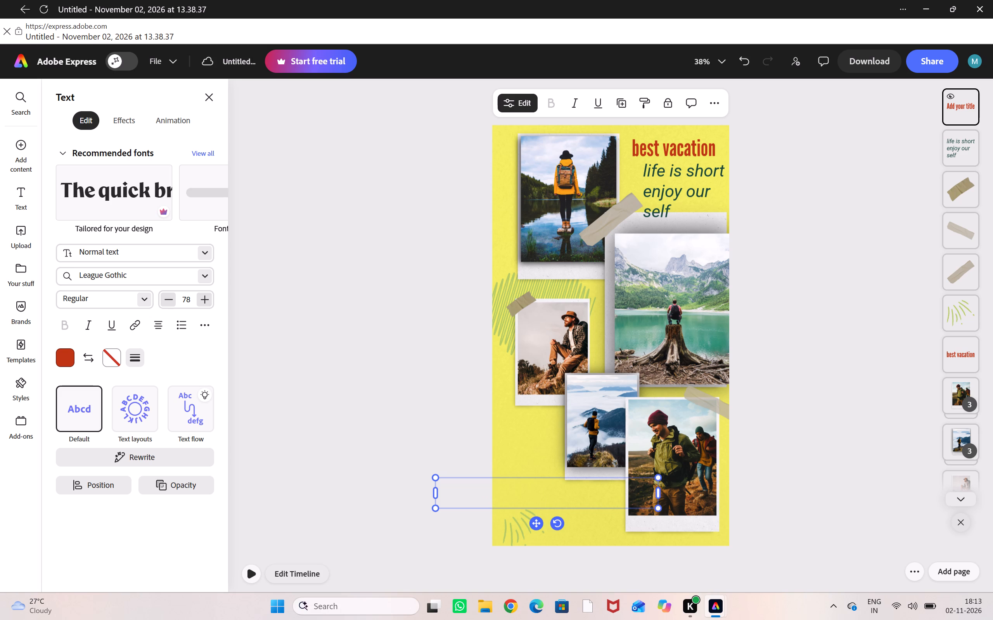
Enter "place of peace" as the new title's text.
text(pq)
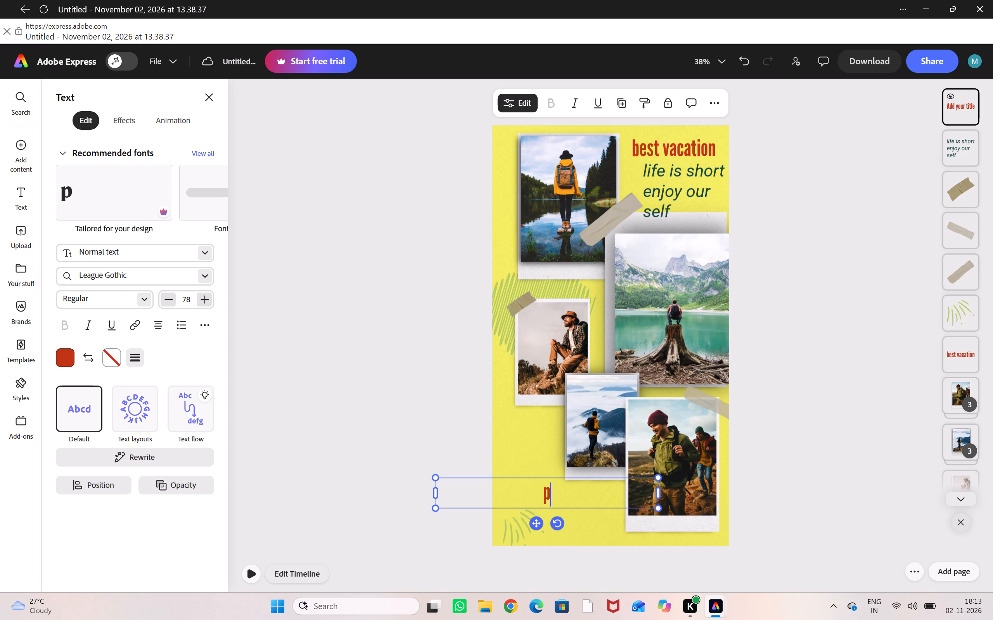
key(BackSpace)
text(lqce)
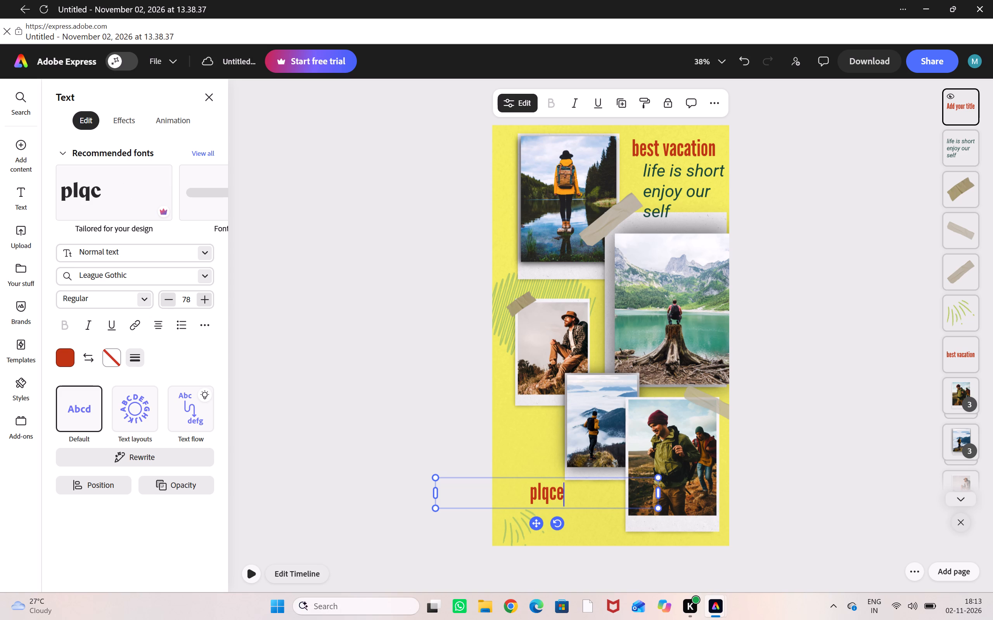
key(space)
key(BackSpace)
key(BackSpace)
key(BackSpace)
key(BackSpace)
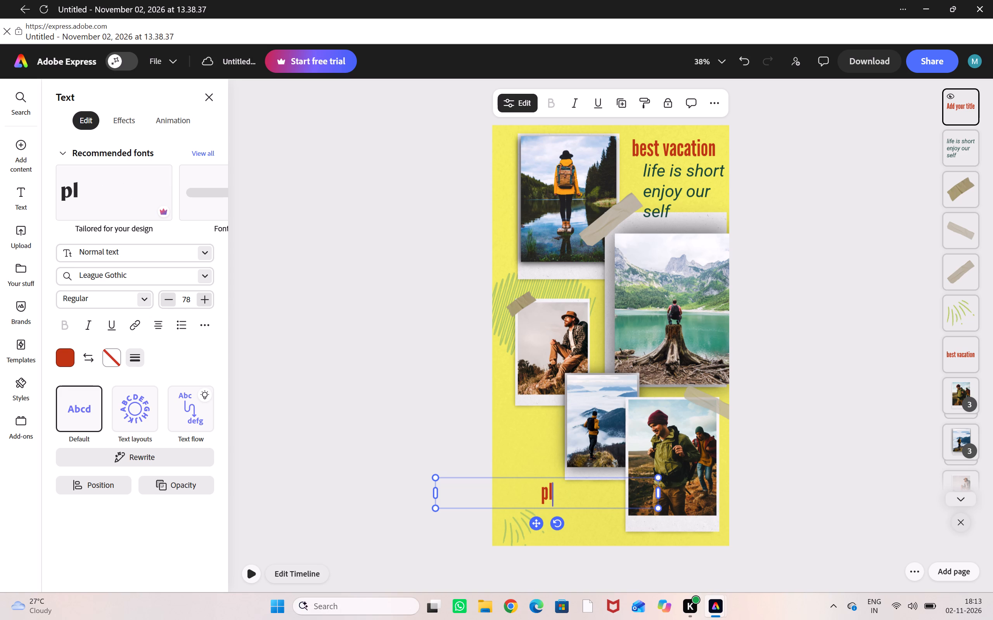
key(BackSpace)
text(lace of peac)
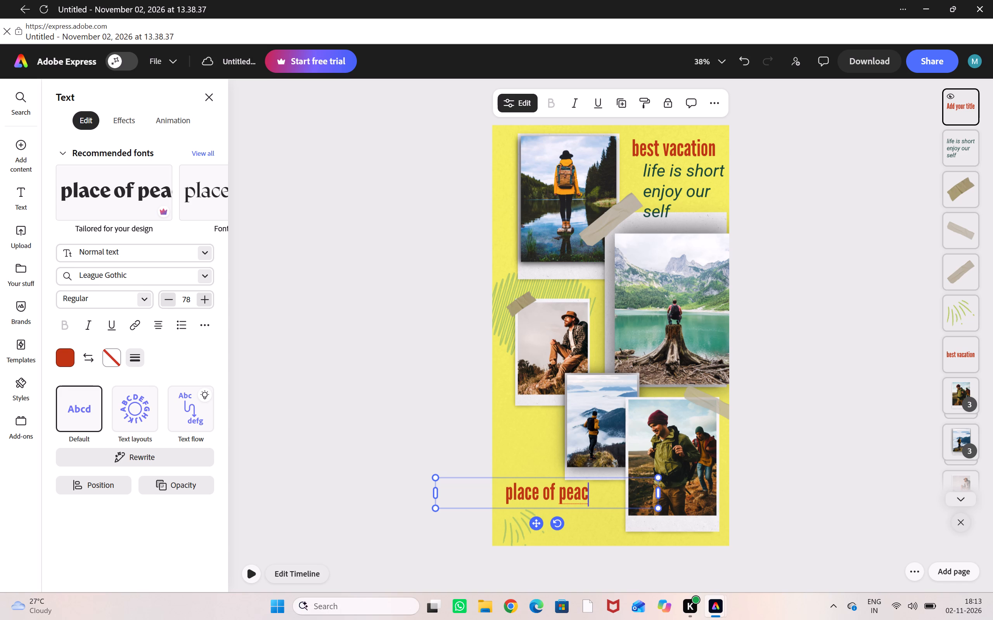
key(e)
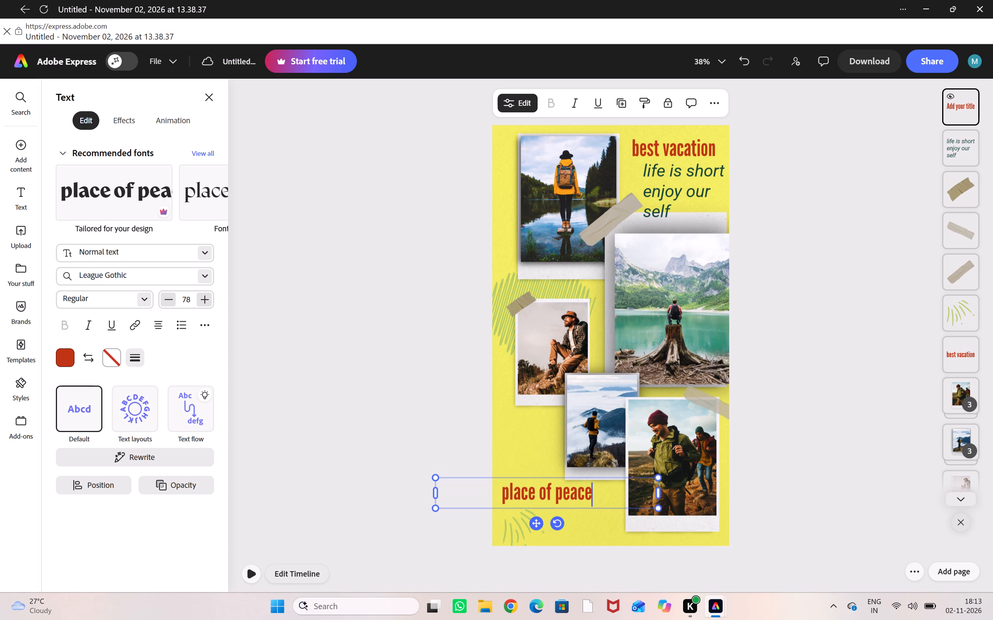
Set the "place of peace" text colour to black after trying the dark green #0E4539.
click(59, 358)
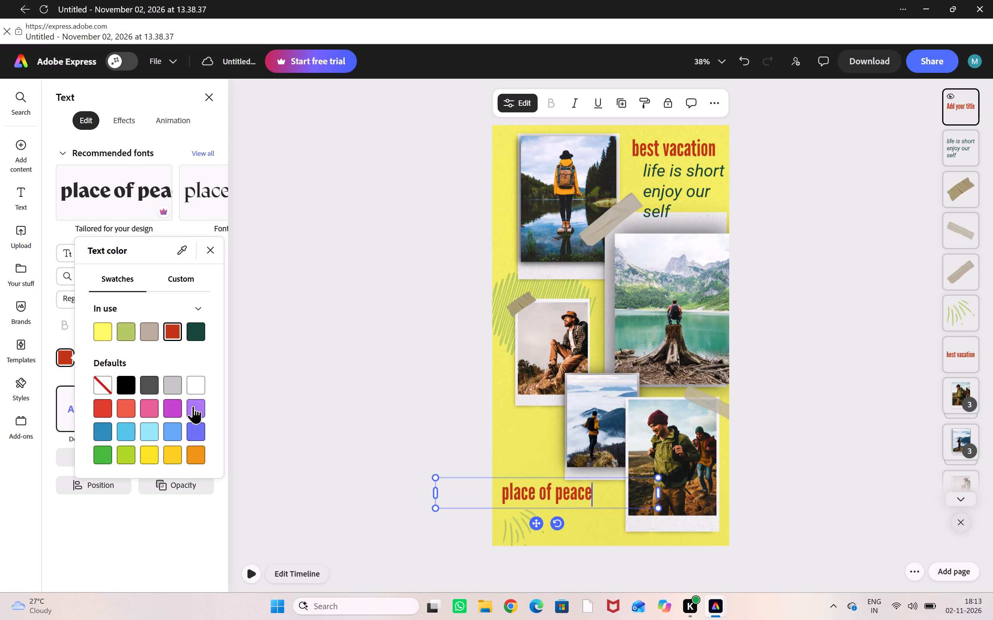
click(191, 327)
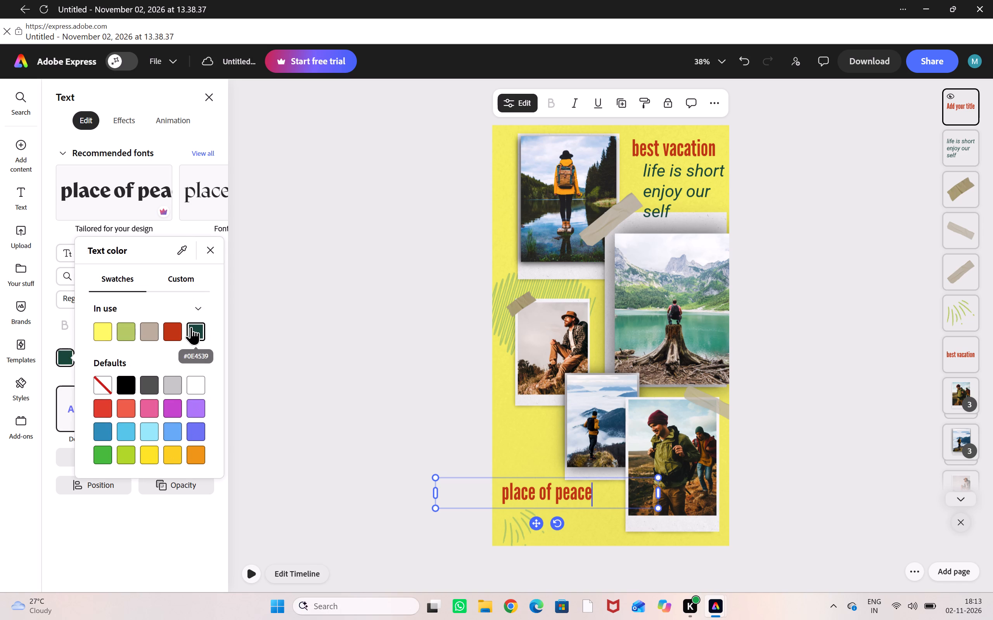
click(126, 393)
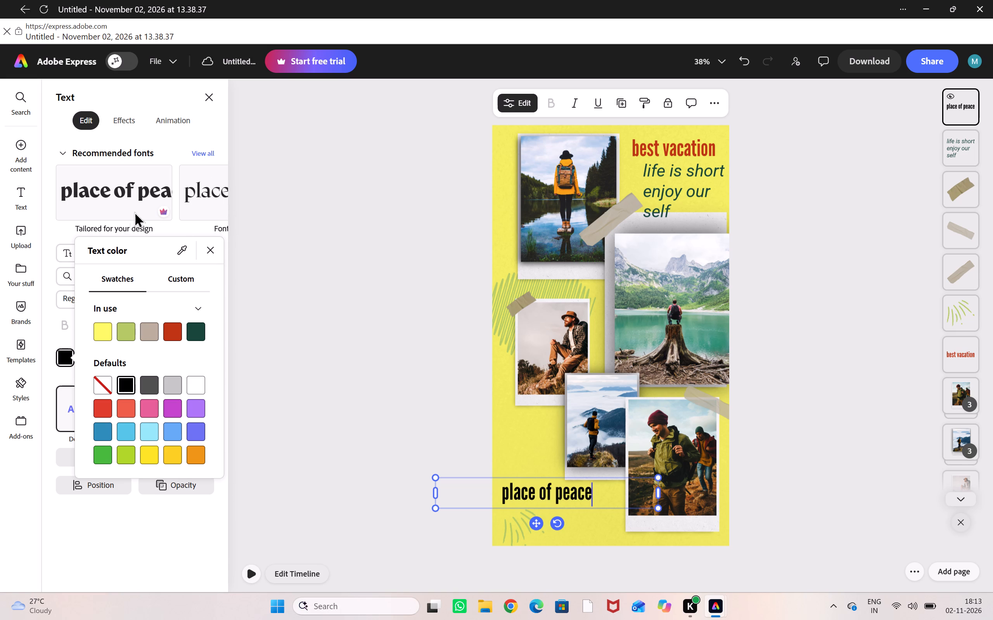
Make the "place of peace" title italic and close its text settings.
click(573, 100)
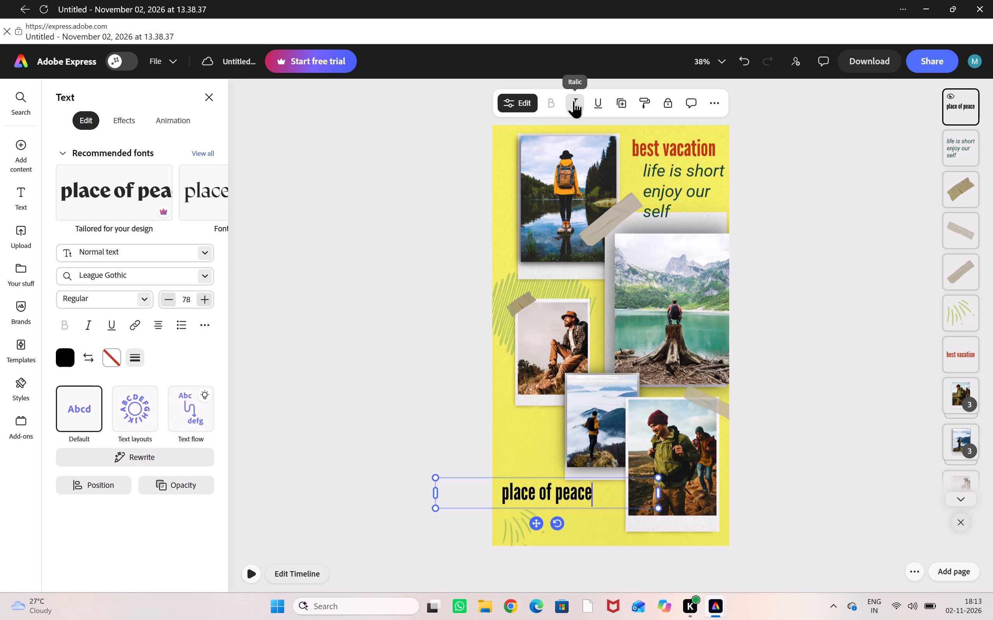
click(573, 100)
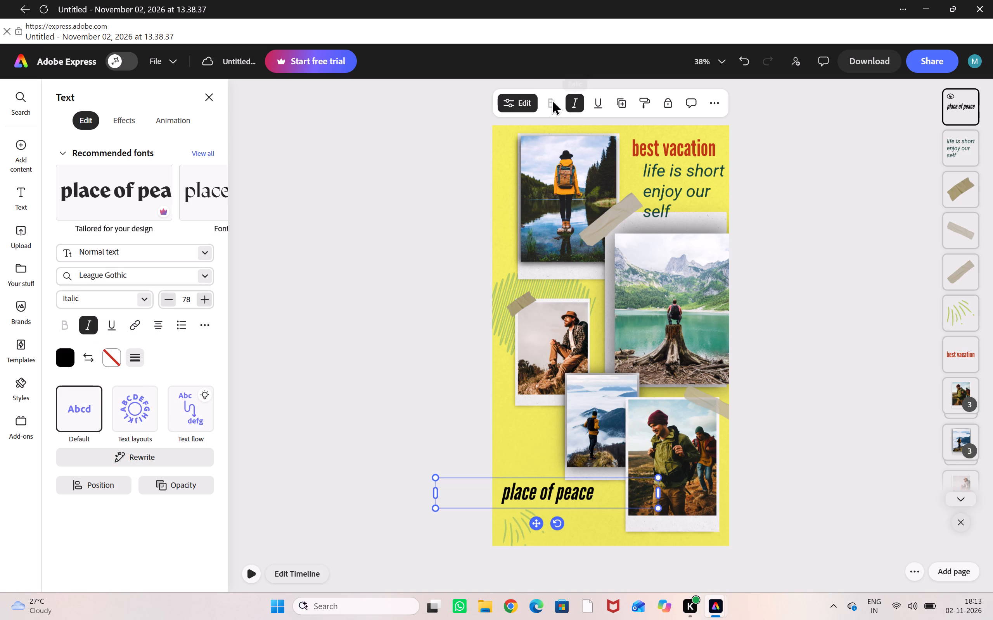
click(526, 101)
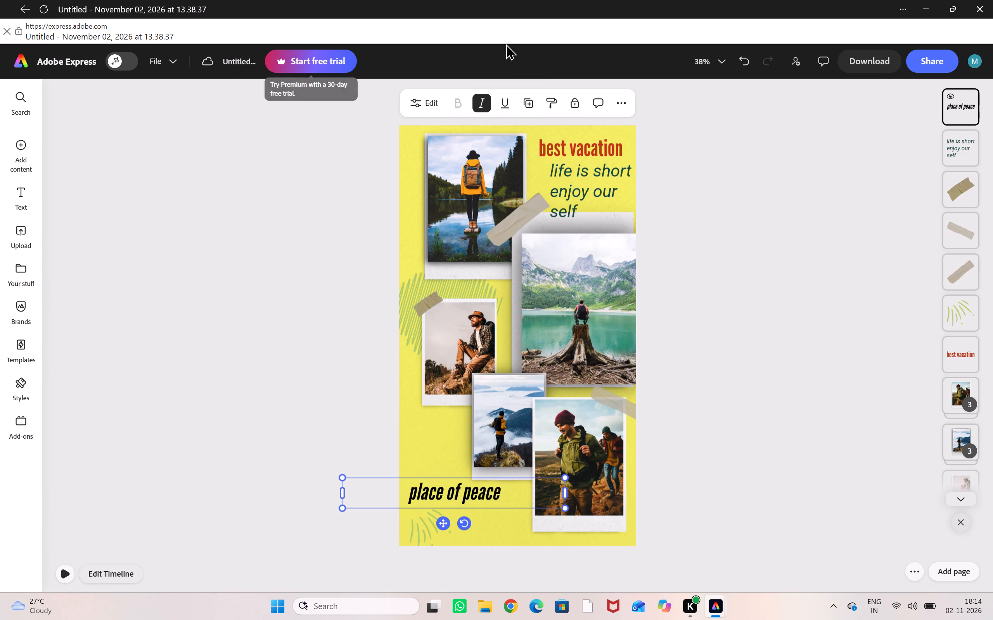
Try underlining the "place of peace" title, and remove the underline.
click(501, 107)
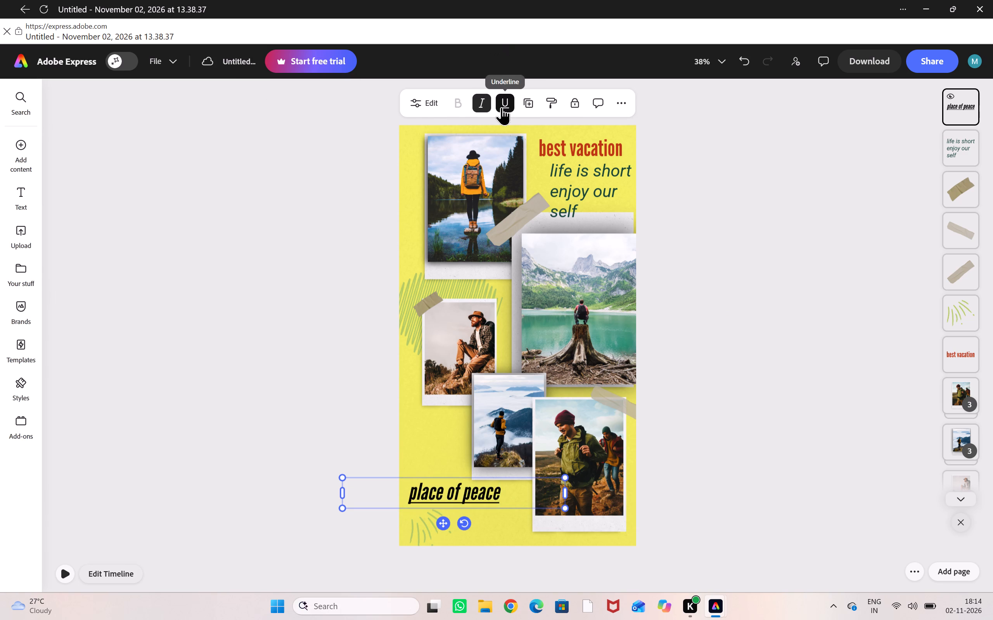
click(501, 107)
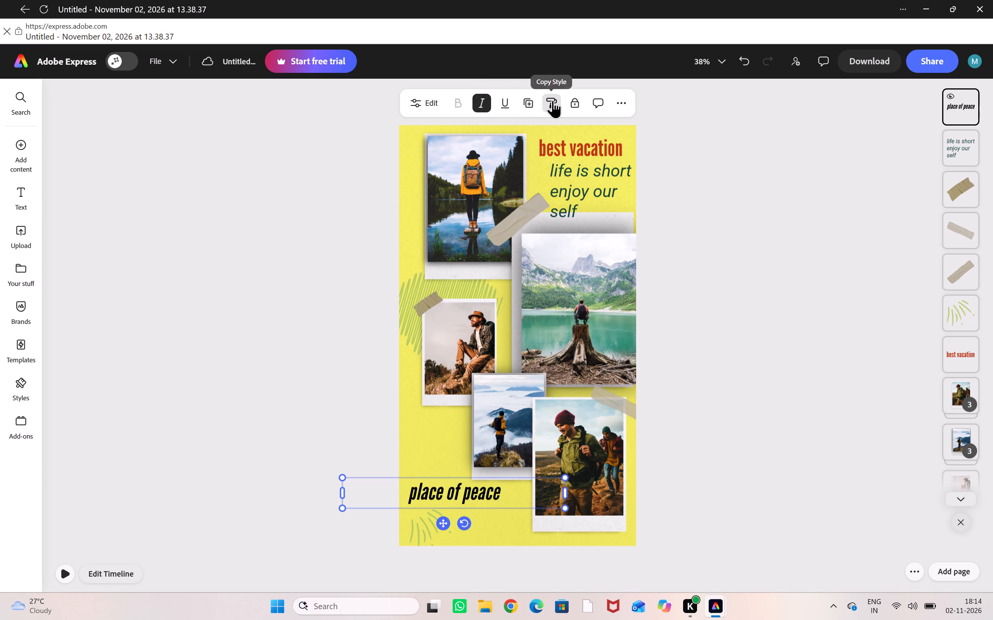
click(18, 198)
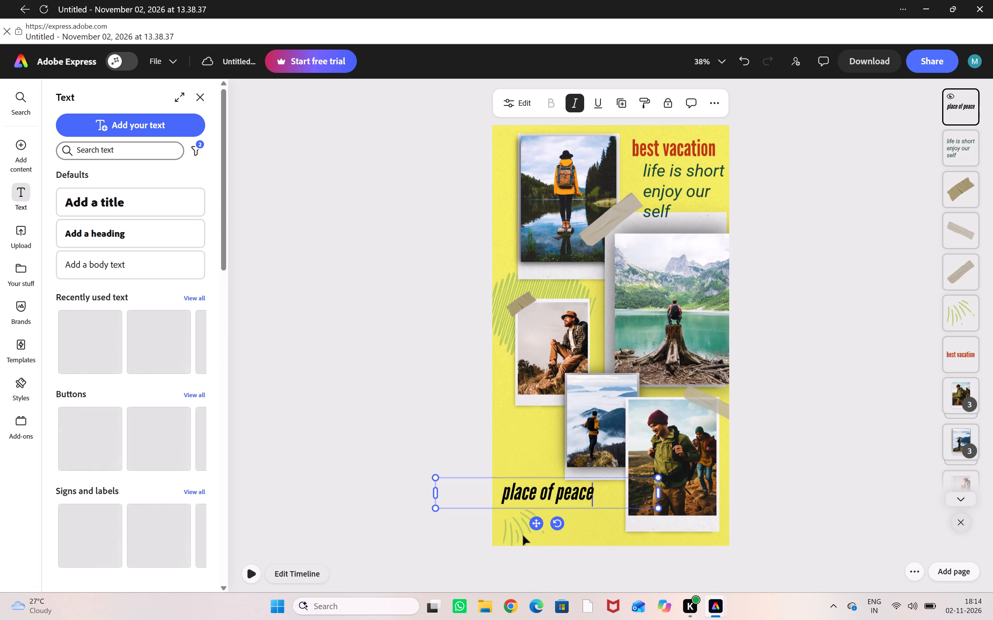
Rotate the green line doodle below the "place of peace" title and reposition it at the collage's bottom-left corner.
drag(523, 536, 549, 510)
drag(518, 527, 507, 549)
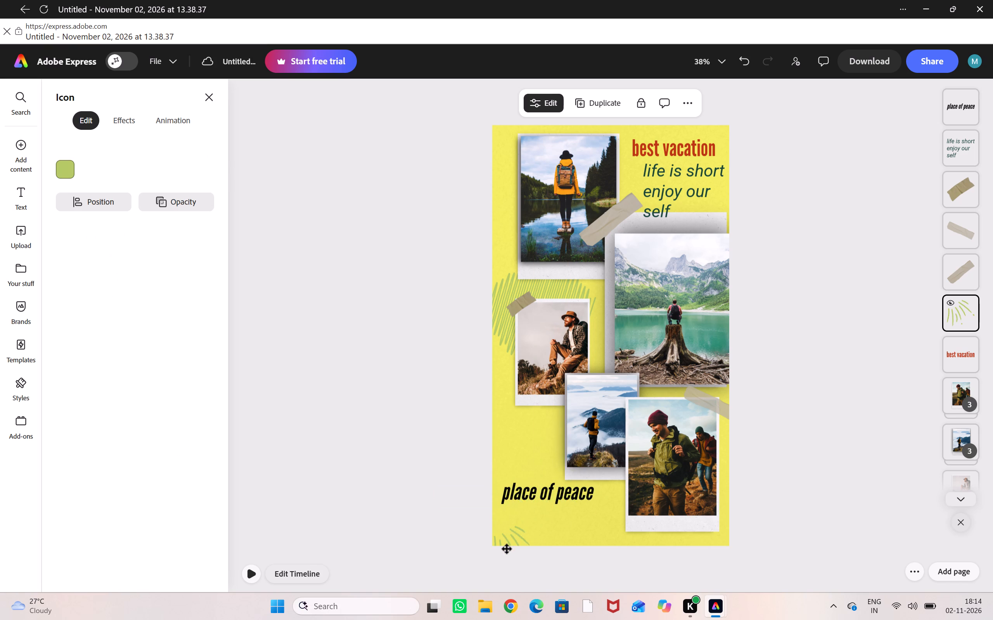
drag(507, 549, 525, 530)
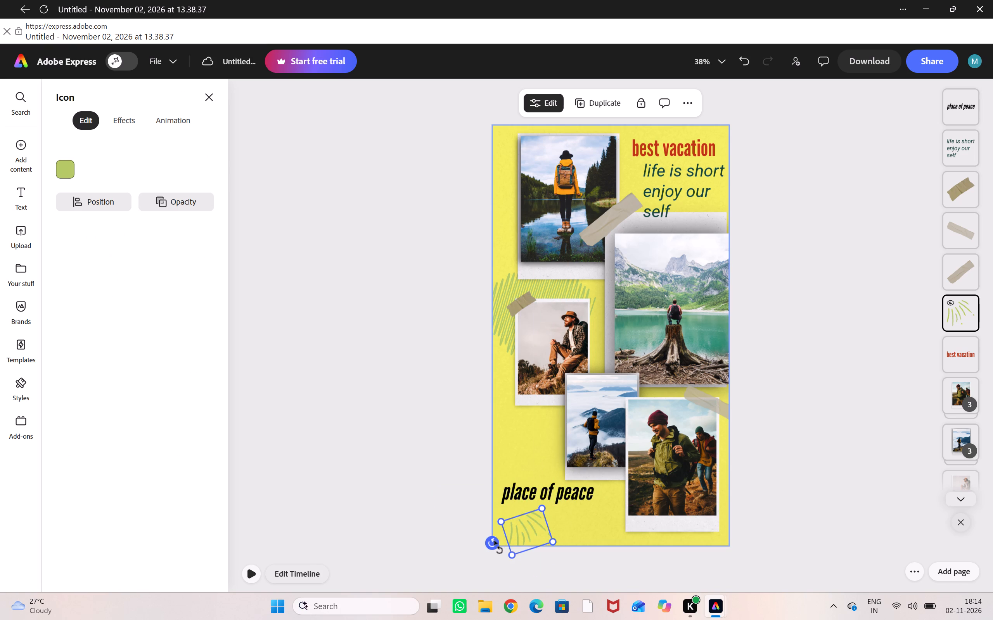
drag(492, 541, 439, 537)
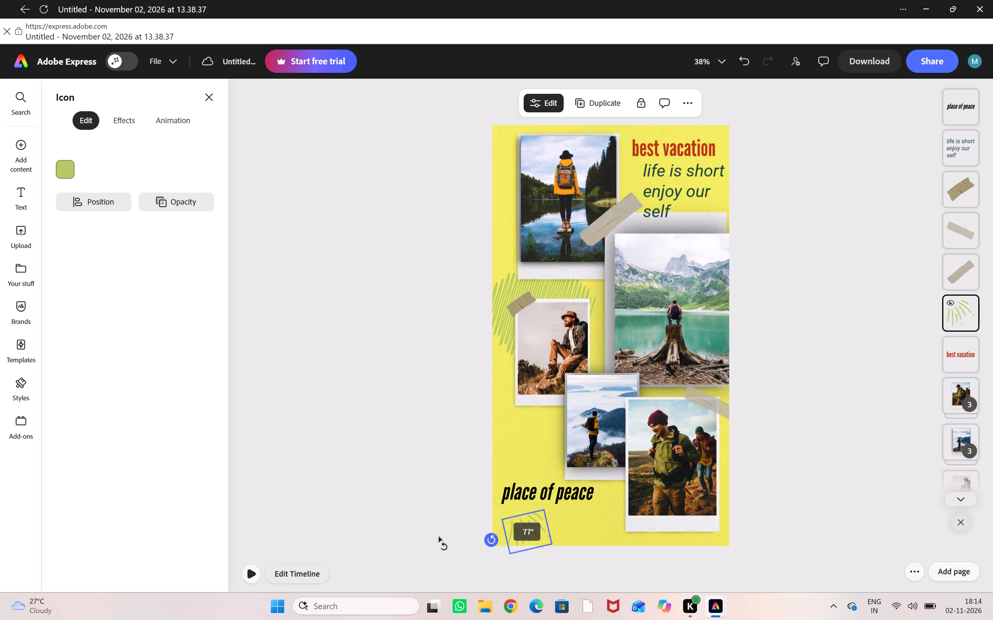
drag(439, 537, 442, 451)
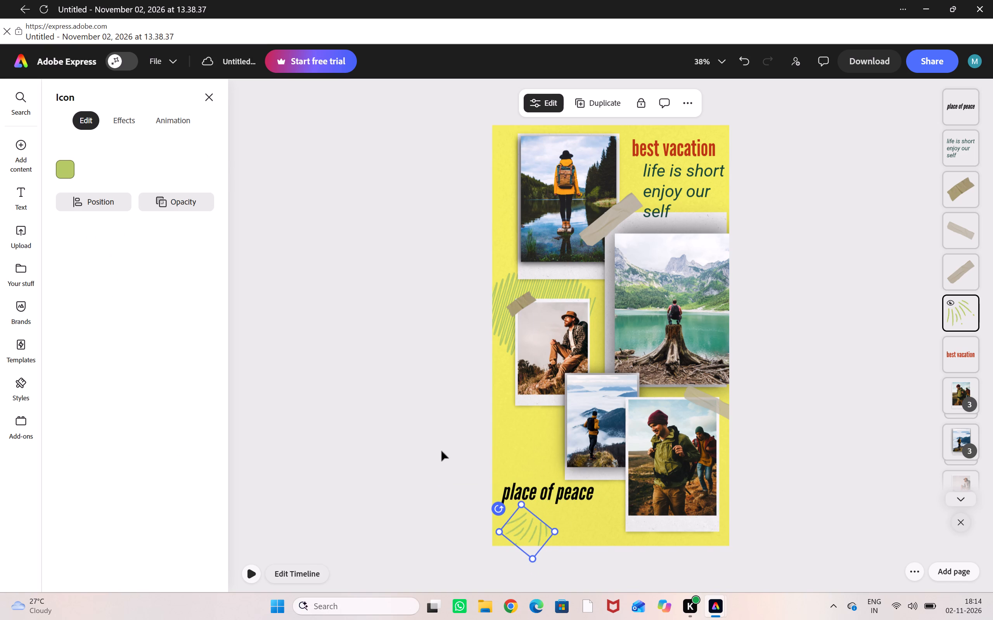
drag(523, 539, 521, 546)
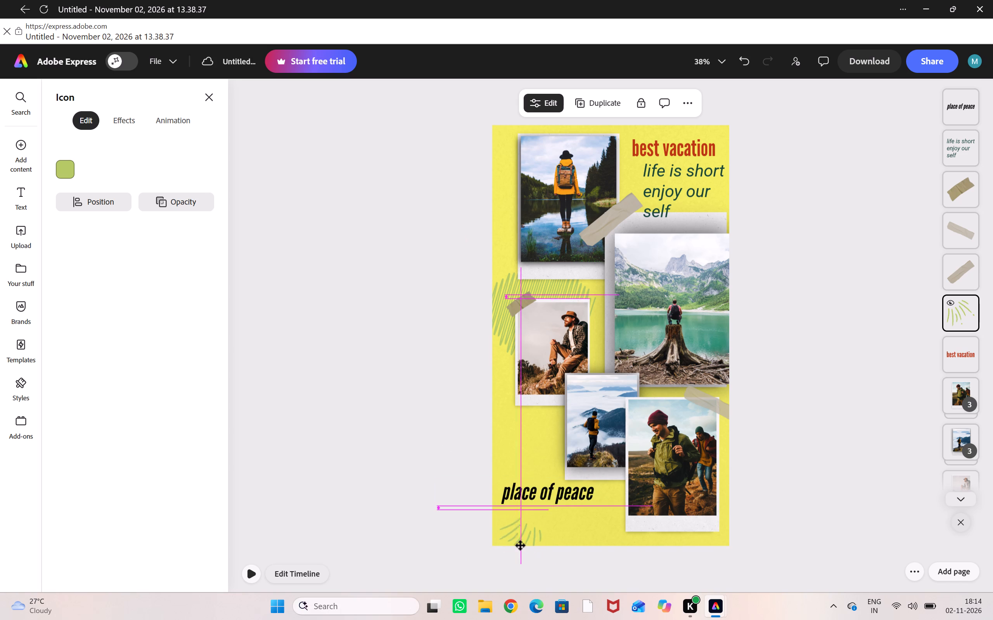
drag(521, 546, 502, 546)
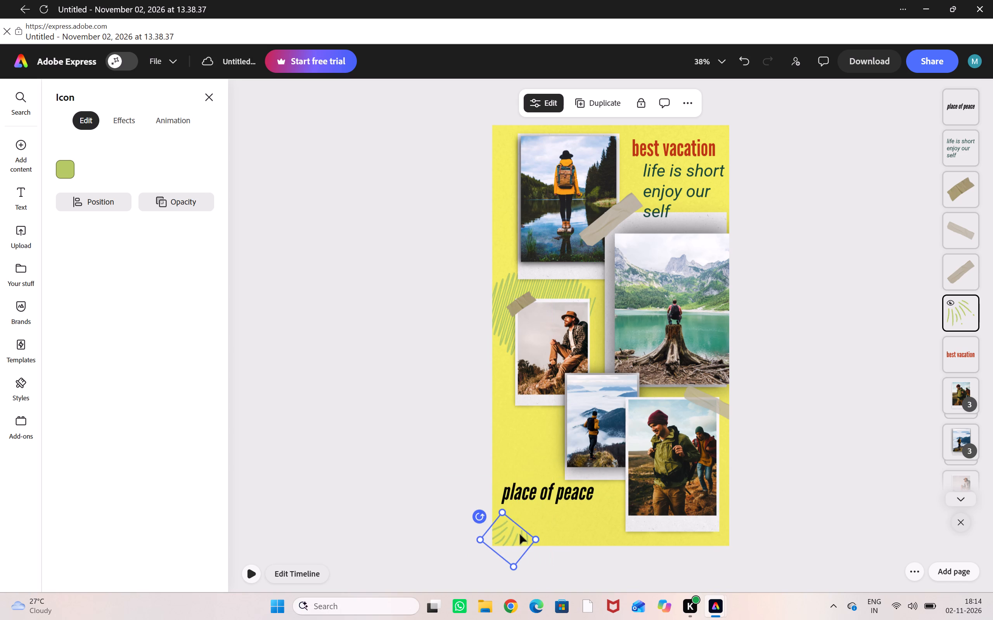
drag(514, 535, 516, 531)
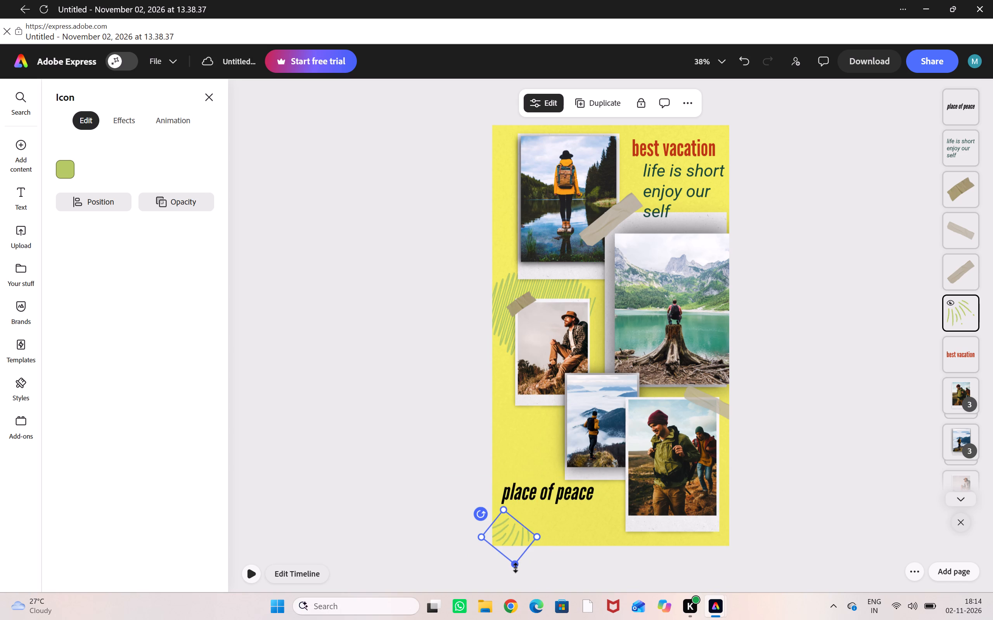
Enlarge the green line doodle and reposition it in the collage's bottom-left corner.
drag(516, 568, 527, 568)
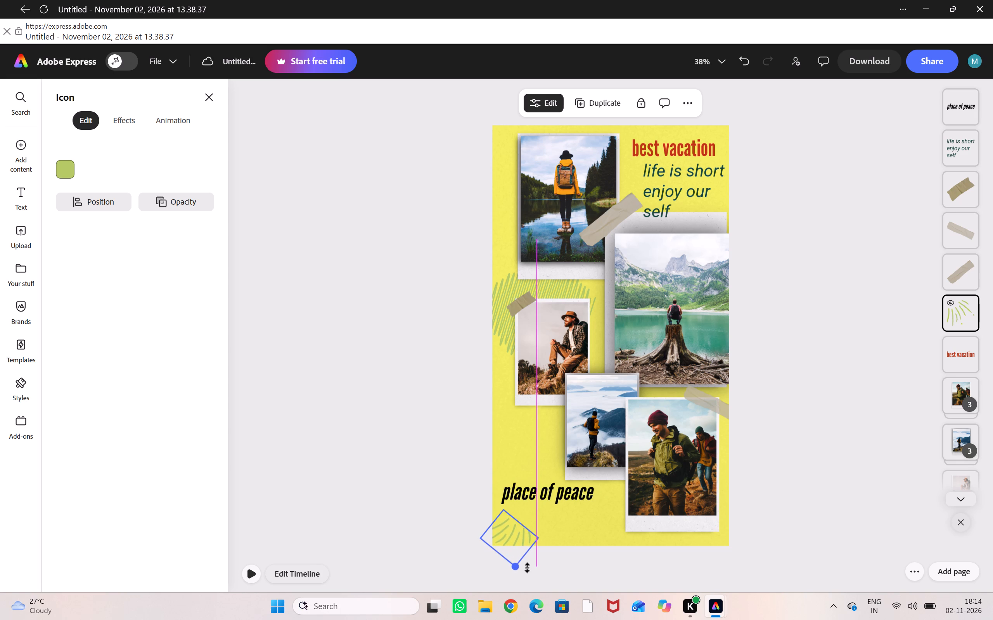
drag(527, 568, 521, 611)
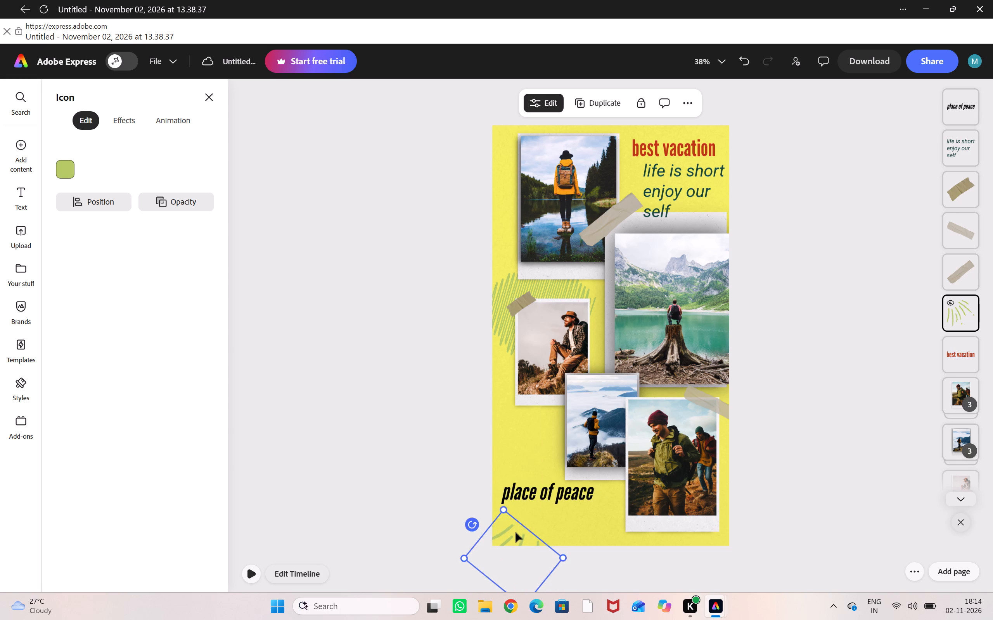
drag(516, 534, 528, 516)
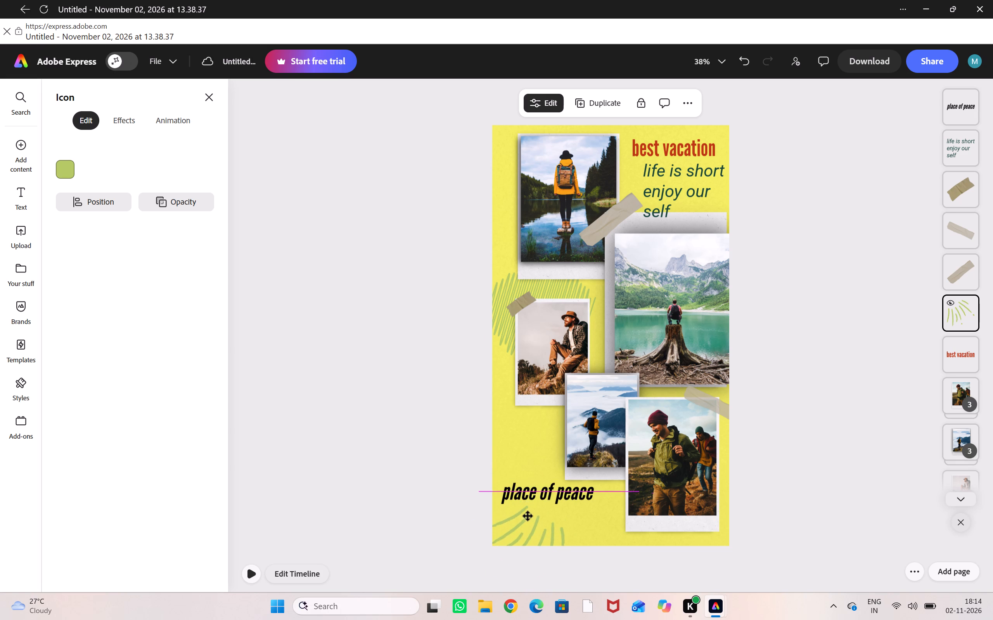
drag(528, 516, 528, 514)
Move the "place of peace" title beside the bottom-right hiker photo and shift the green doodle lower into its corner.
drag(561, 490, 559, 480)
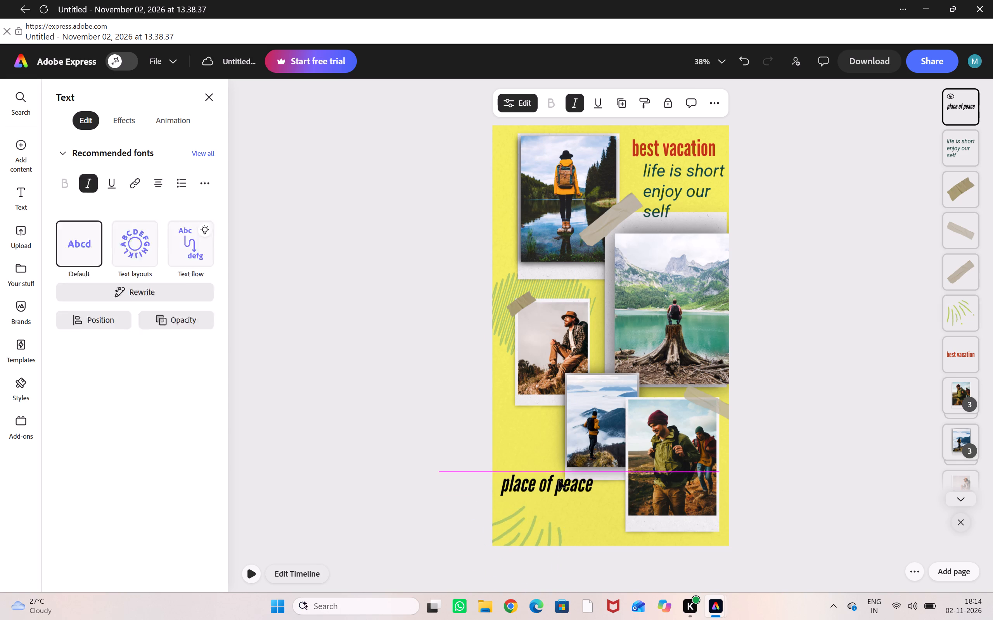
drag(559, 480, 592, 494)
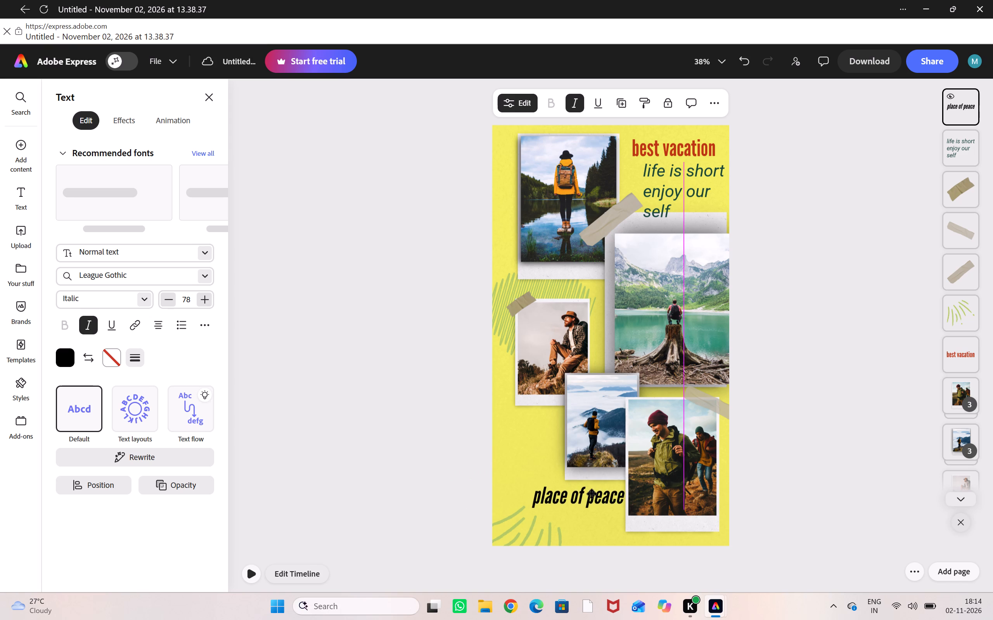
drag(592, 494, 592, 493)
drag(526, 521, 521, 526)
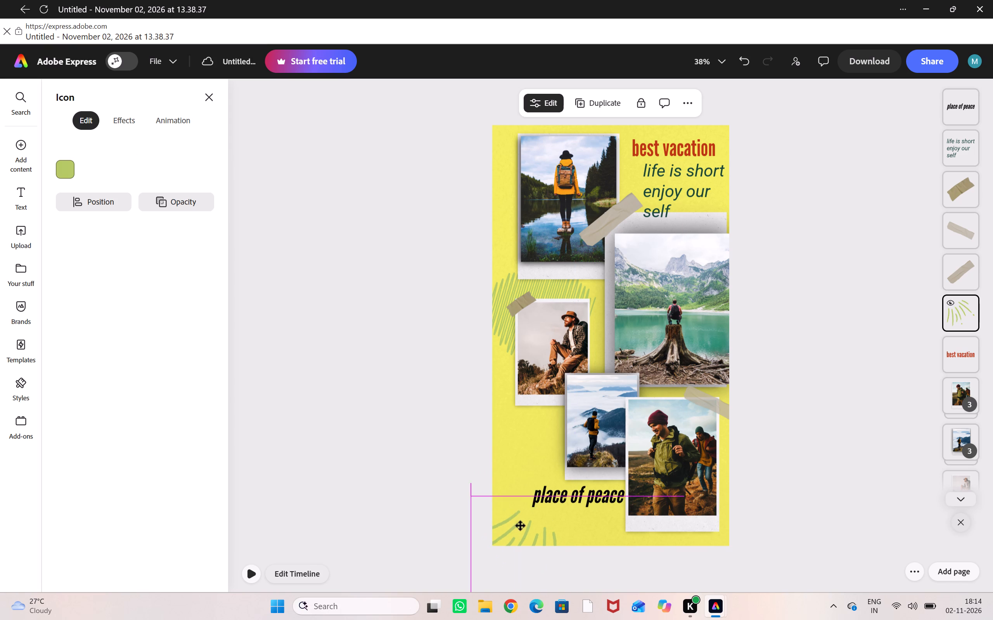
drag(521, 526, 520, 528)
drag(571, 496, 563, 496)
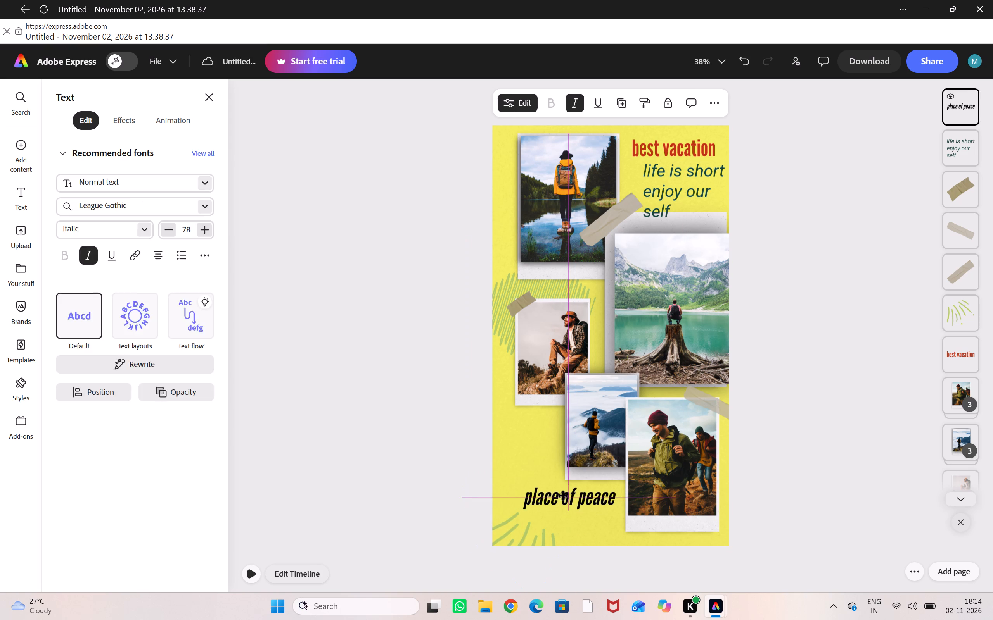
drag(563, 496, 564, 496)
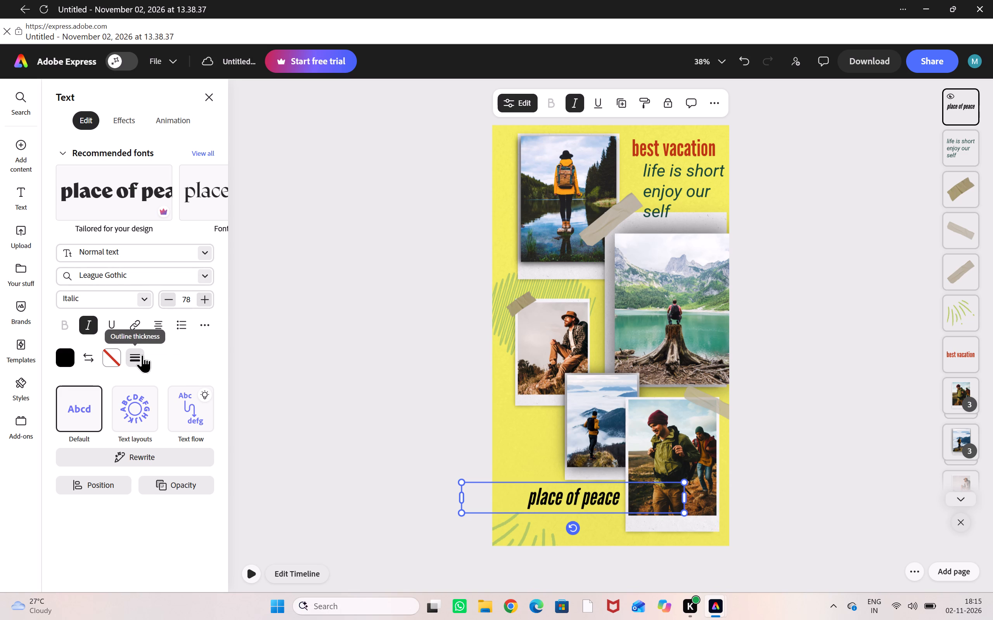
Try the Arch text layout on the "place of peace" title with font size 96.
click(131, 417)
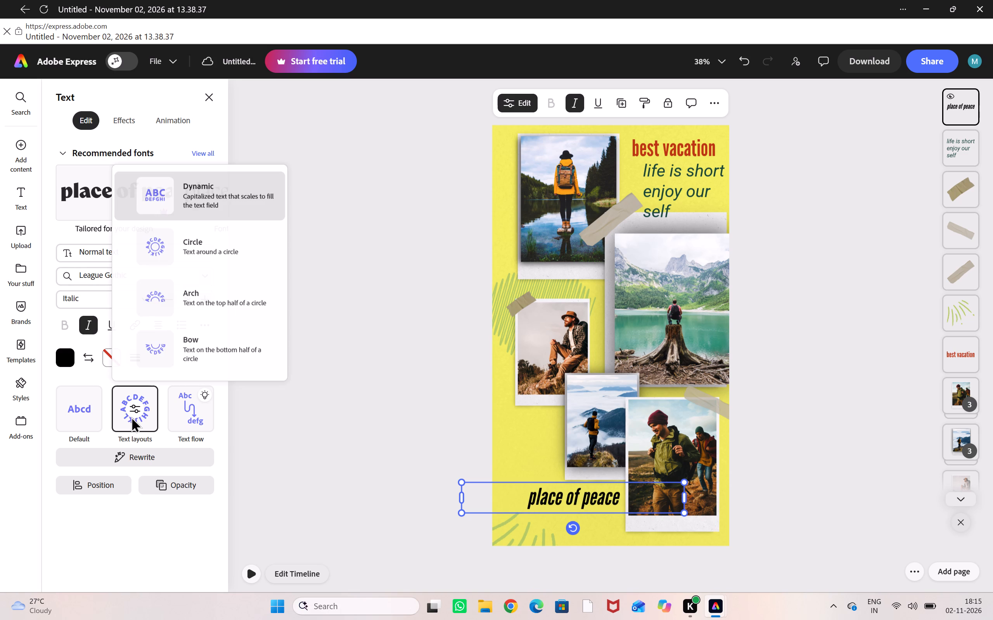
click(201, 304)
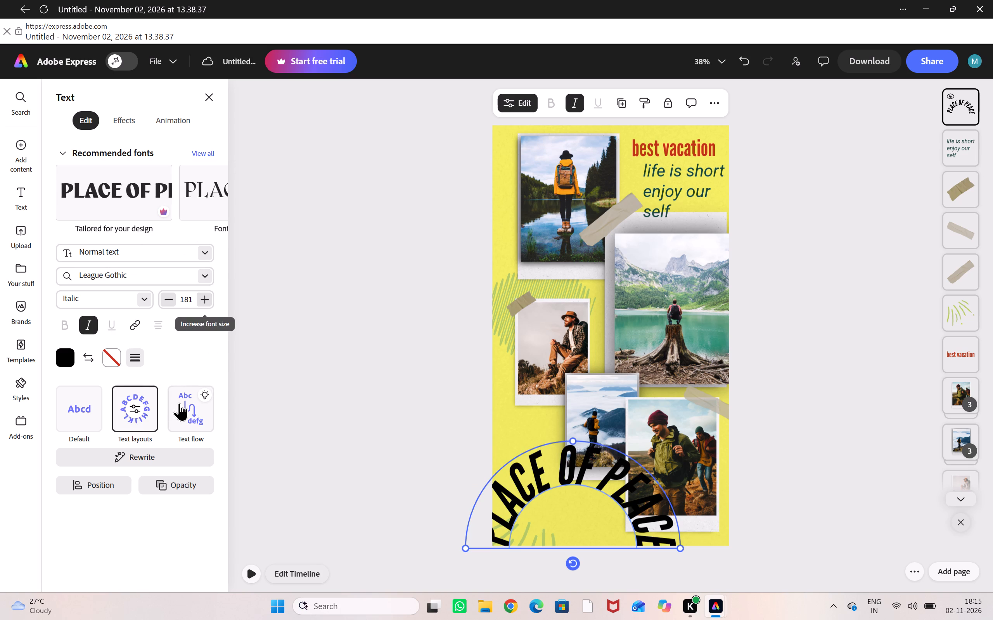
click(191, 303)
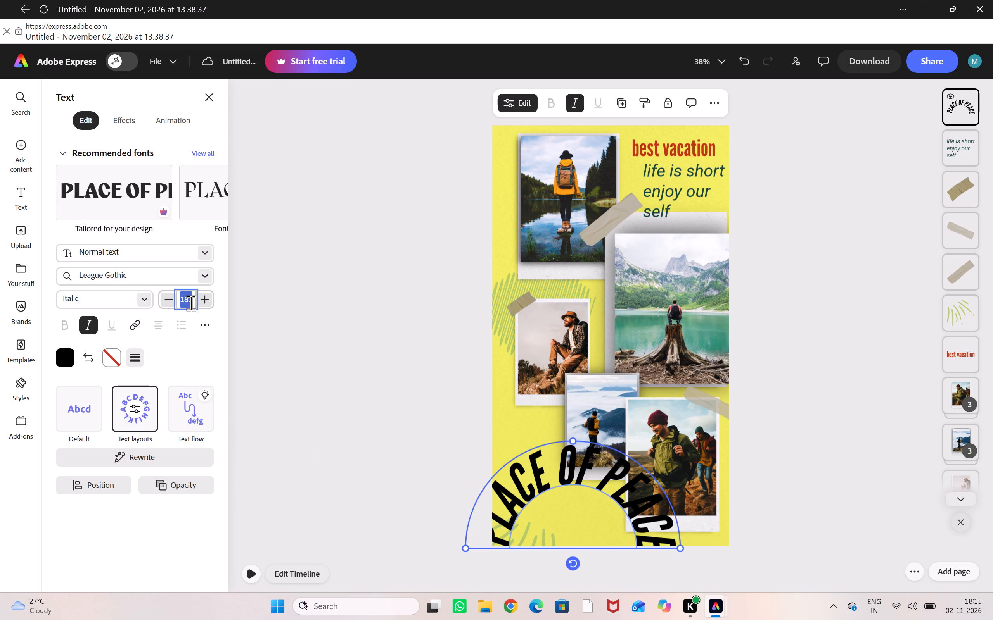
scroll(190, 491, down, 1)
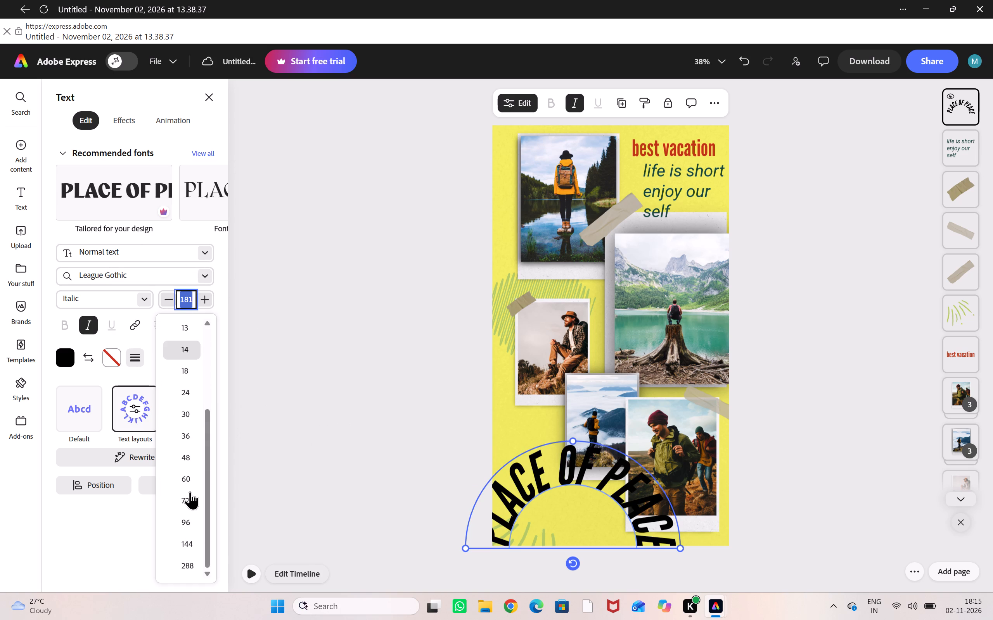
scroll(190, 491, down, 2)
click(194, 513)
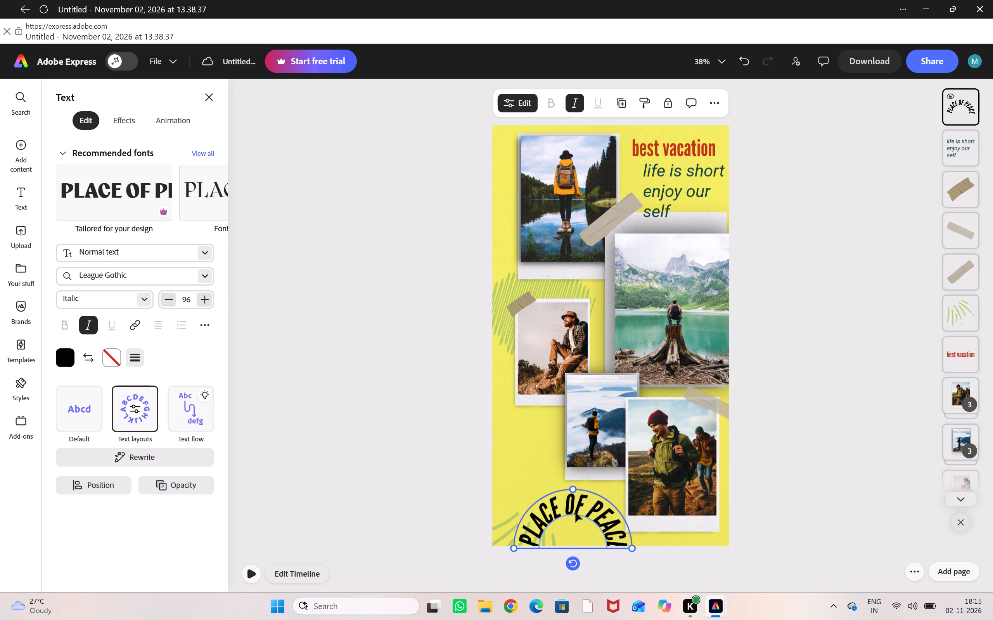
Move the arched "place of peace" title down to the collage's bottom-left area, over the green doodle.
drag(576, 513, 571, 436)
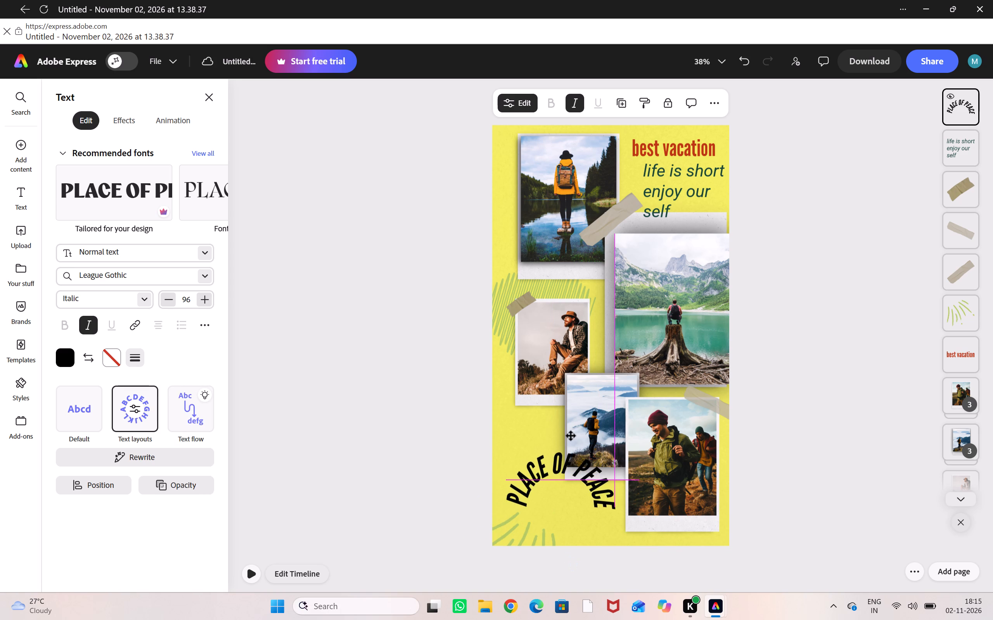
drag(571, 436, 560, 478)
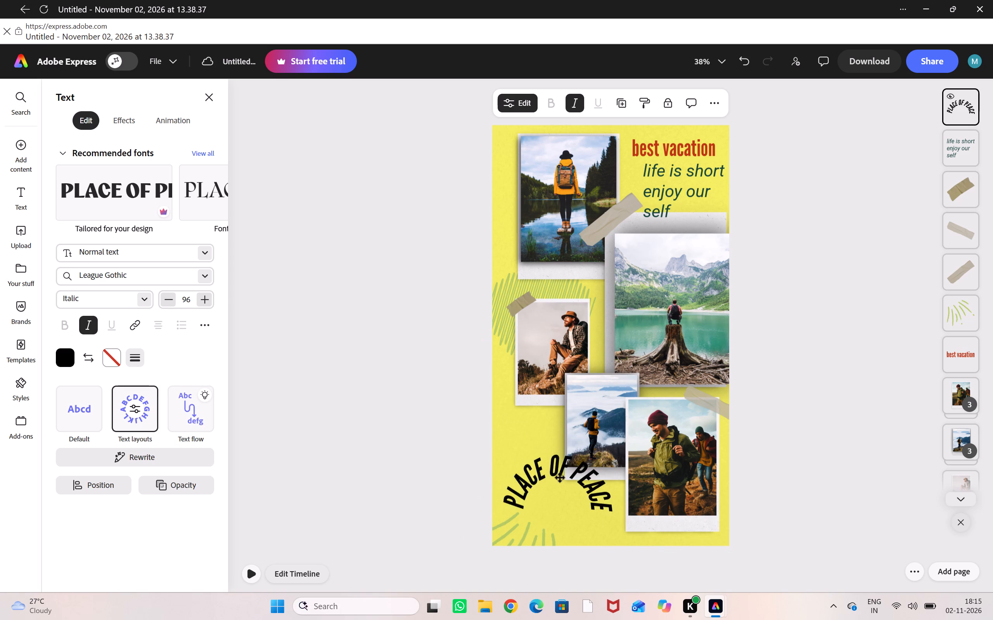
drag(560, 478, 555, 499)
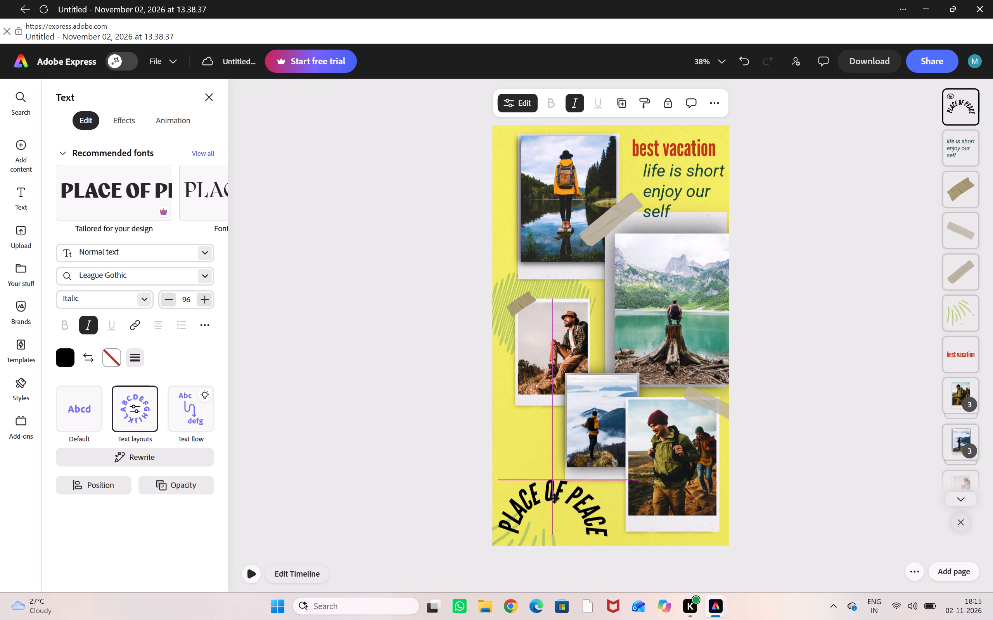
drag(555, 499, 556, 500)
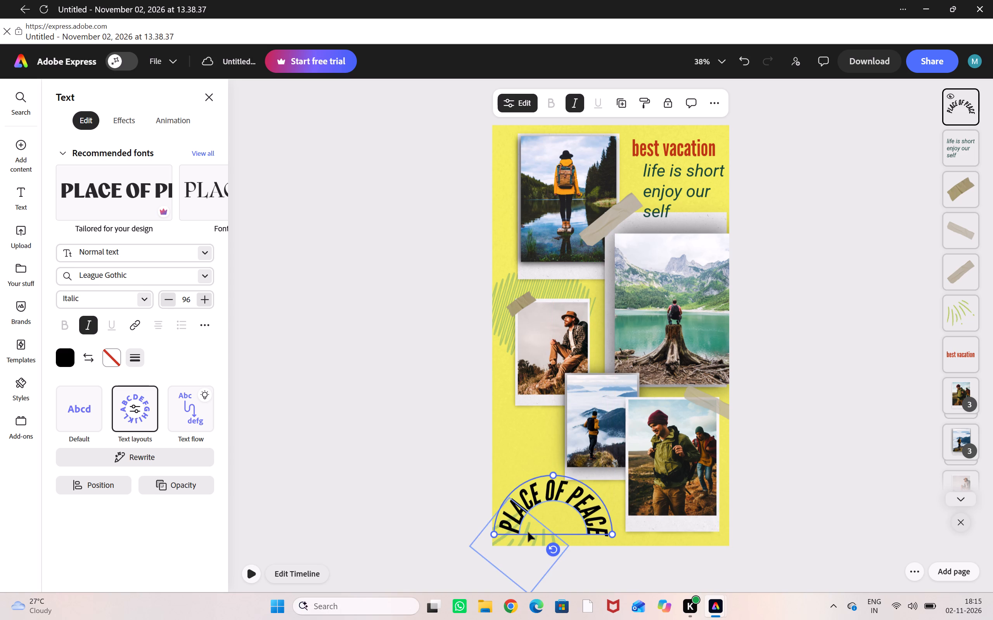
drag(493, 533, 494, 534)
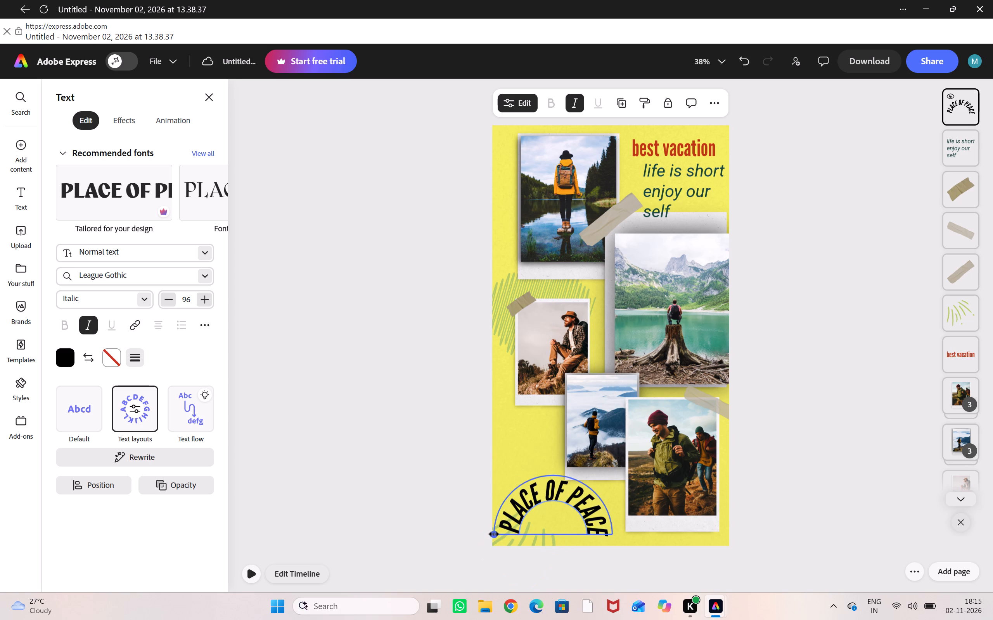
drag(494, 534, 492, 539)
drag(554, 505, 563, 520)
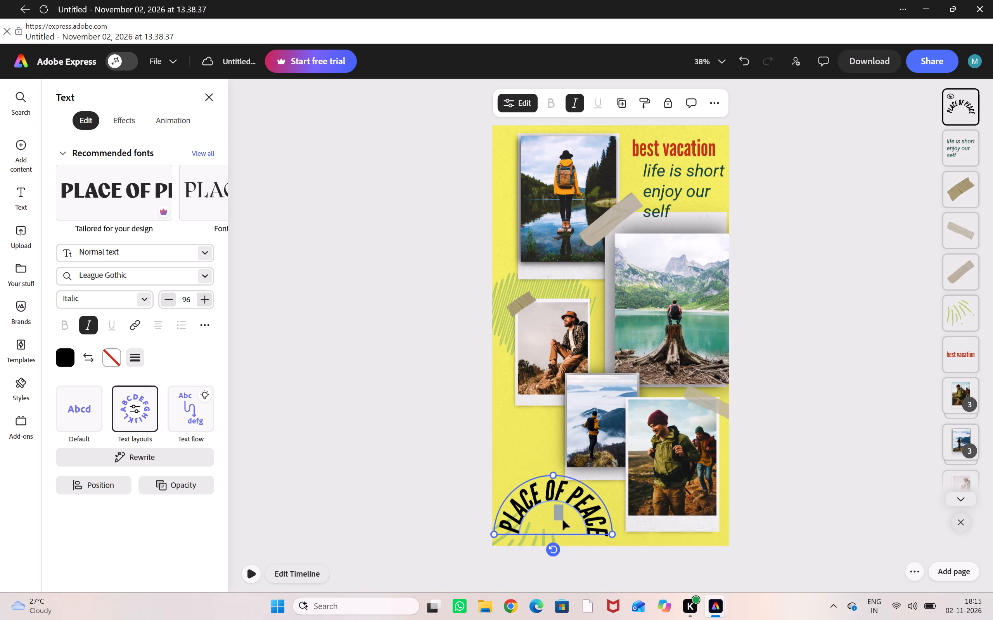
drag(563, 520, 562, 519)
drag(566, 493, 569, 505)
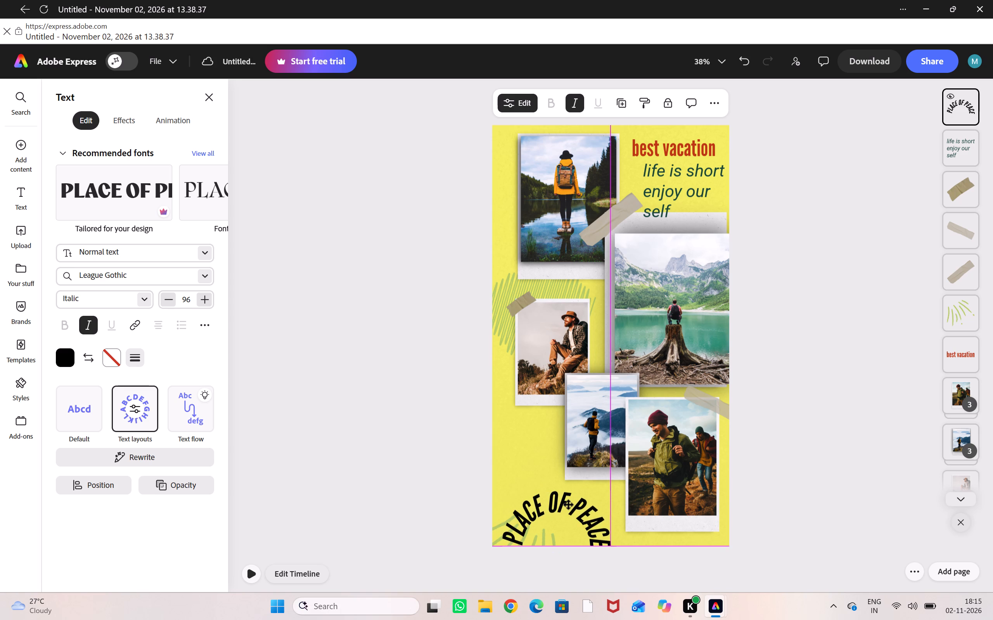
drag(569, 505, 562, 499)
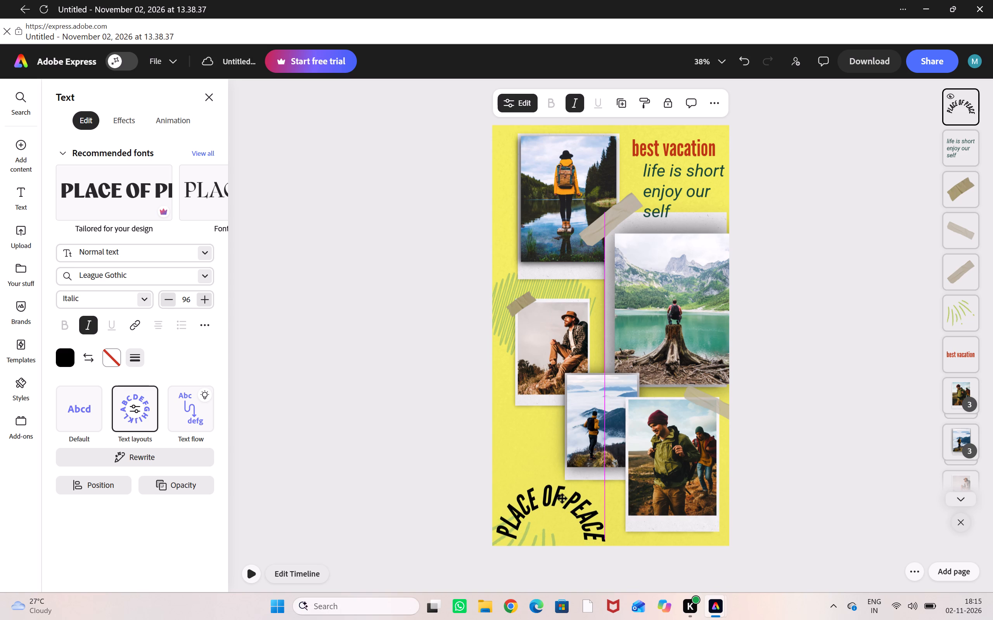
drag(562, 499, 566, 501)
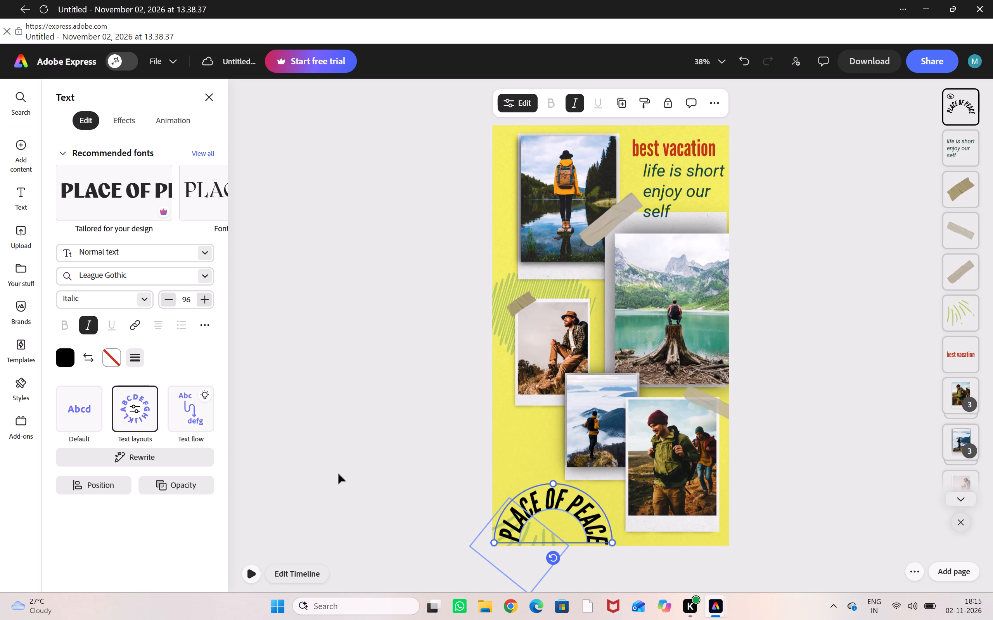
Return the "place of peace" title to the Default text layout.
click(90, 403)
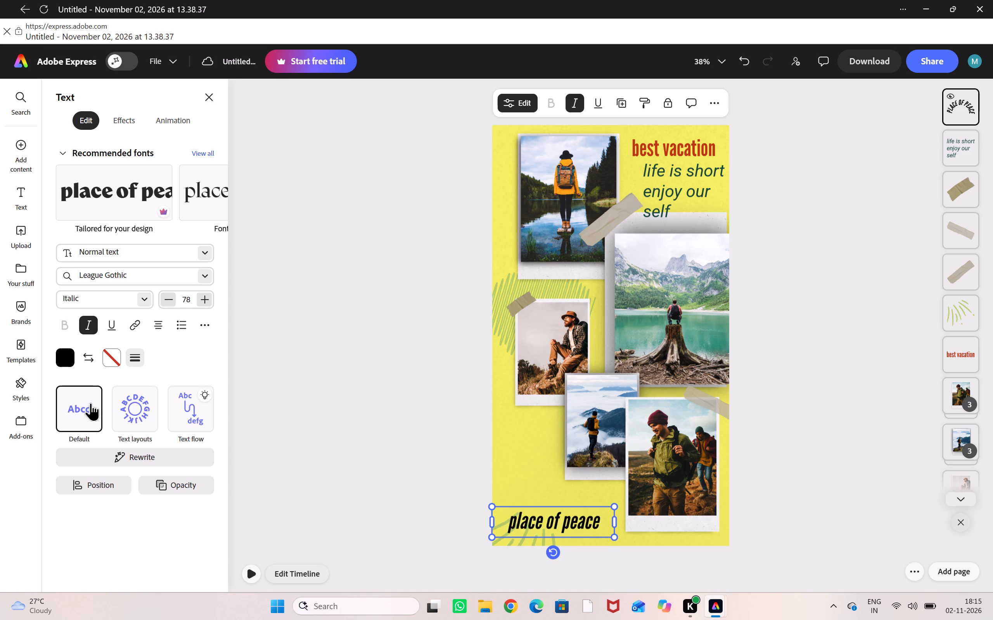
Browse the recommended fonts and apply the Similar fonts suggestion, Kaneda Gothic Bold Italic, to the "place of peace" title.
click(203, 201)
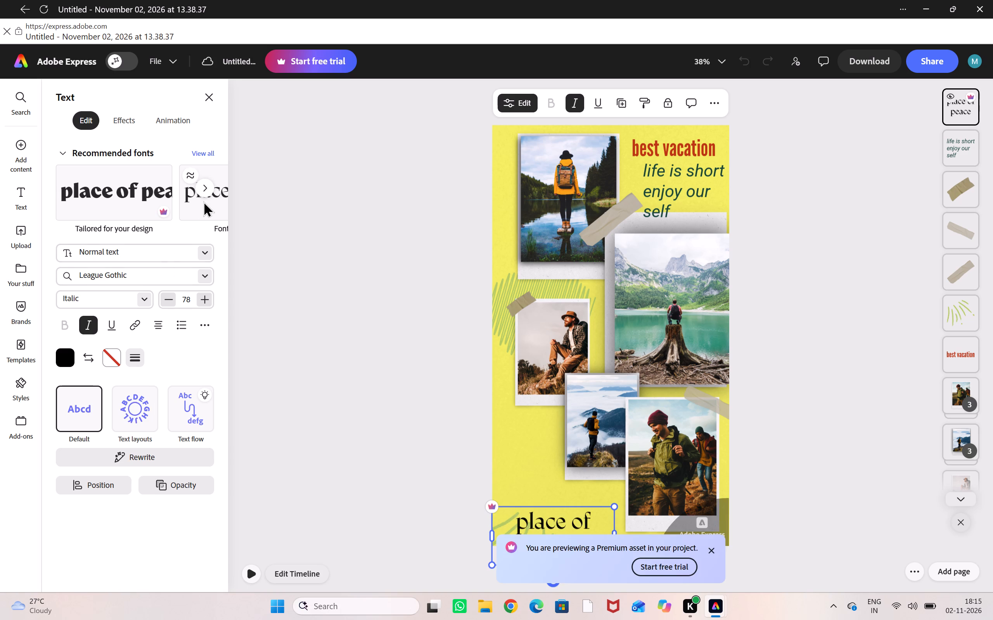
click(208, 183)
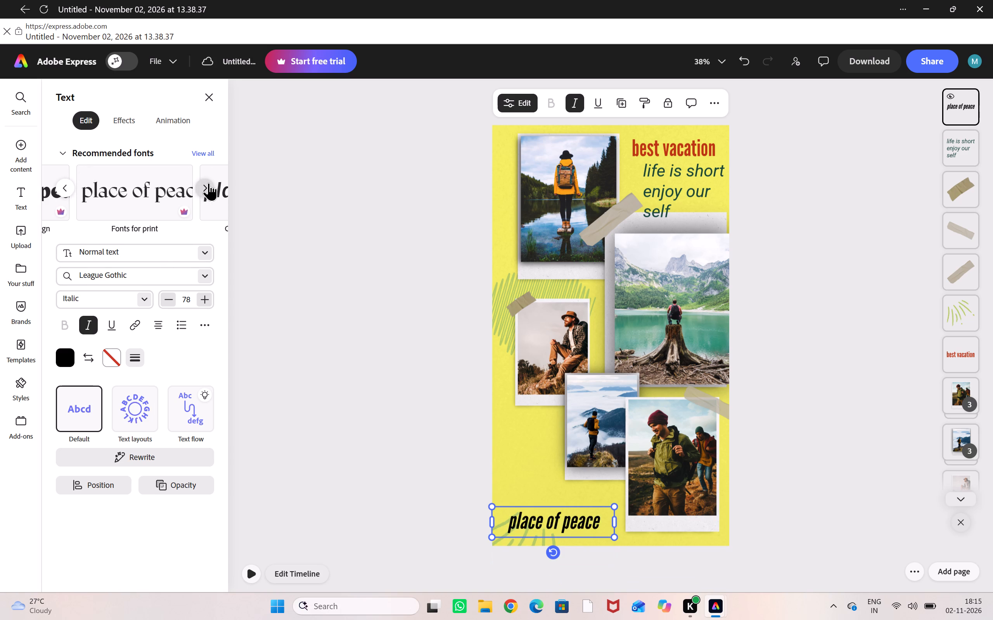
click(208, 183)
click(208, 183)
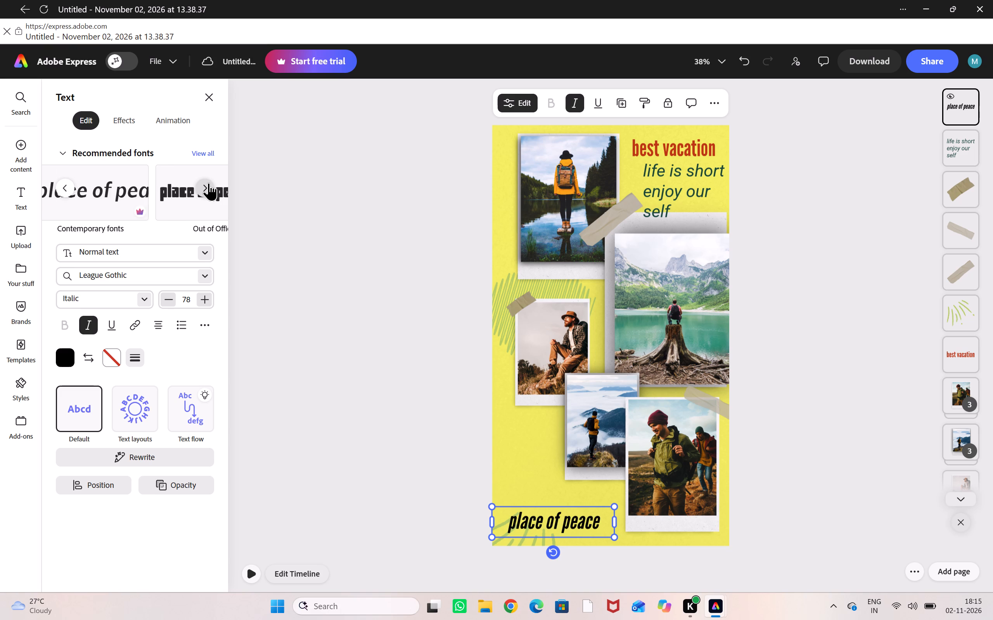
click(208, 183)
click(150, 188)
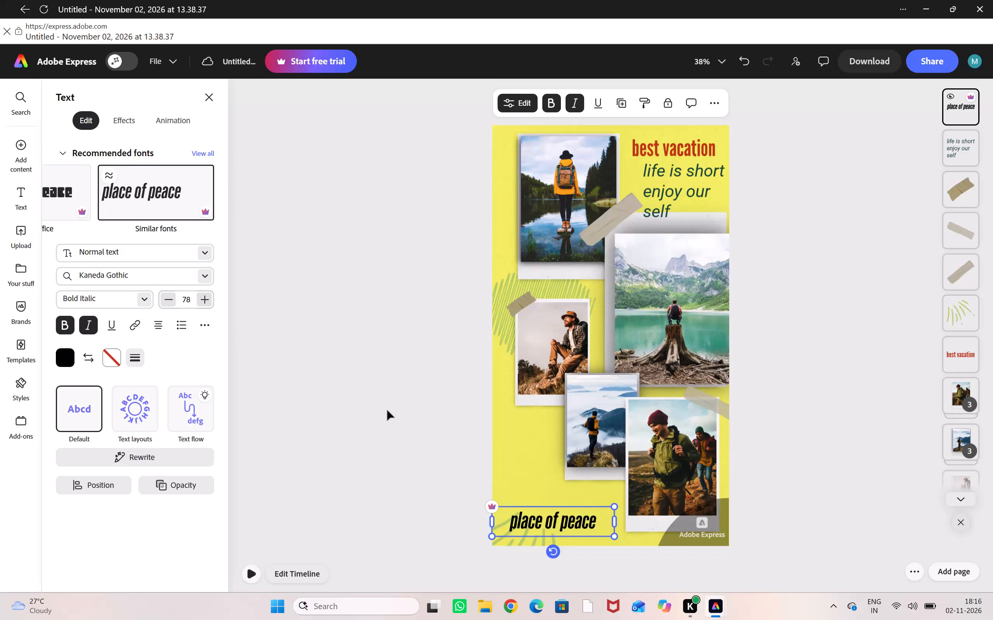
Move the "place of peace" title up off the green doodle, just below the misty-mountain photo.
drag(554, 529, 574, 508)
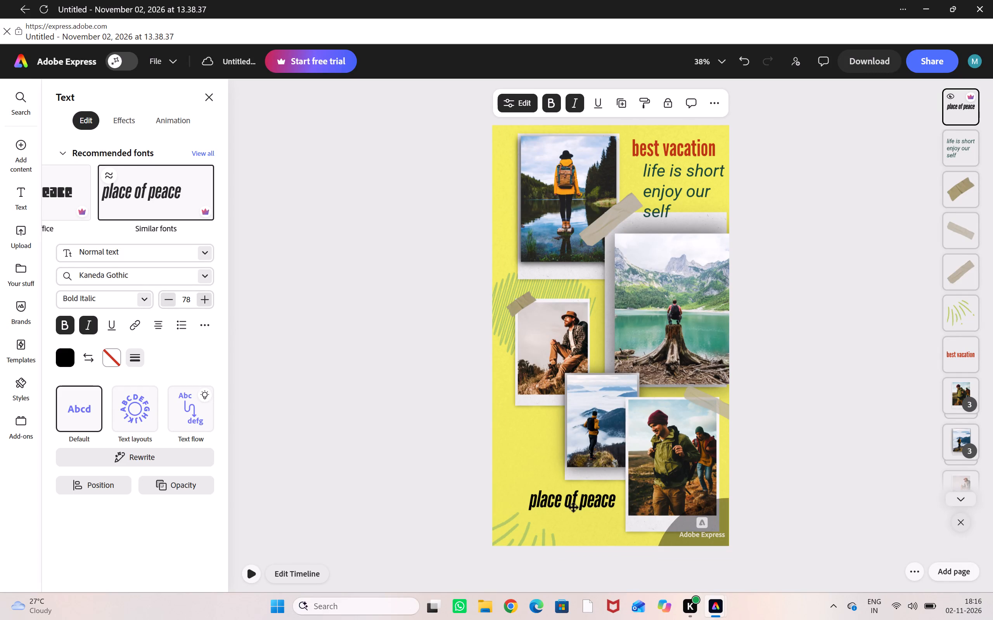
drag(574, 508, 569, 509)
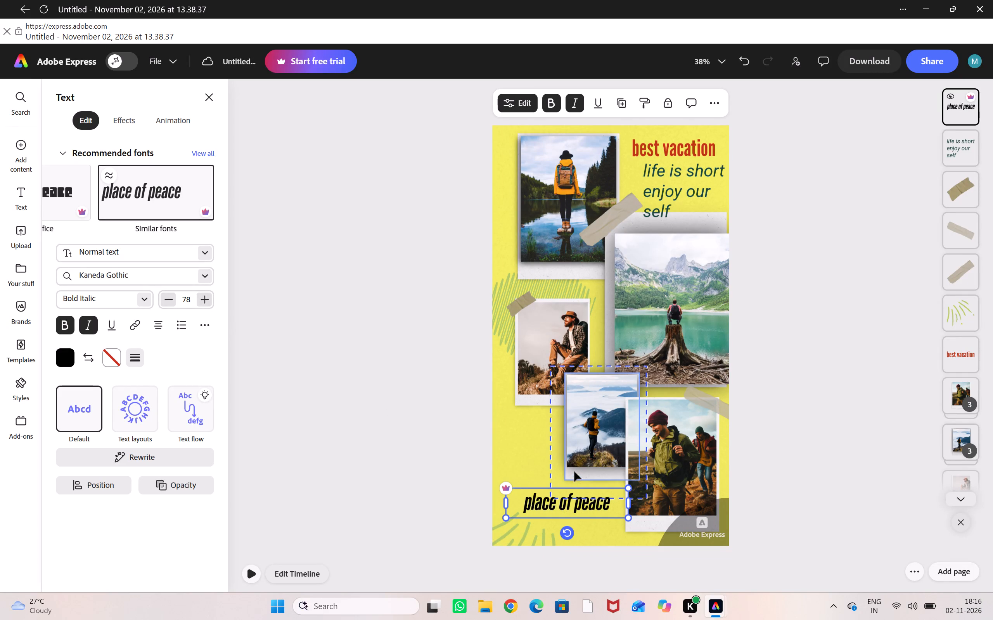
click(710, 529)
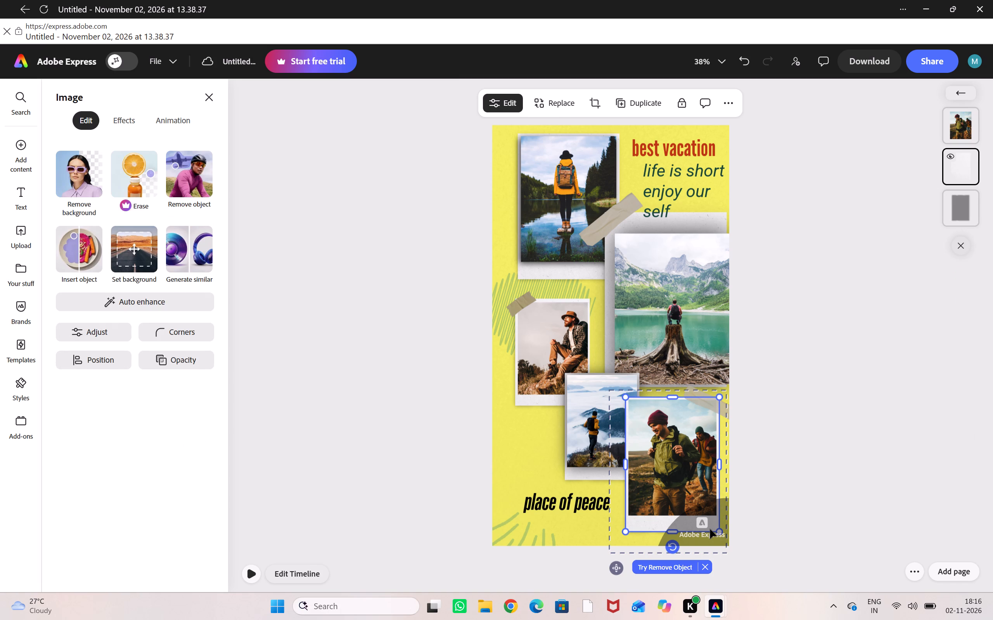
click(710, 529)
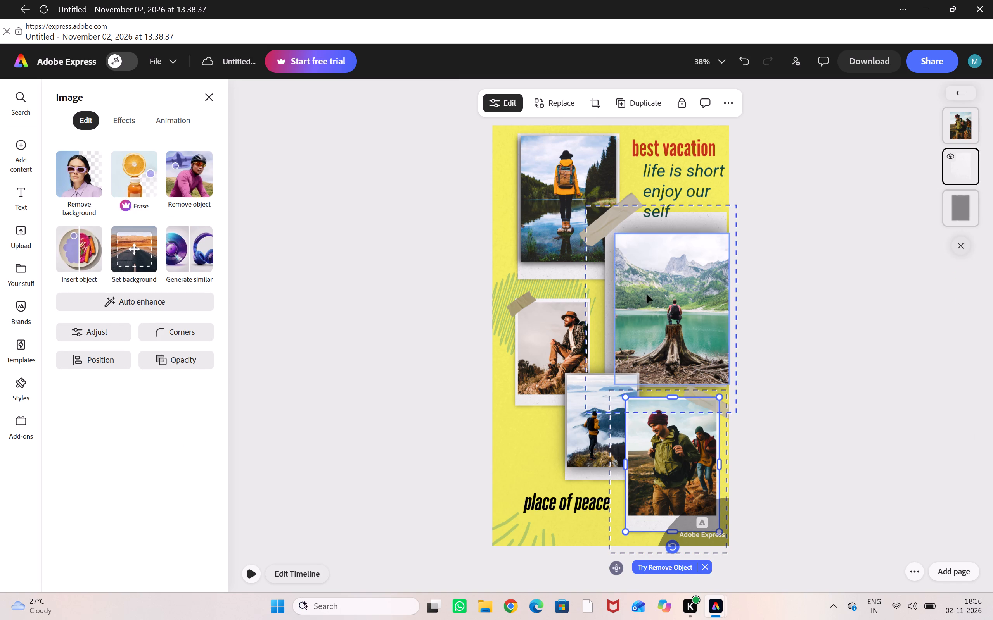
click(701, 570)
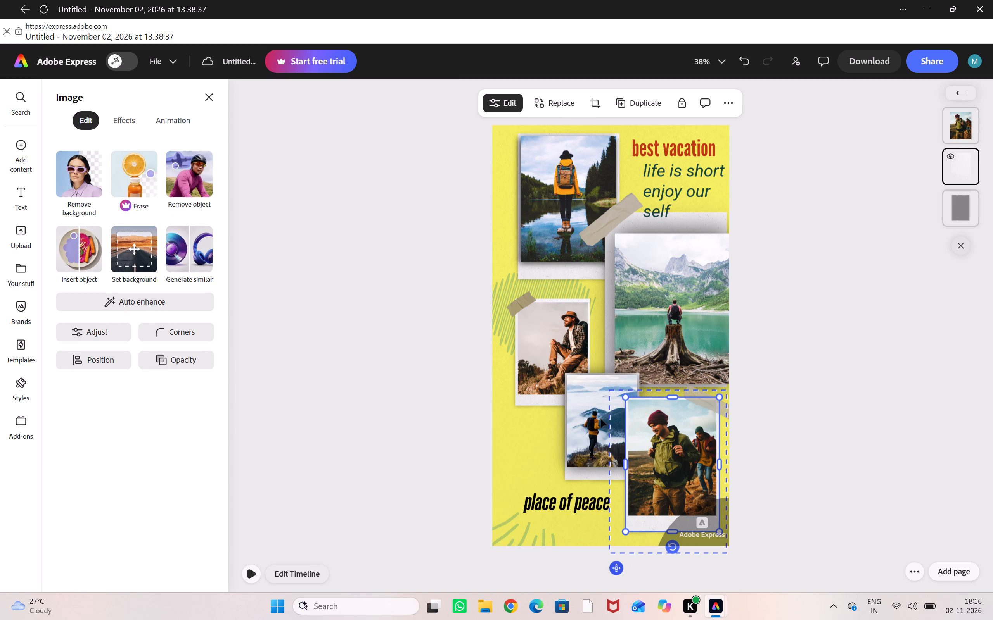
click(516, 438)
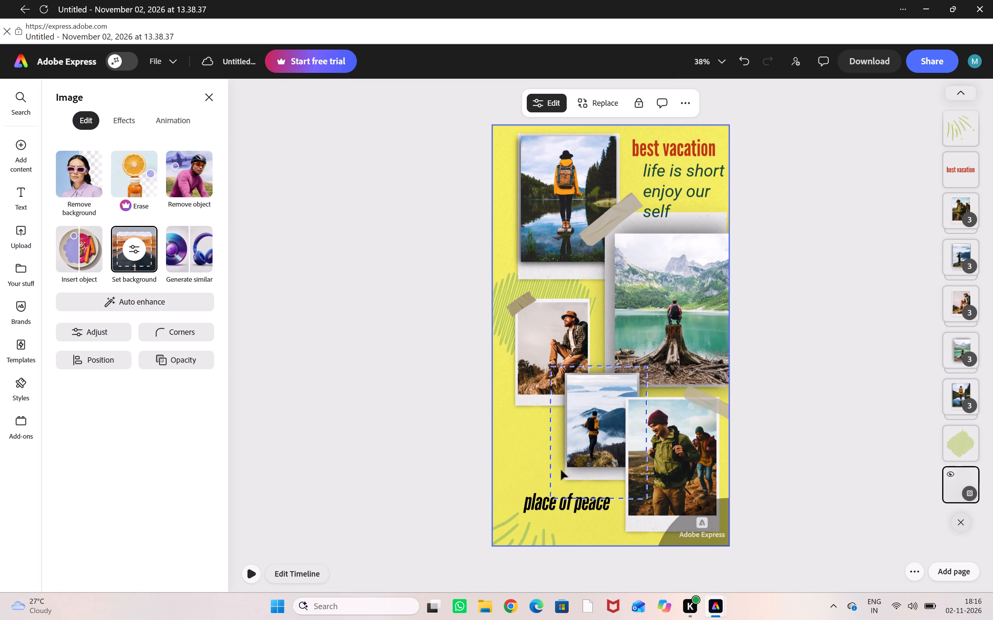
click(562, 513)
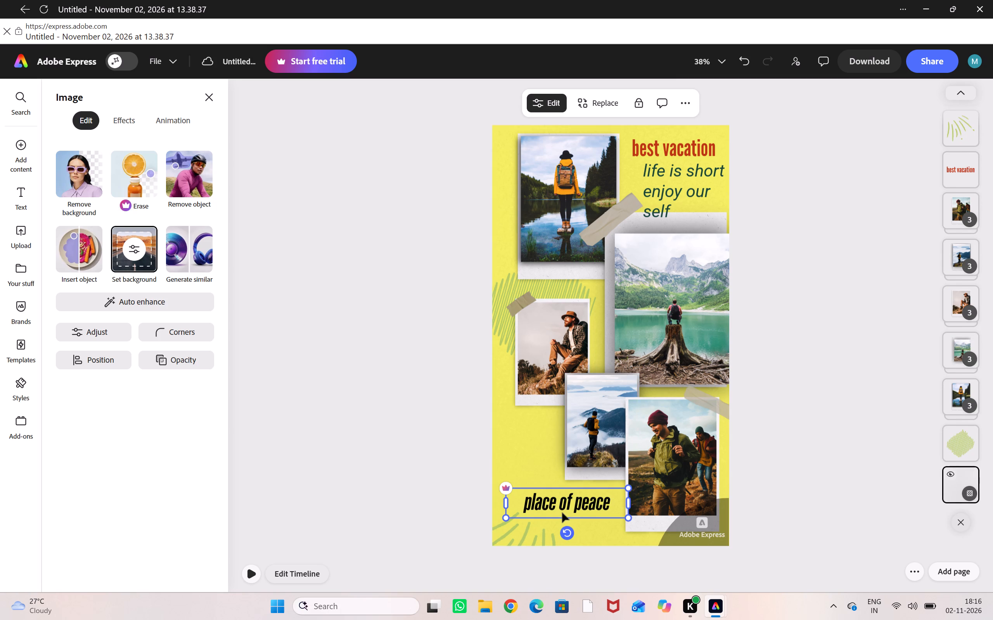
Adjust the position of the green line doodle in the collage's bottom-left corner.
drag(514, 538, 520, 545)
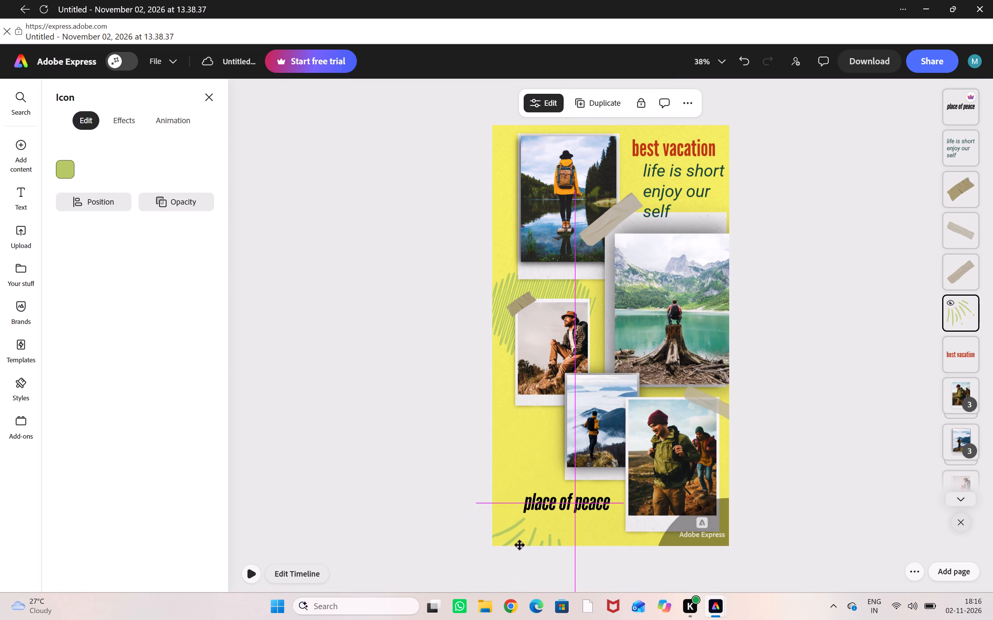
drag(520, 545, 506, 534)
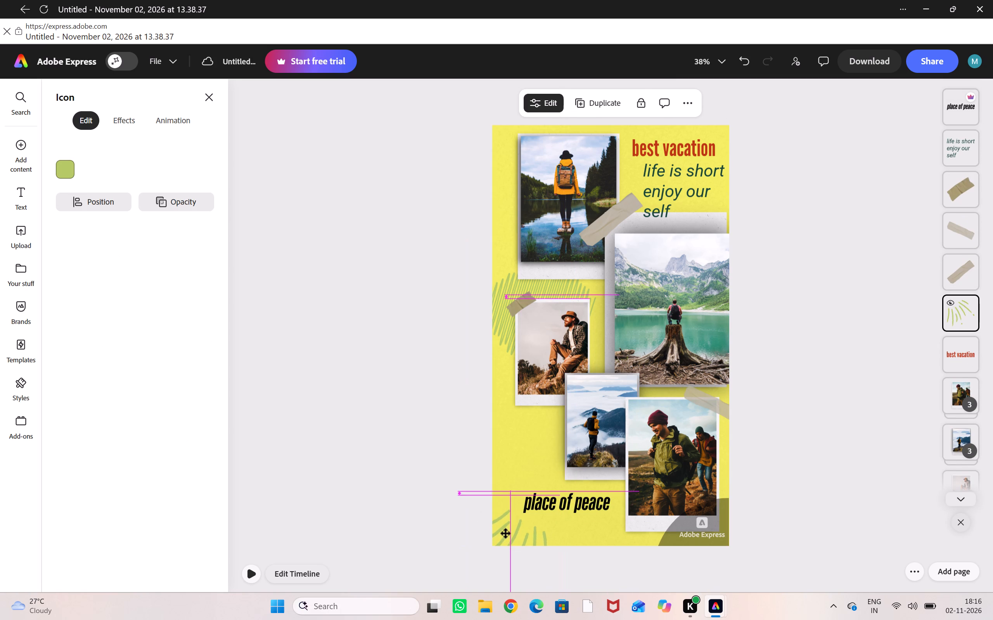
drag(506, 534, 507, 529)
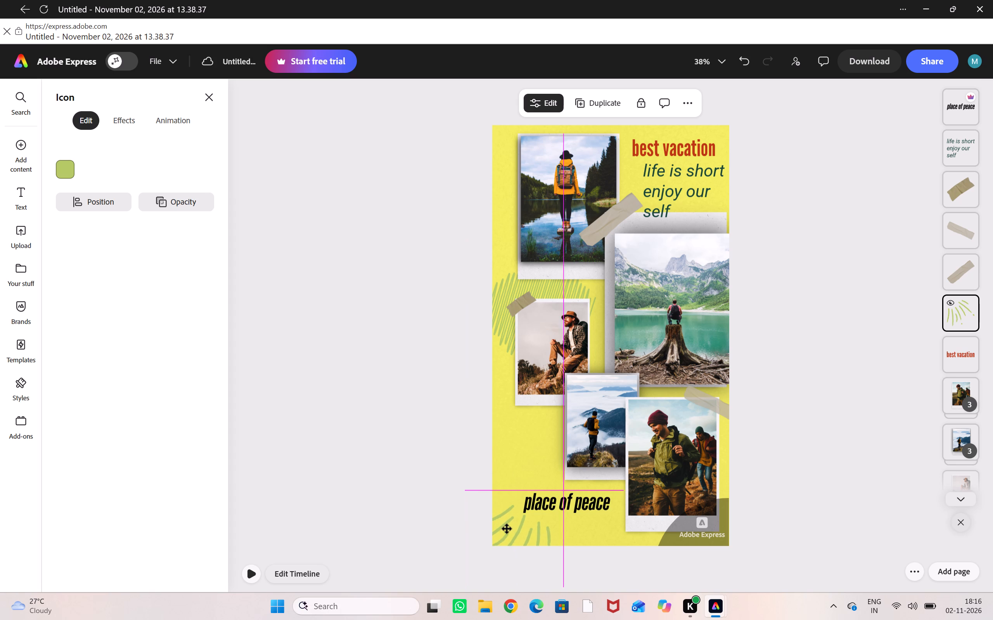
drag(507, 529, 510, 532)
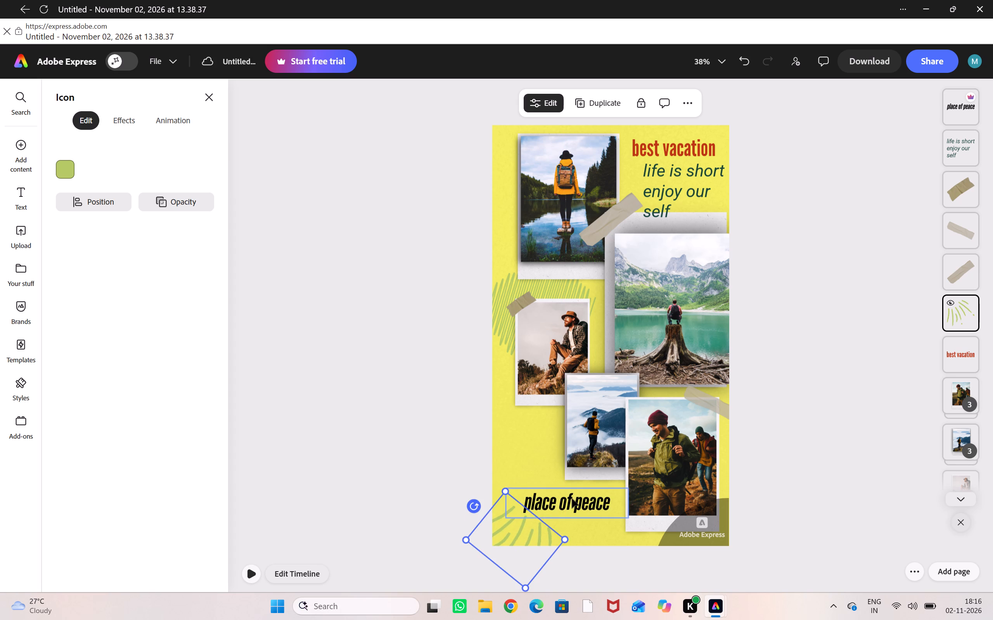
Remove bold from the "place of peace" title, leaving it in Regular Italic.
click(572, 499)
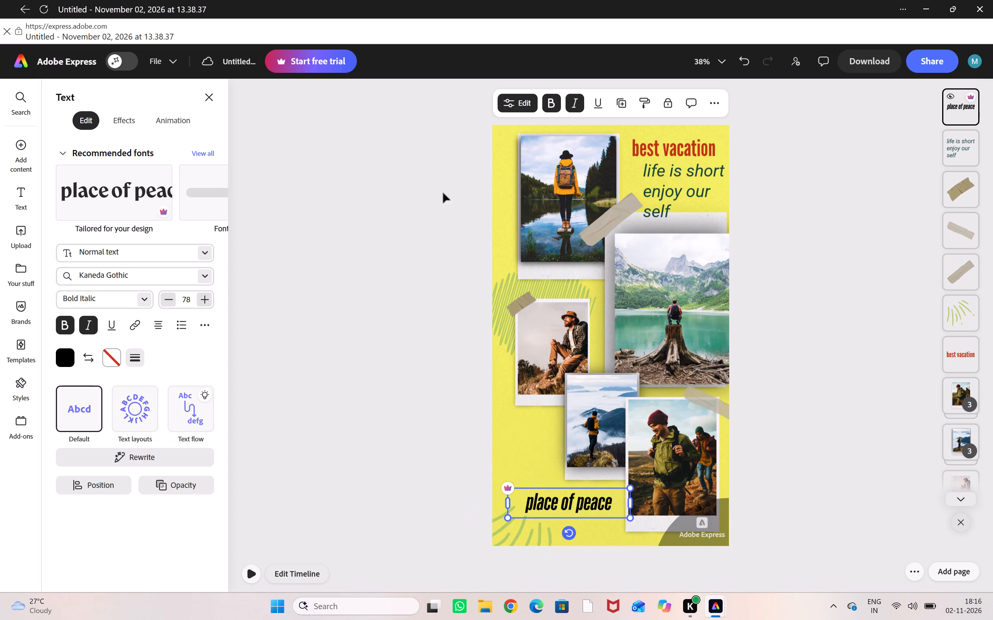
click(549, 98)
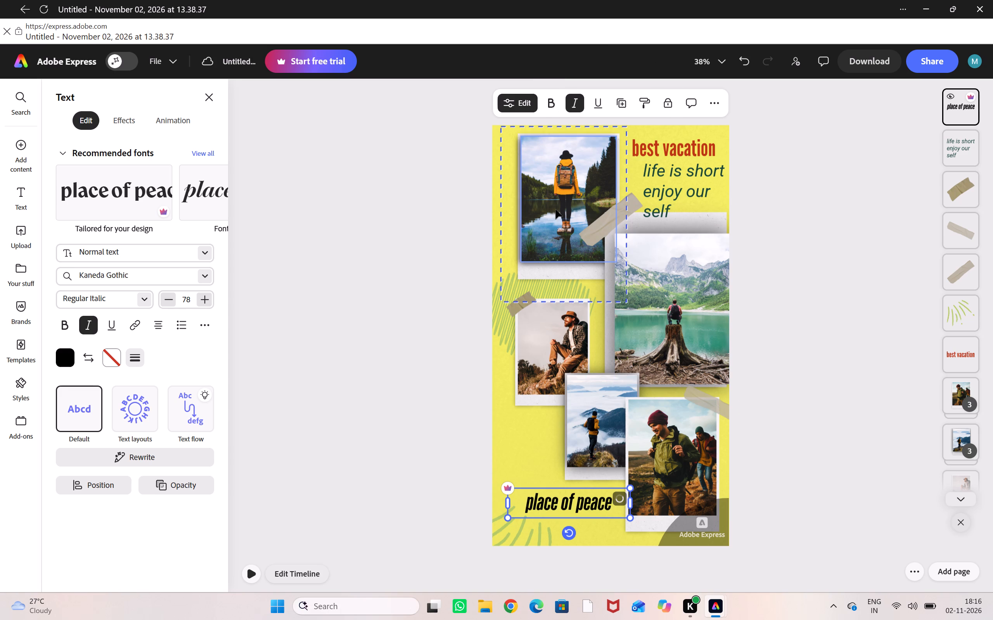
Nudge the yellow-jacket lake photo in the collage's top-left area slightly downward.
drag(556, 210, 561, 203)
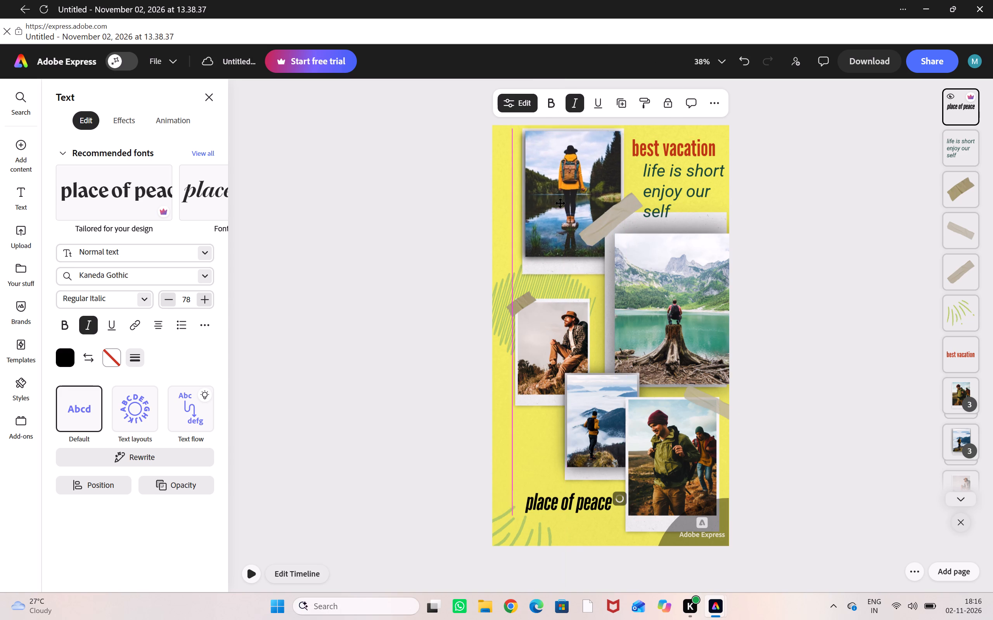
drag(561, 203, 556, 212)
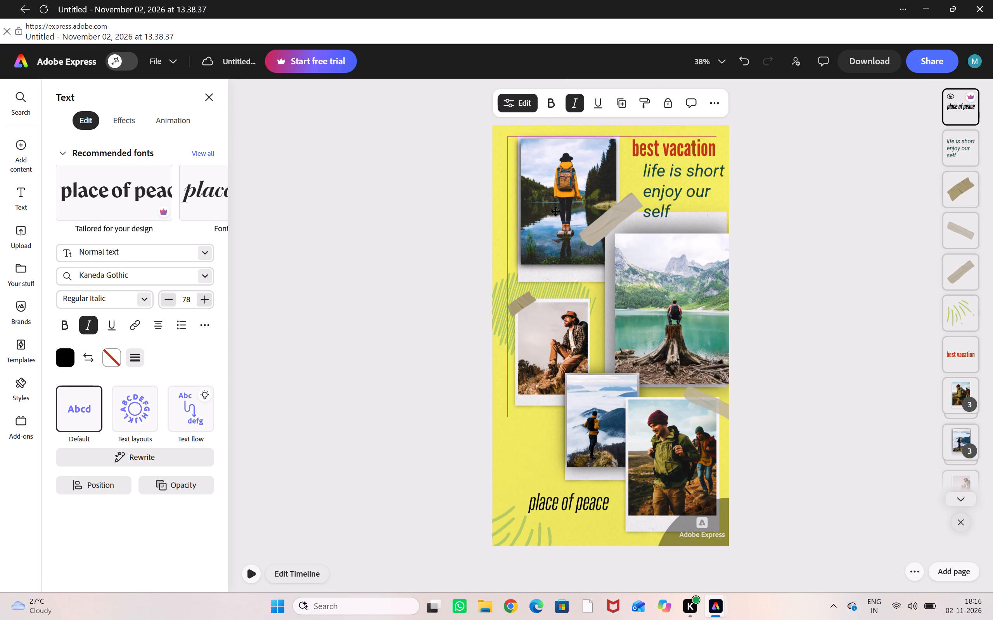
drag(556, 212, 557, 214)
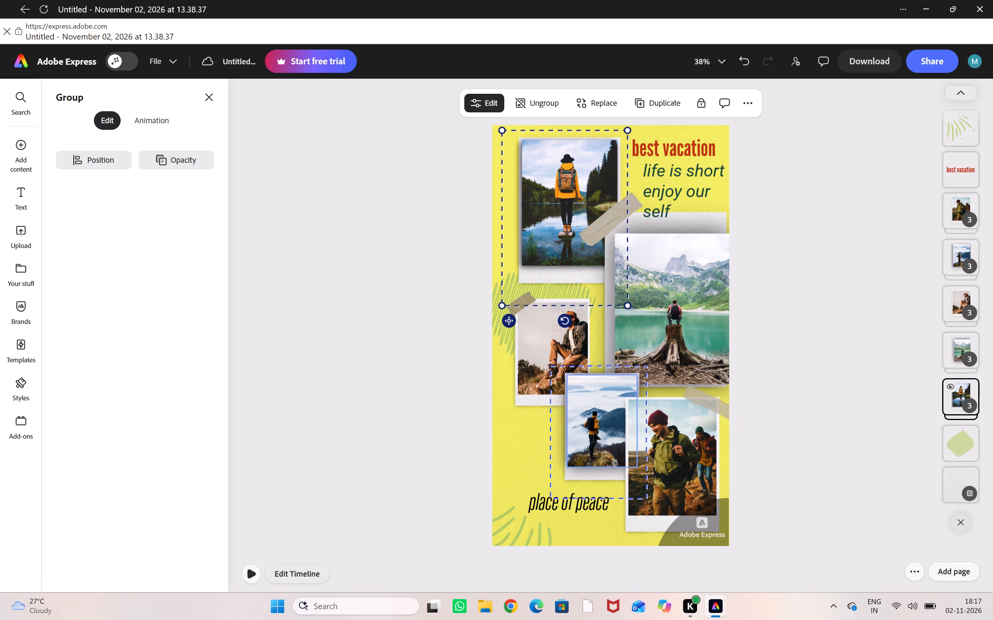
Shift the misty-mountain hiker photo down and left, and move the "place of peace" title just below it.
drag(599, 414, 590, 420)
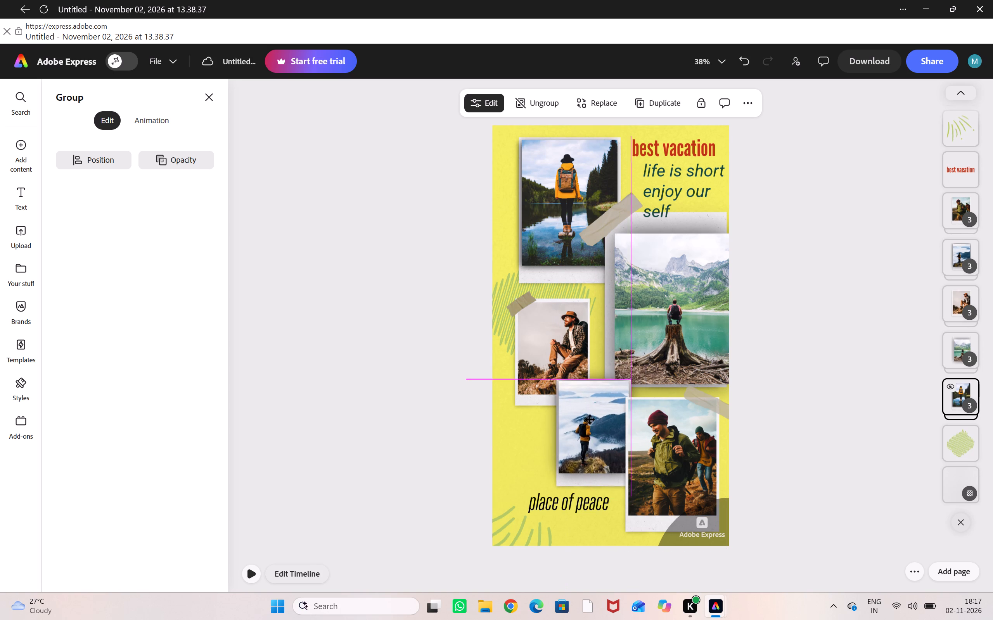
drag(590, 420, 589, 412)
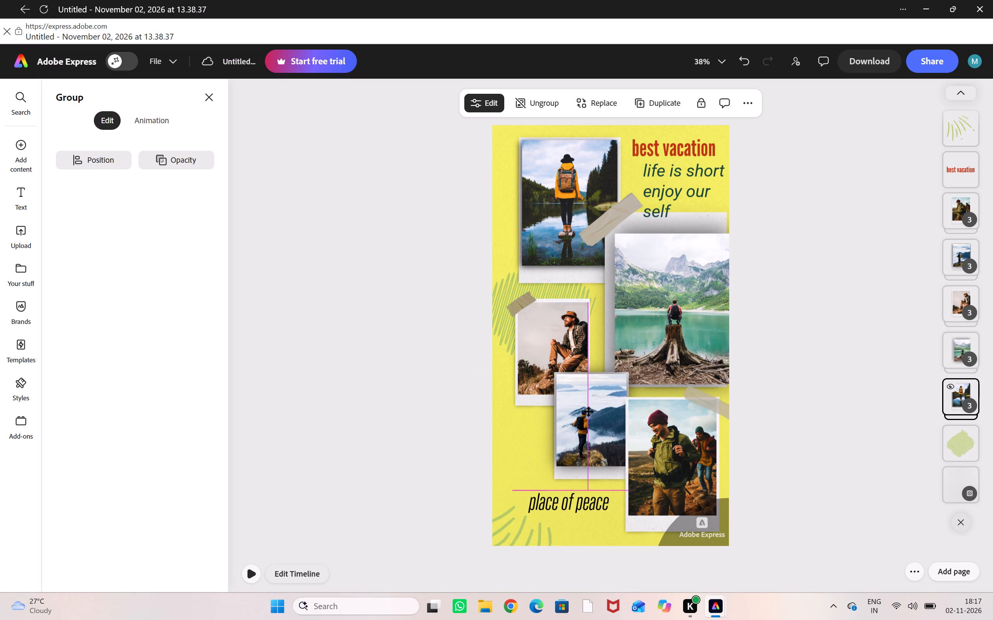
drag(589, 412, 587, 424)
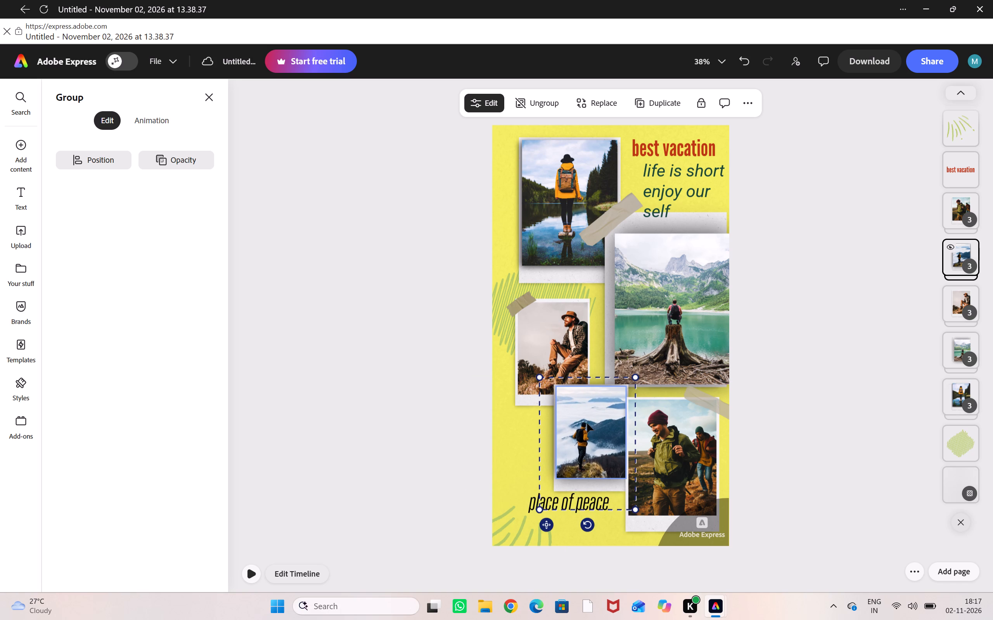
drag(567, 511, 573, 516)
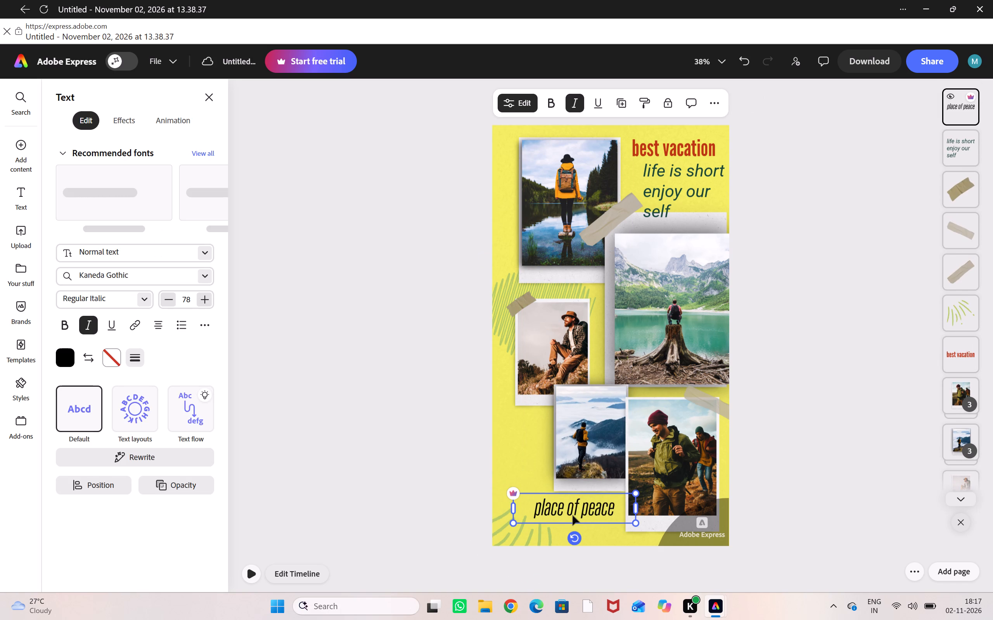
Move the yellow-jacket lake photo slightly further left and down, toward the collage's left edge.
drag(564, 194, 555, 197)
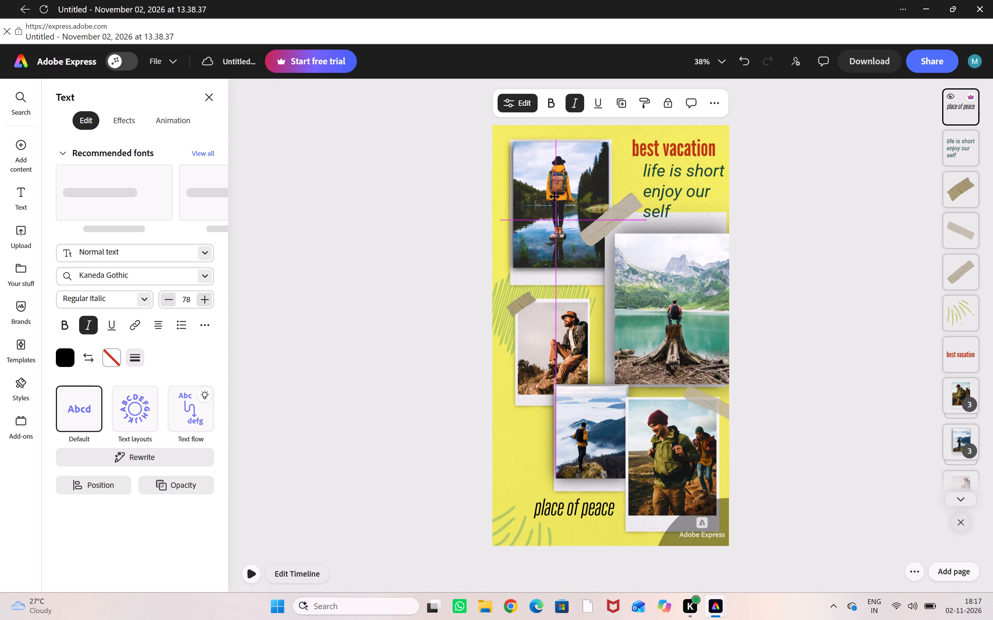
drag(555, 197, 558, 197)
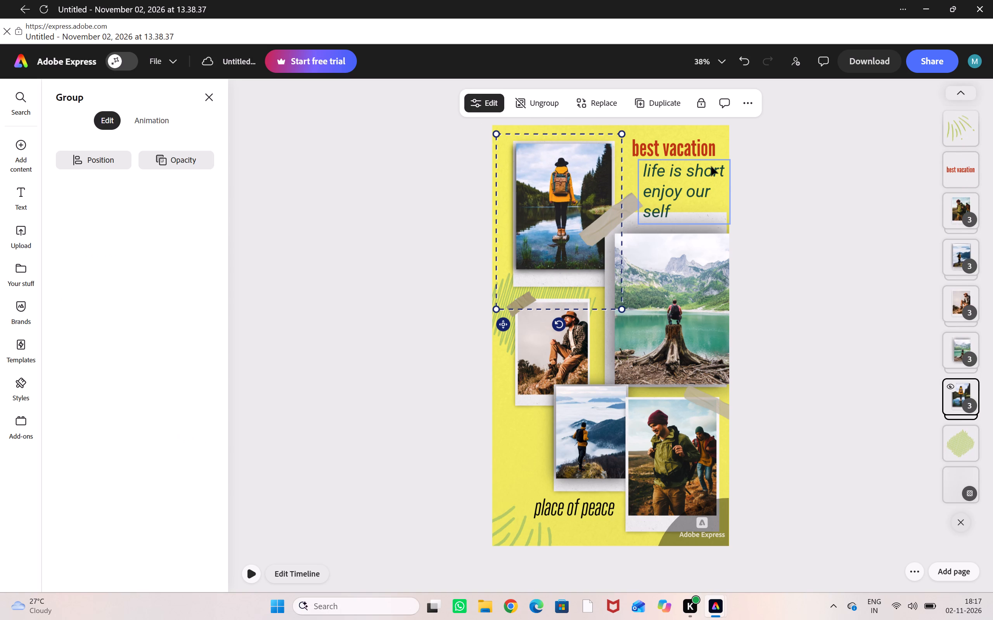
Move the "life is short enjoy your self" caption slightly left and down, beneath the "best vacation" heading.
drag(697, 173, 690, 177)
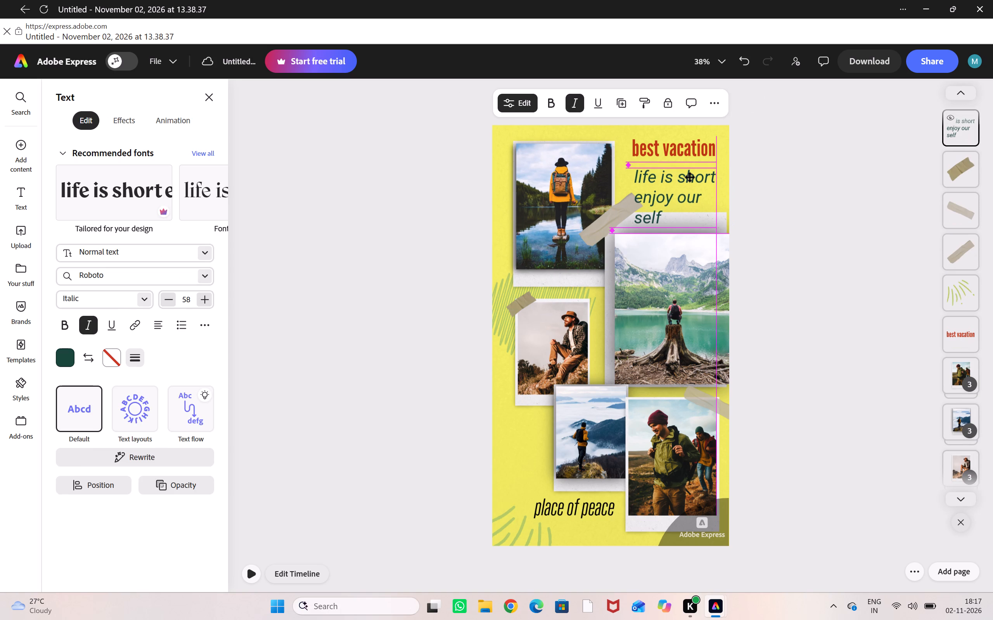
drag(690, 177, 694, 174)
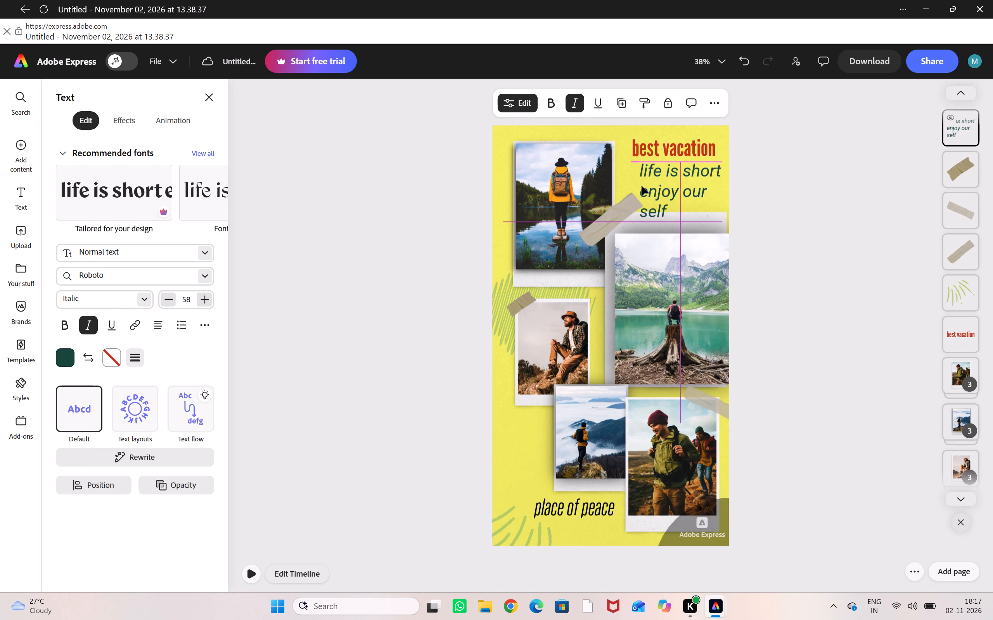
drag(664, 186, 664, 191)
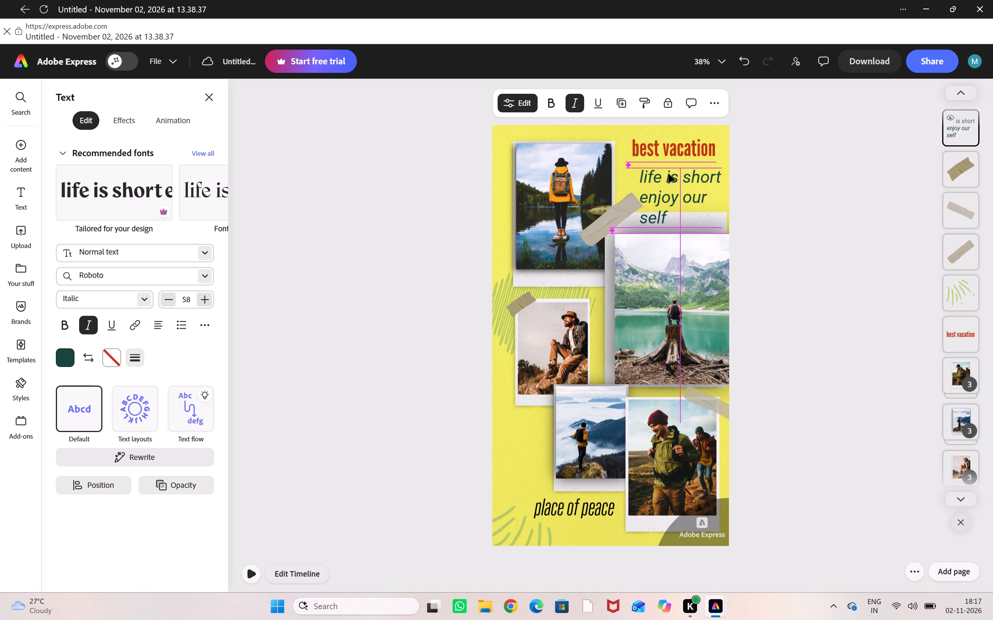
Add an outline to the "best vacation" heading, trying several thicknesses and settling on 14.
click(671, 155)
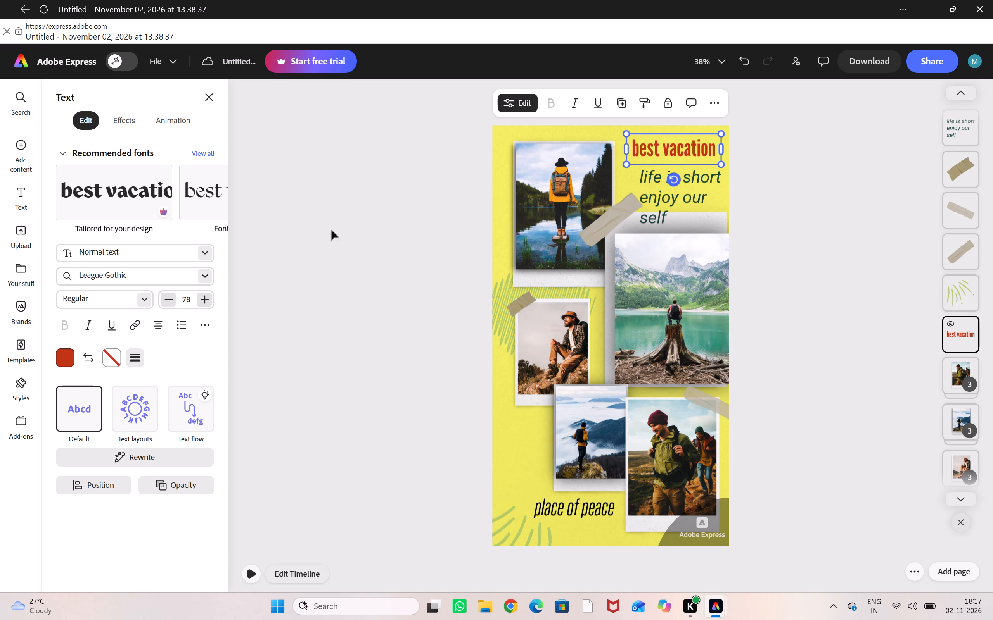
click(106, 355)
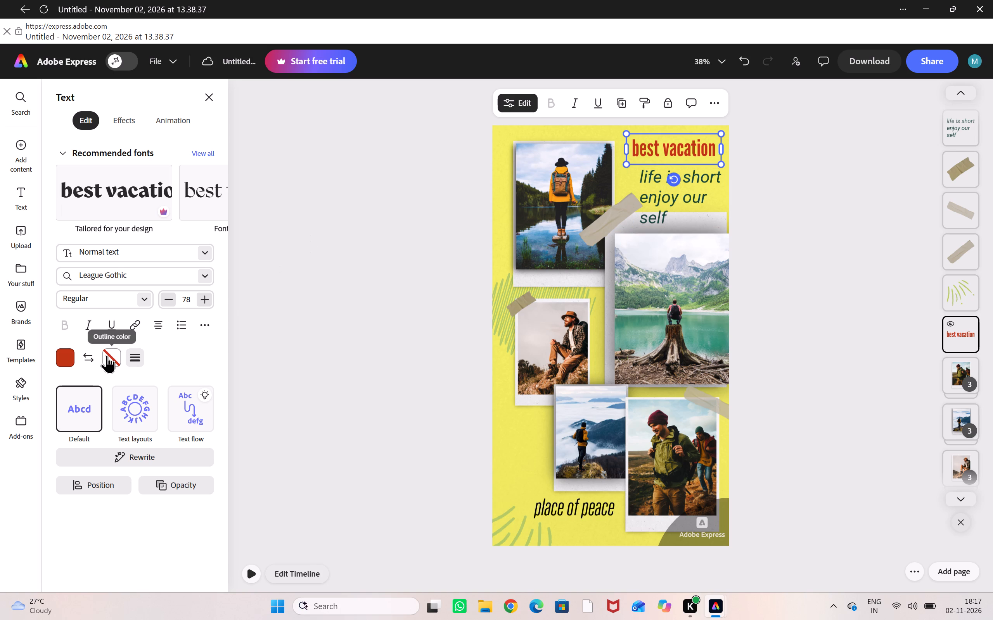
click(102, 377)
click(130, 360)
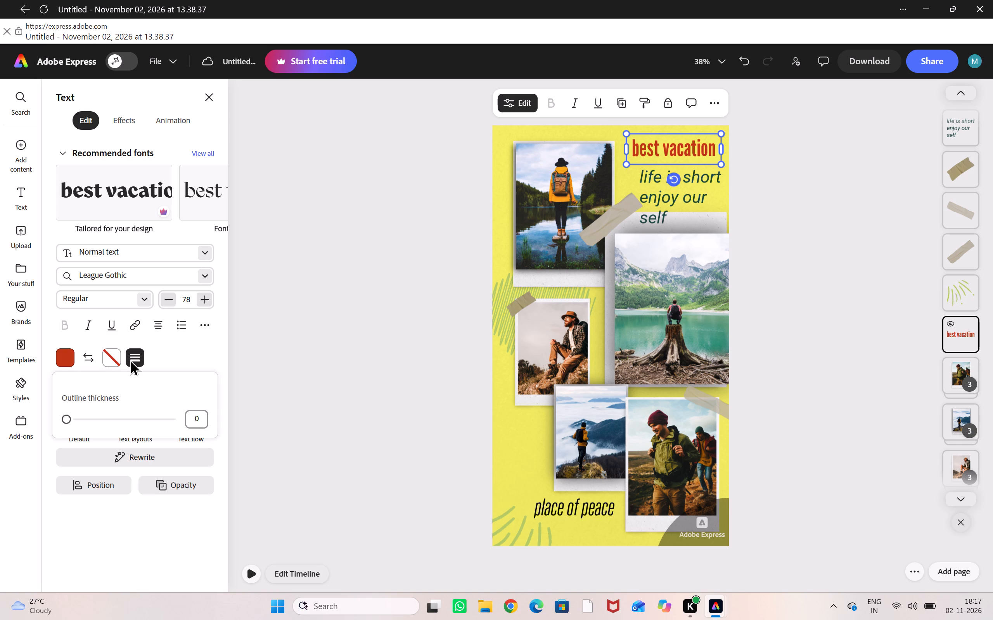
drag(63, 420, 137, 413)
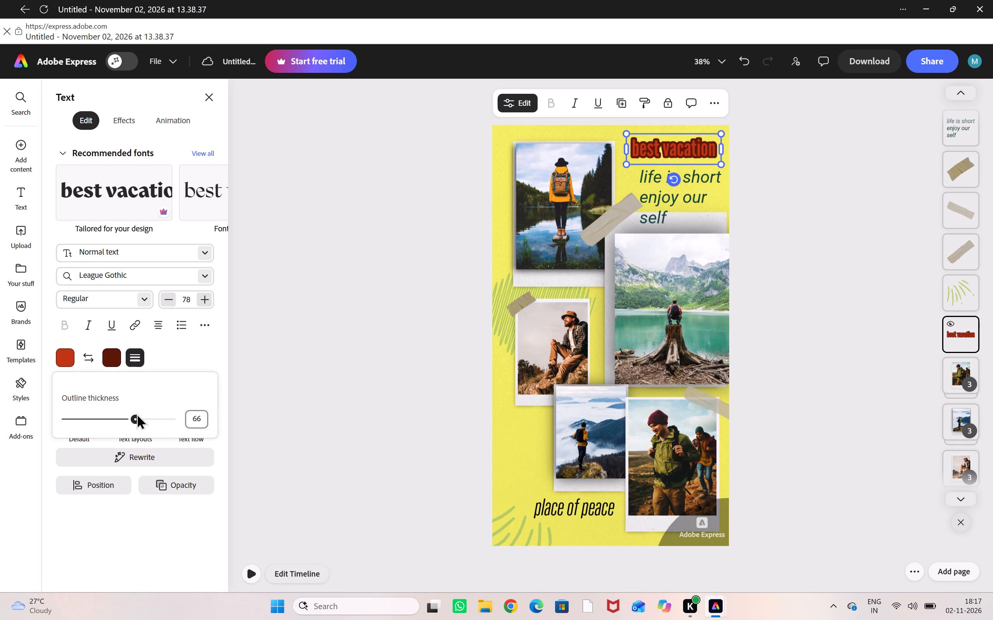
drag(137, 413, 72, 423)
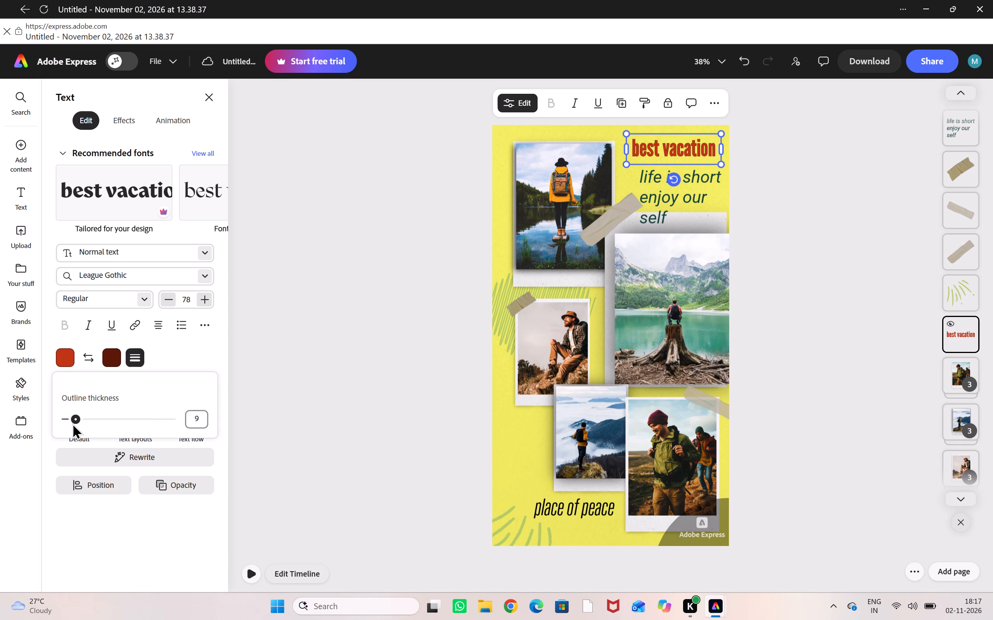
drag(72, 423, 66, 422)
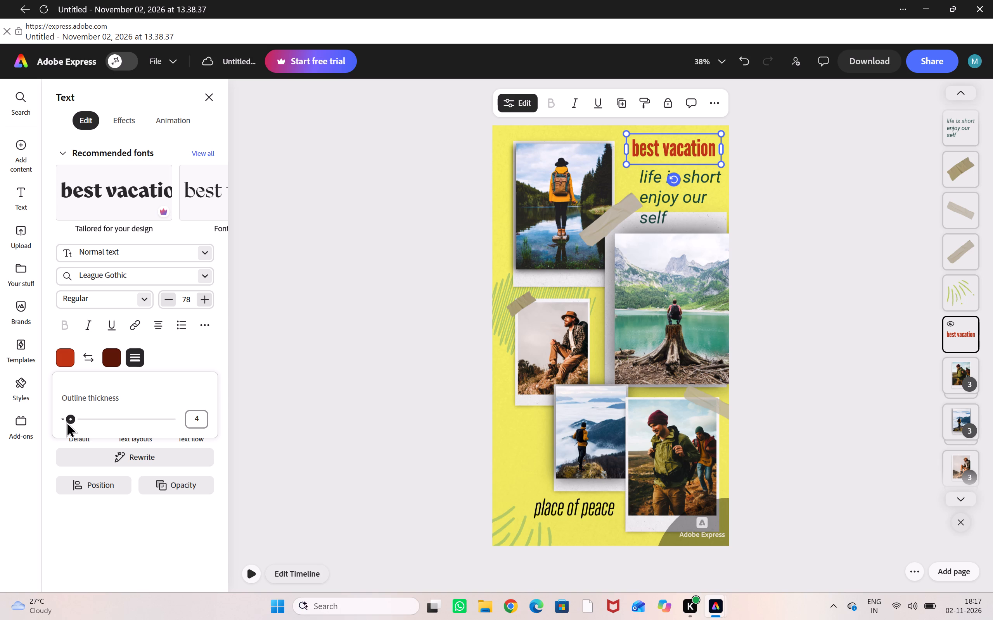
drag(66, 422, 67, 422)
drag(71, 417, 217, 439)
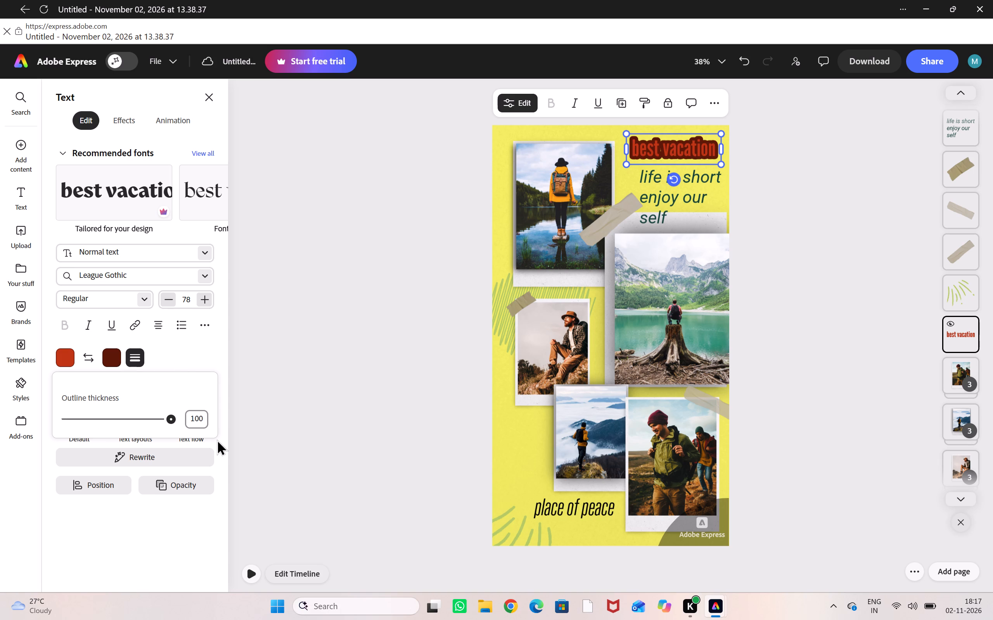
drag(217, 439, 107, 472)
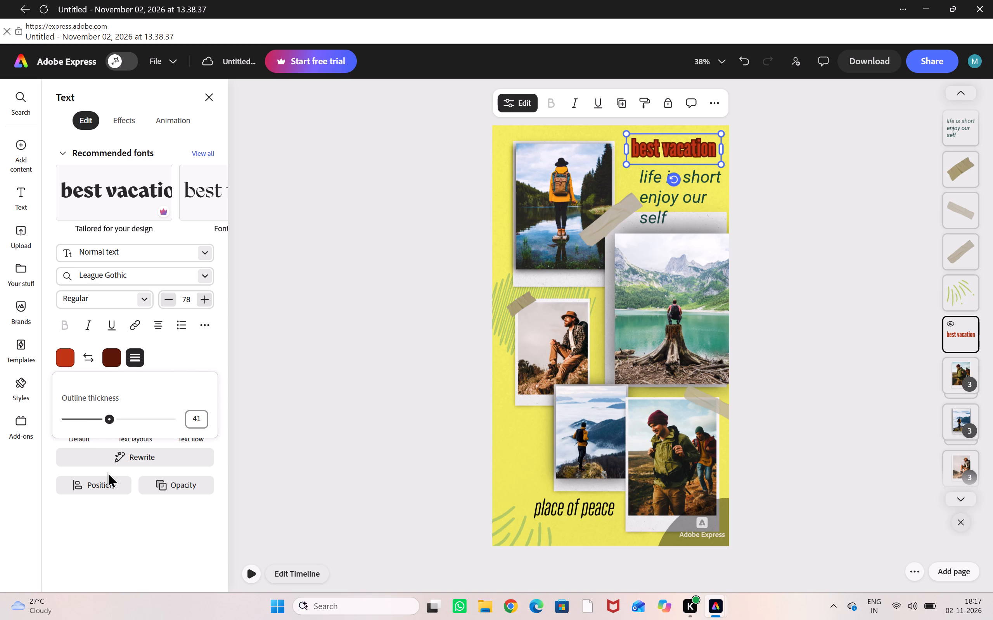
drag(107, 472, 77, 483)
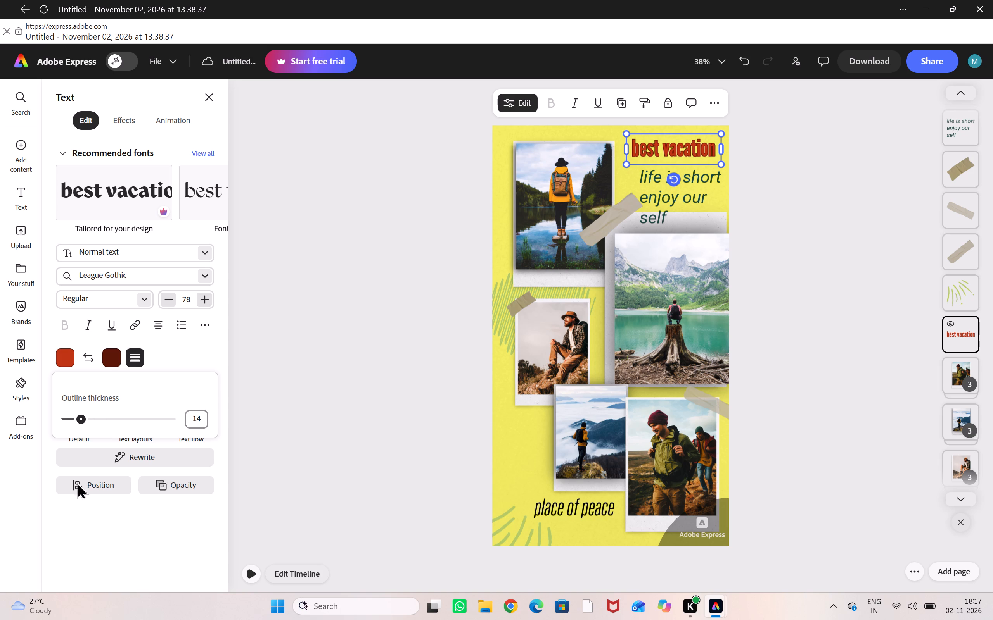
drag(77, 483, 77, 484)
Add an outline of thickness 29 to the "life is short enjoy our self" caption.
click(664, 200)
click(664, 200)
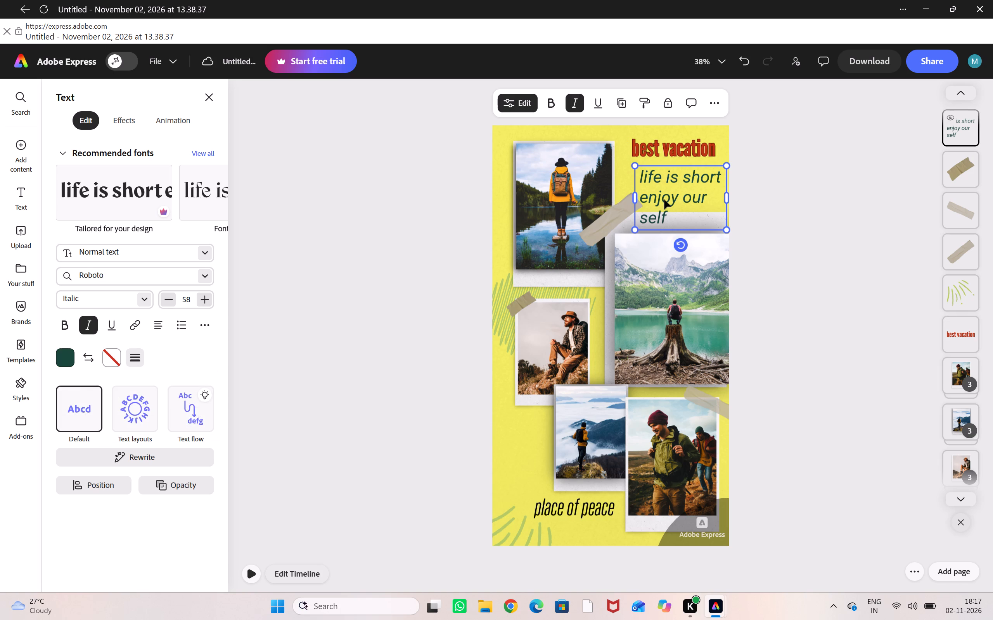
click(135, 361)
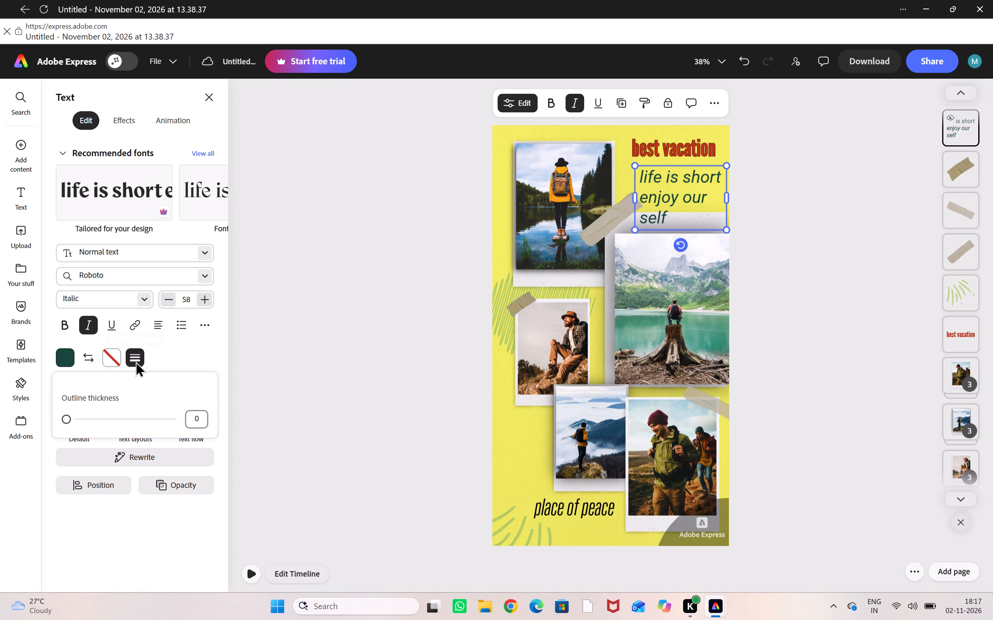
drag(64, 420, 89, 420)
drag(89, 420, 93, 425)
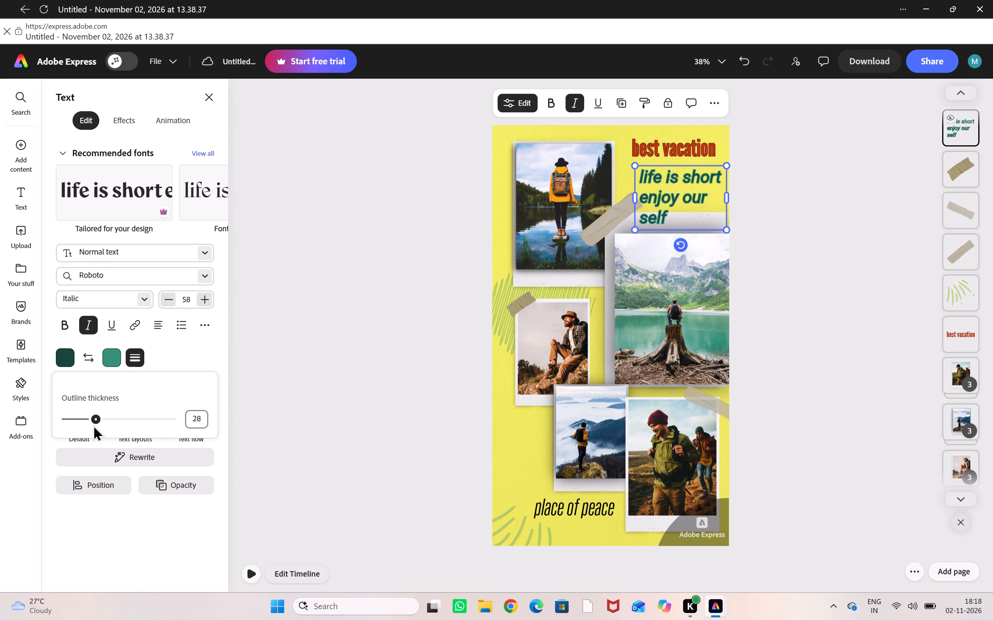
drag(93, 425, 95, 426)
click(465, 270)
Try yellow, white and dark green outline colors on the "life is short" caption, and settle on black (#000000).
click(107, 358)
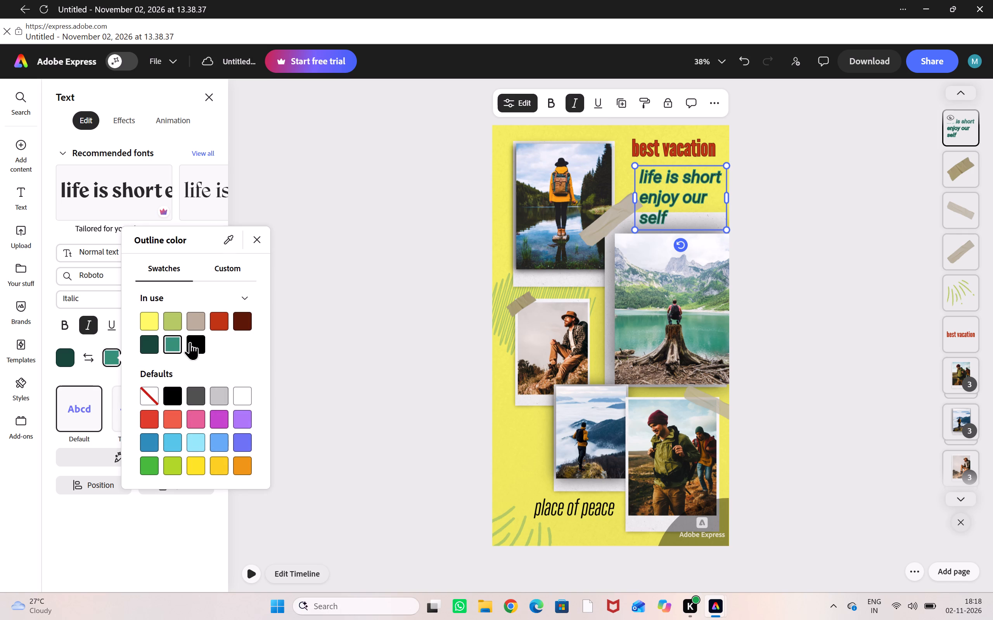
click(198, 339)
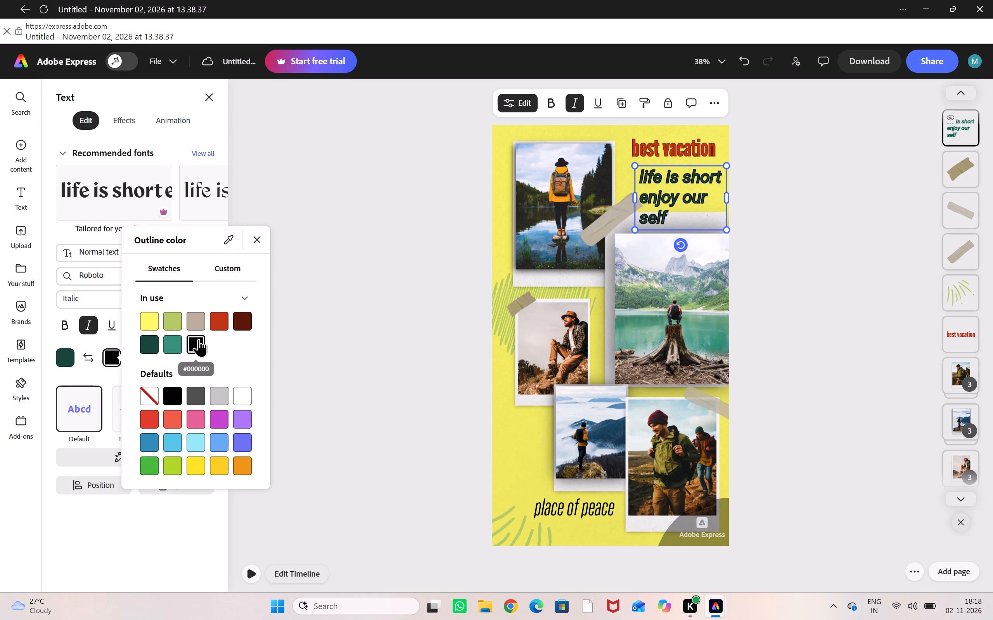
click(148, 316)
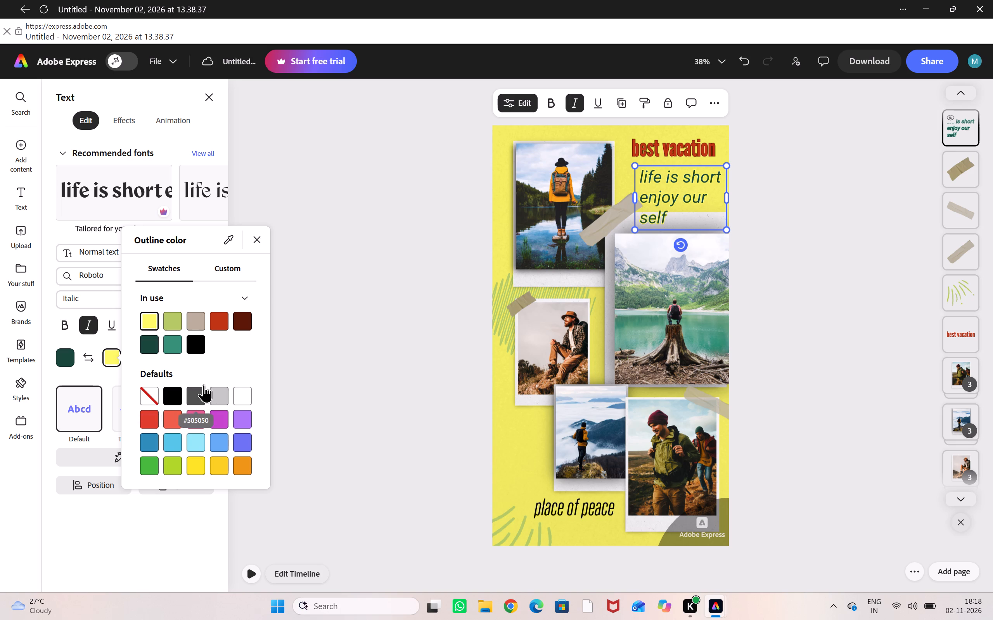
click(237, 388)
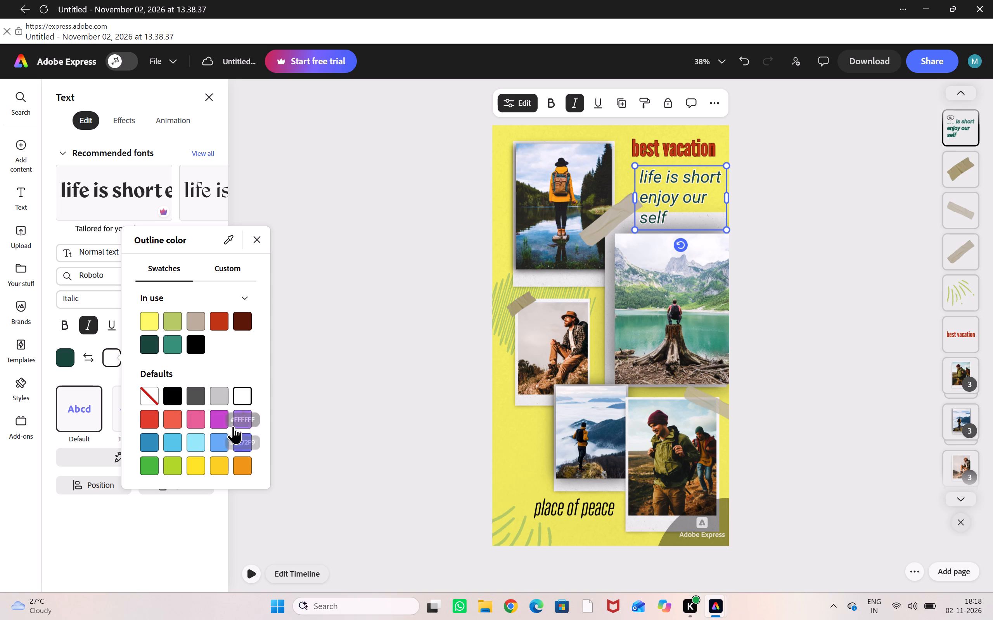
click(172, 420)
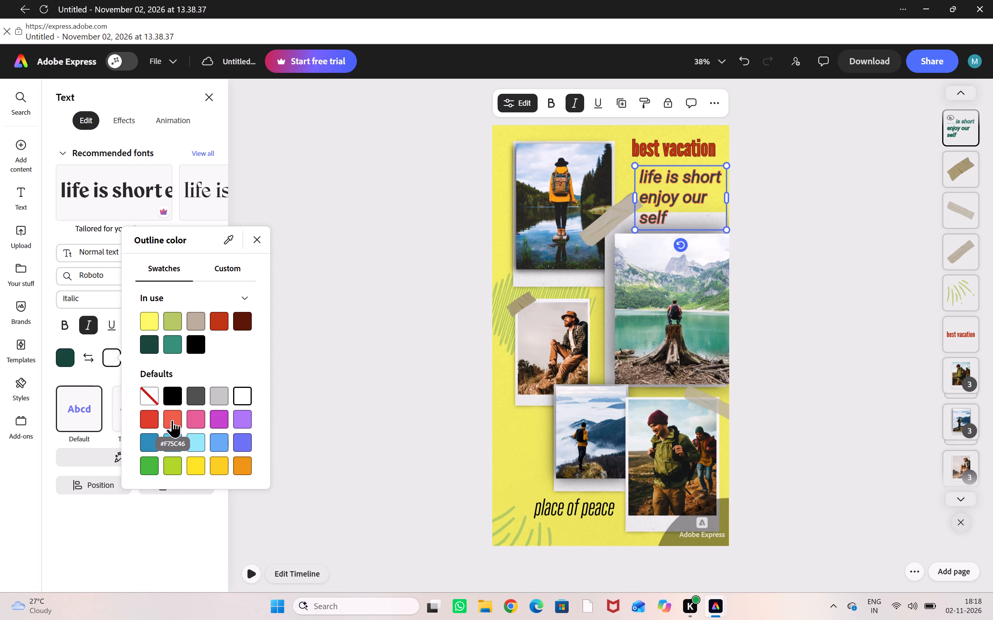
click(151, 340)
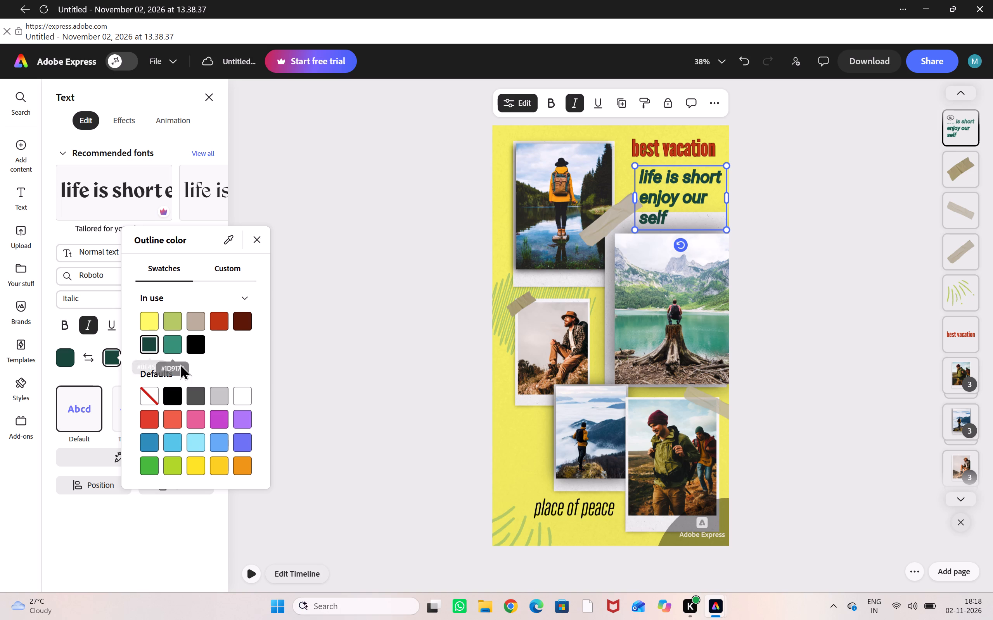
click(198, 336)
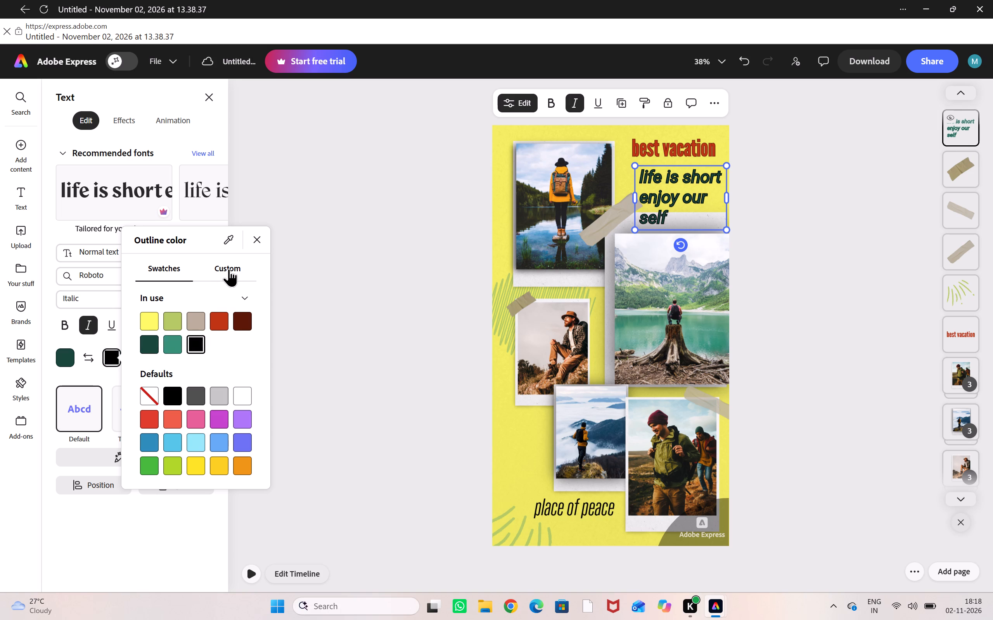
click(256, 243)
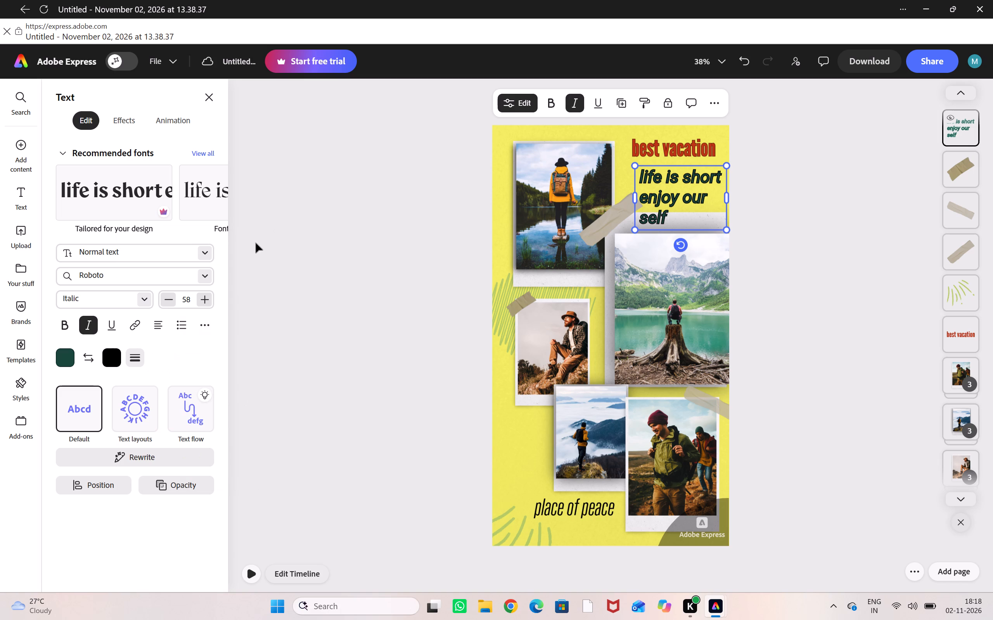
Add an outline of thickness 14 to the "place of peace" title.
click(557, 516)
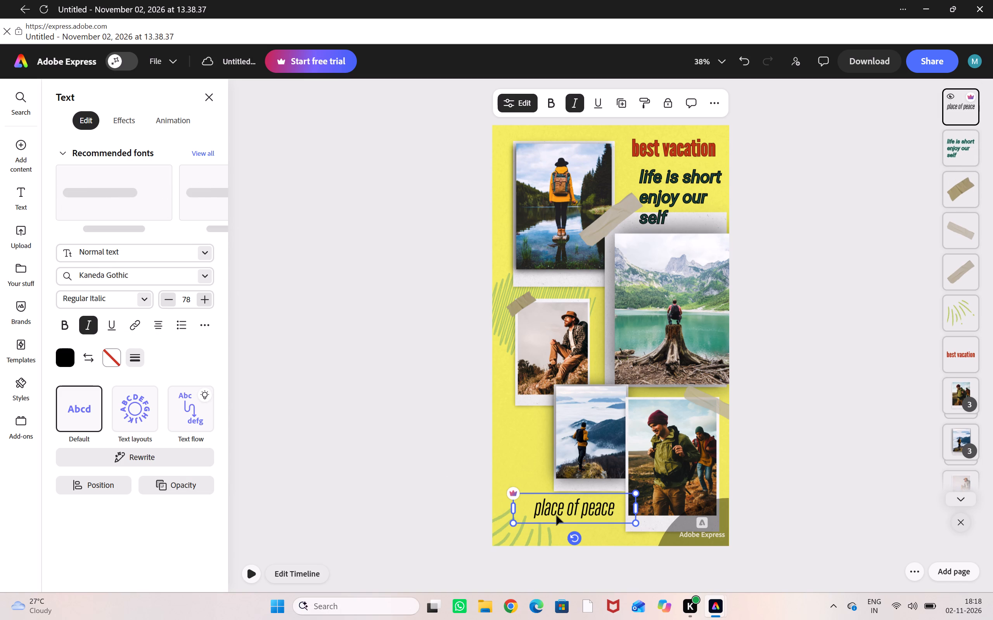
drag(145, 363, 135, 362)
click(135, 362)
click(135, 362)
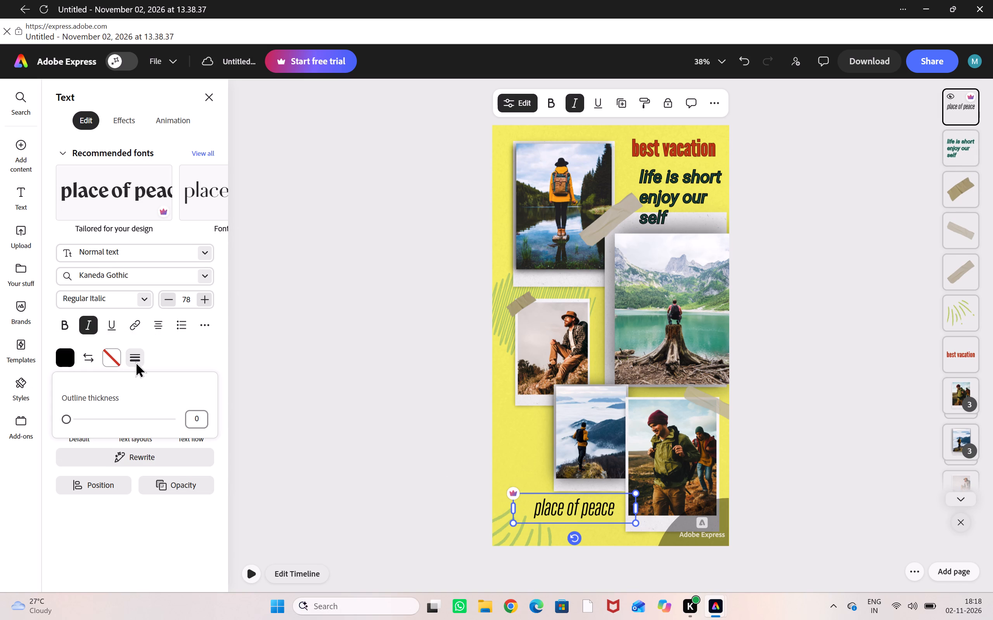
click(135, 362)
drag(65, 418, 78, 422)
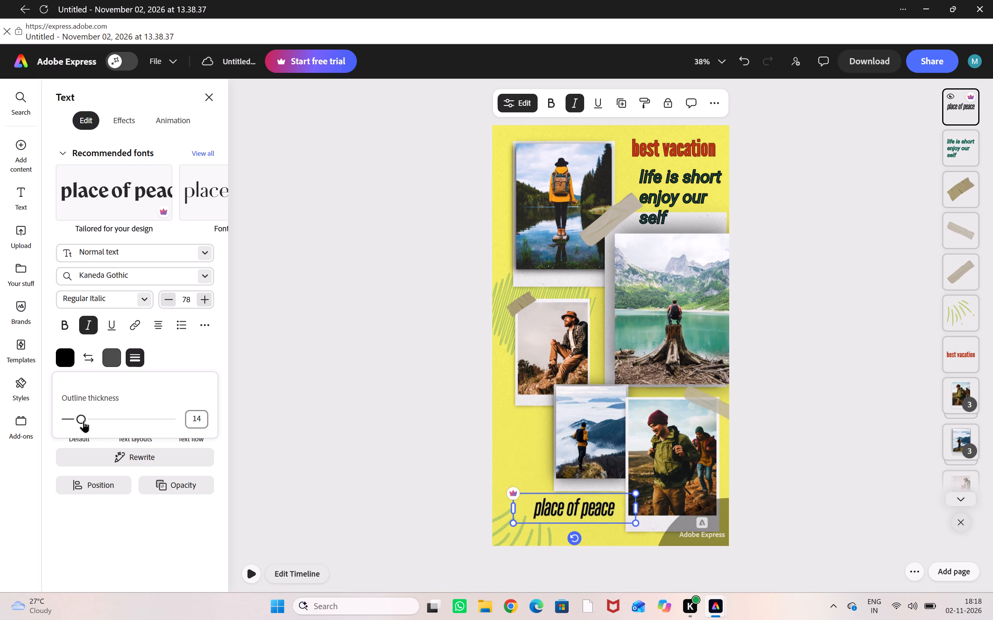
click(195, 516)
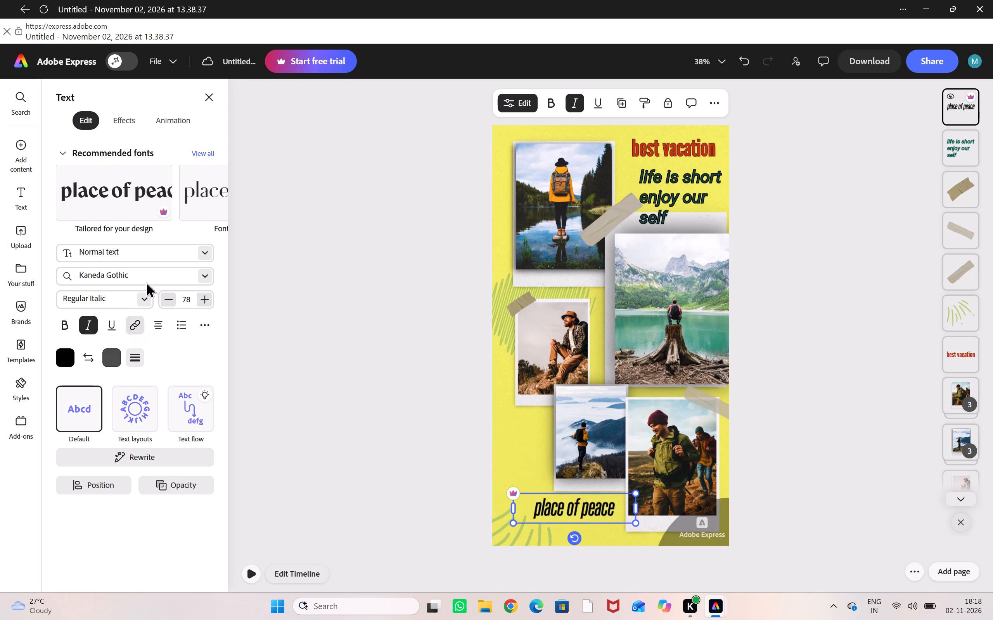
Apply the Diamond glitter generated text effect to the "place of peace" title, leaving the texture description empty.
click(132, 122)
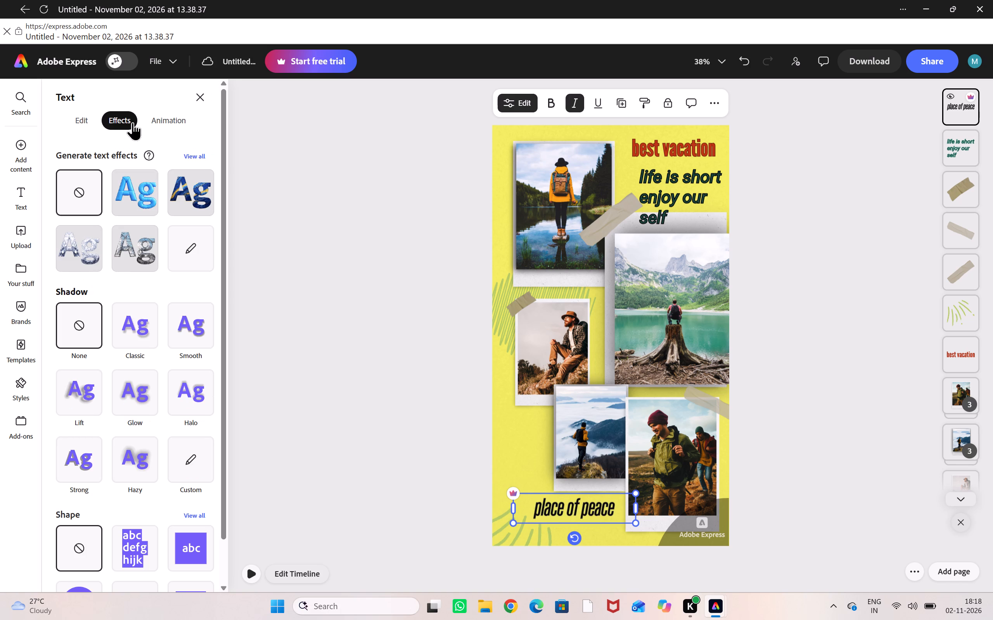
click(90, 245)
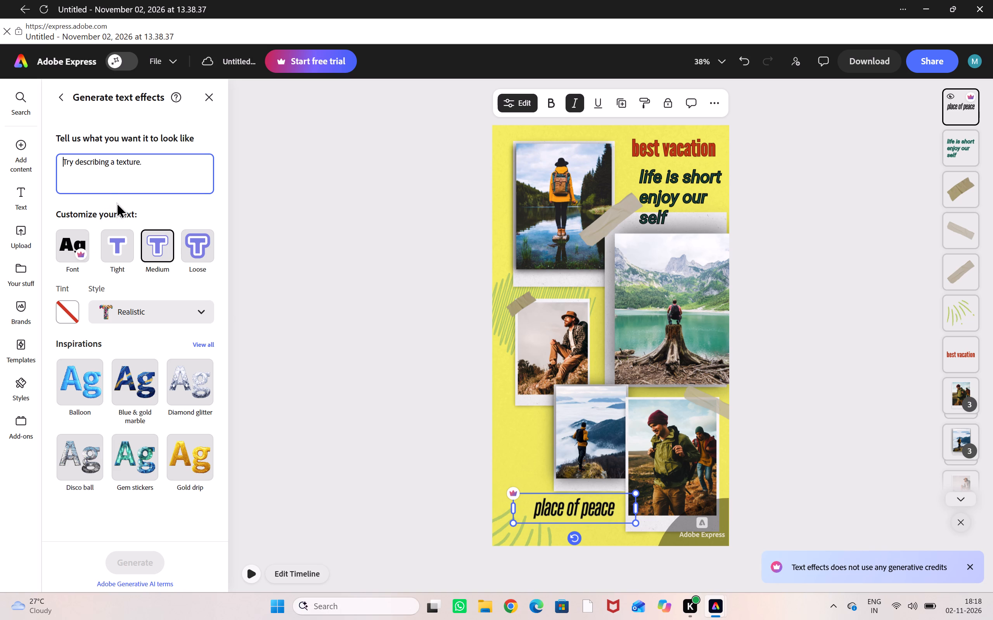
text(dwd)
key(BackSpace)
key(BackSpace)
key(BackSpace)
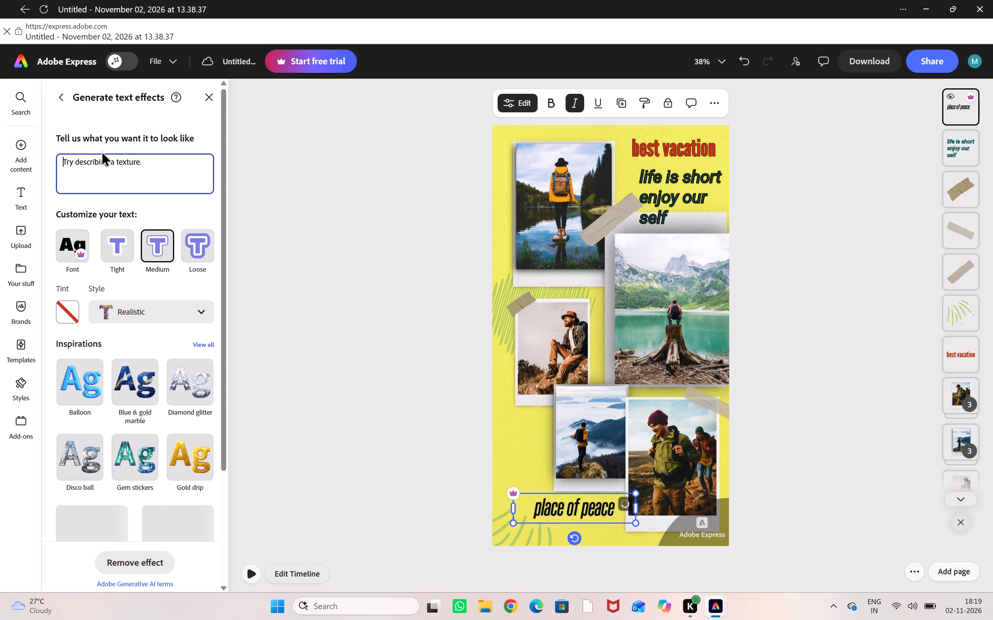
click(58, 96)
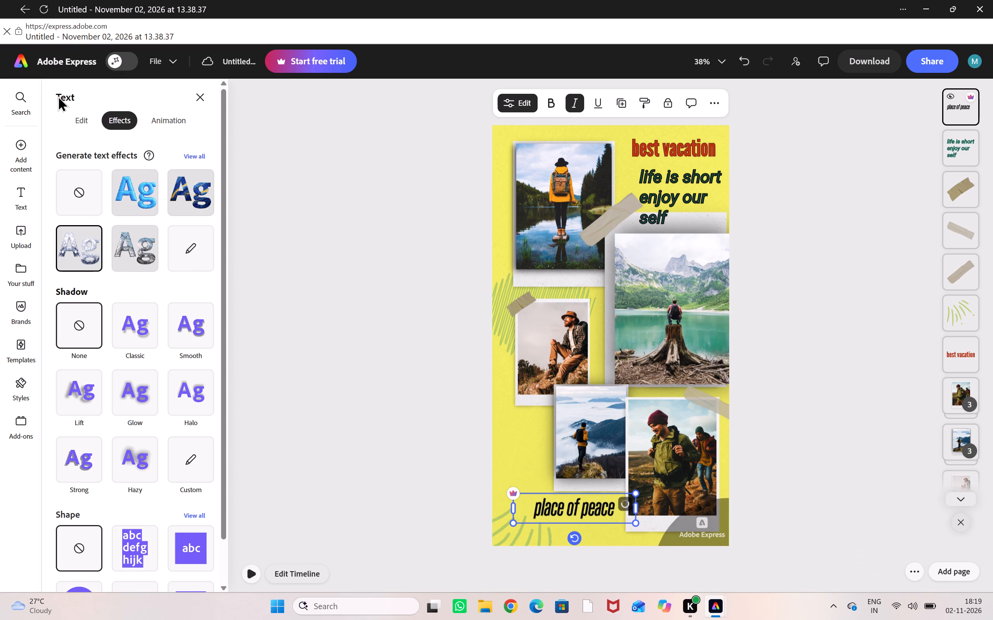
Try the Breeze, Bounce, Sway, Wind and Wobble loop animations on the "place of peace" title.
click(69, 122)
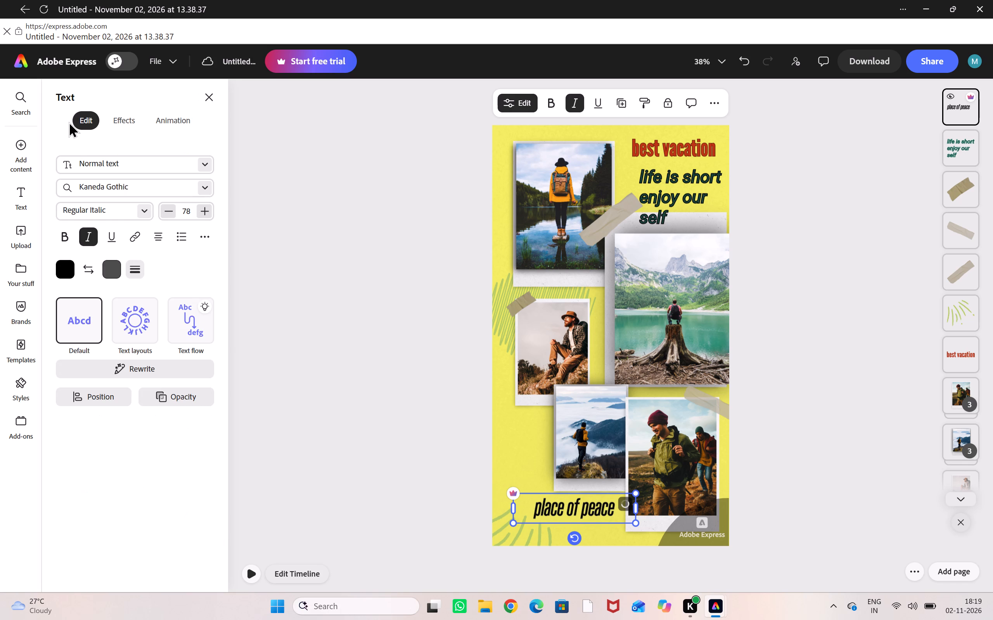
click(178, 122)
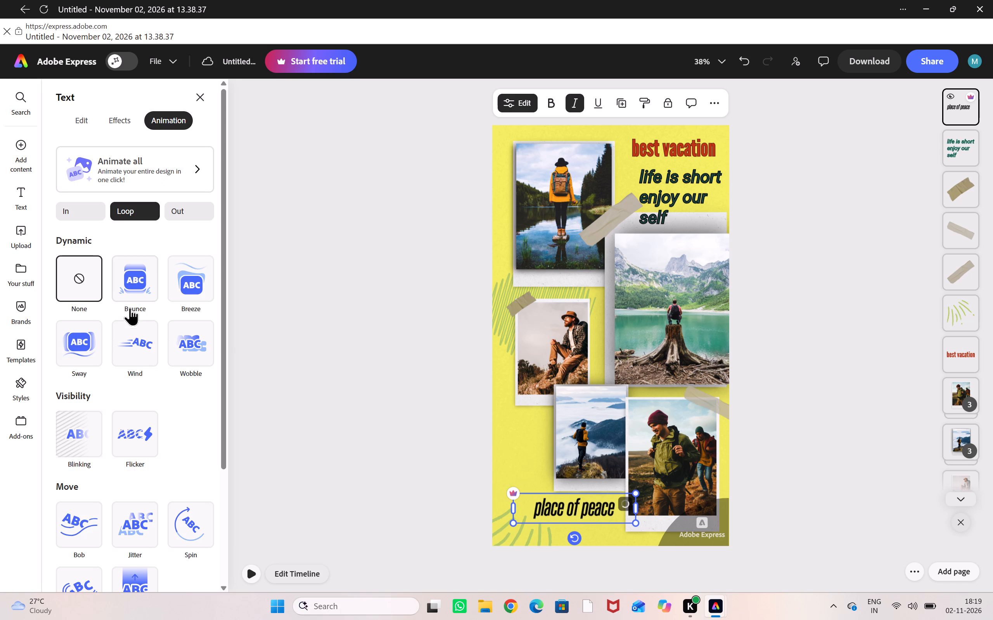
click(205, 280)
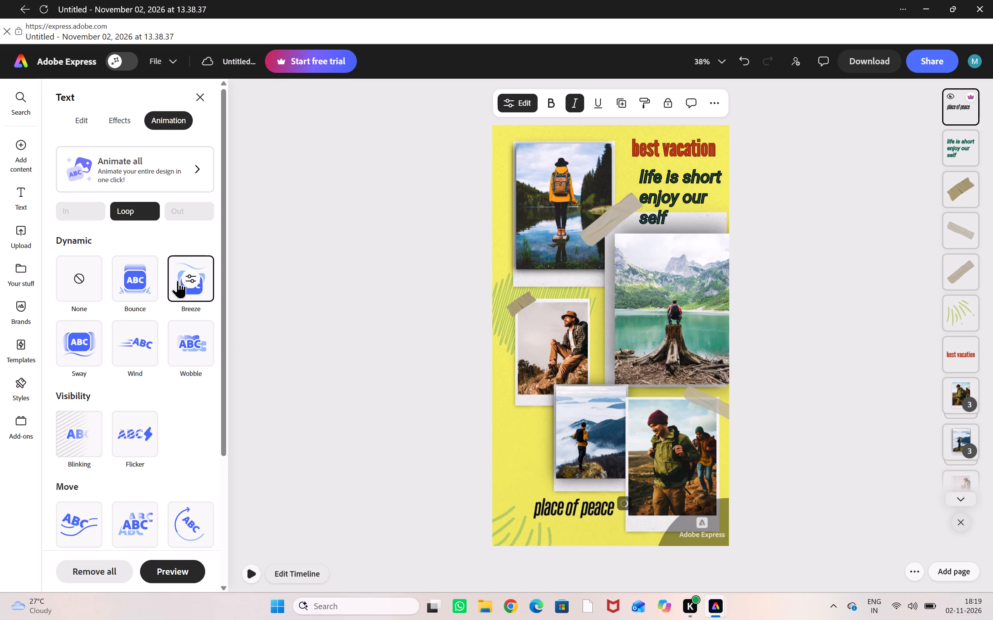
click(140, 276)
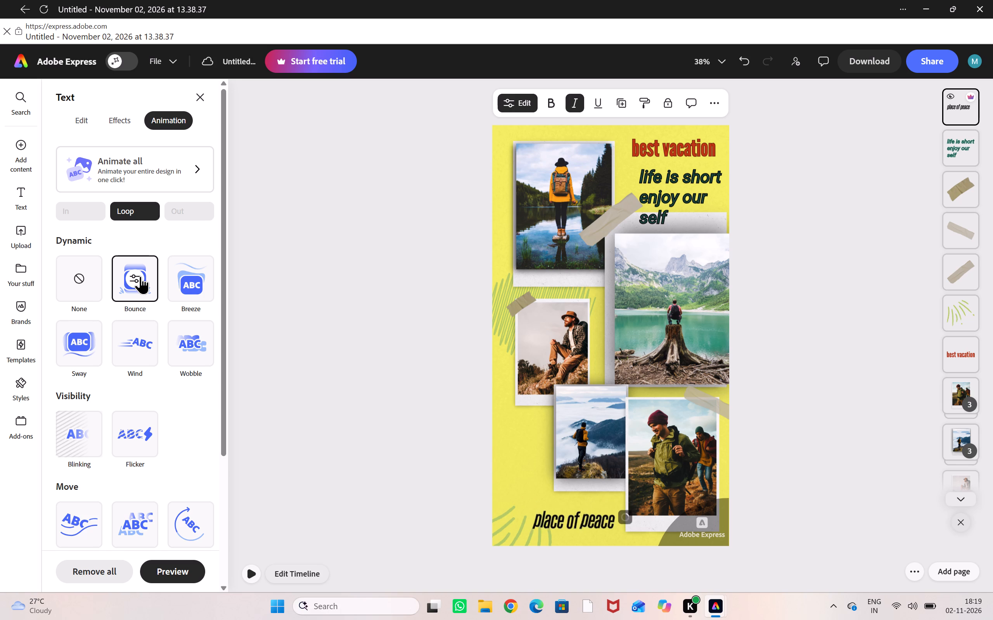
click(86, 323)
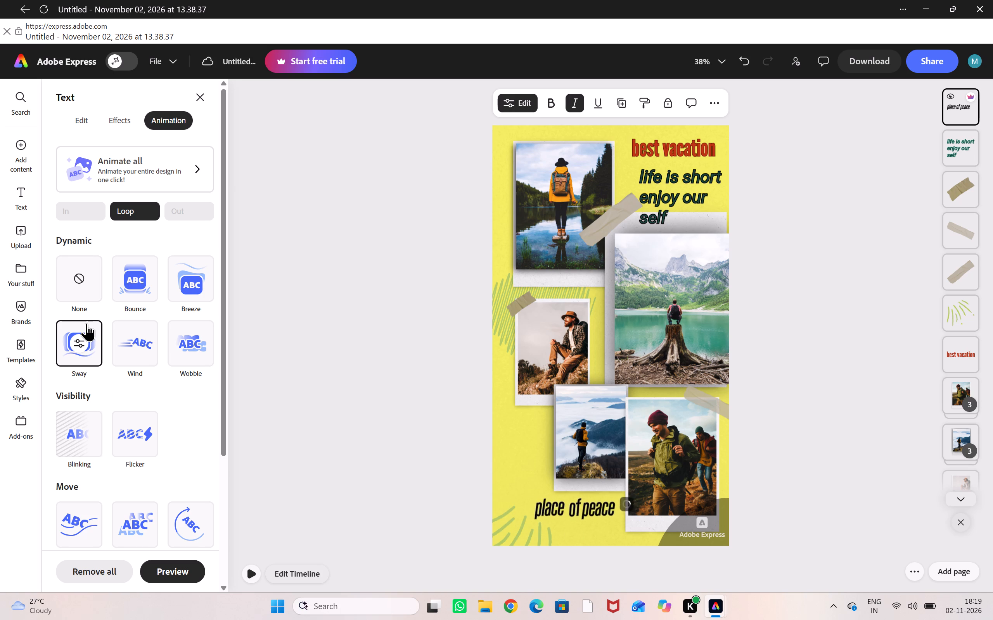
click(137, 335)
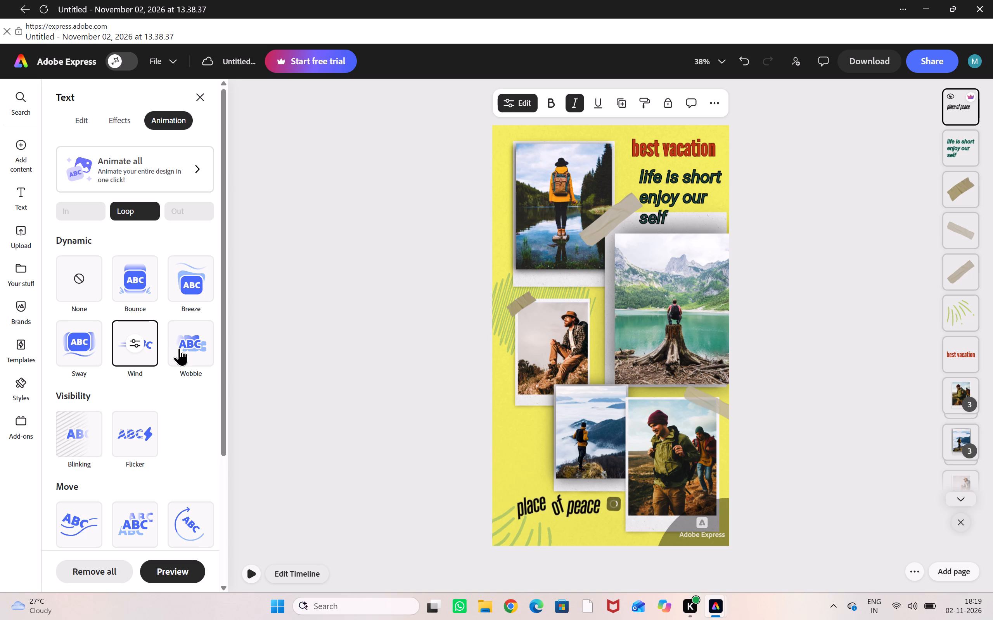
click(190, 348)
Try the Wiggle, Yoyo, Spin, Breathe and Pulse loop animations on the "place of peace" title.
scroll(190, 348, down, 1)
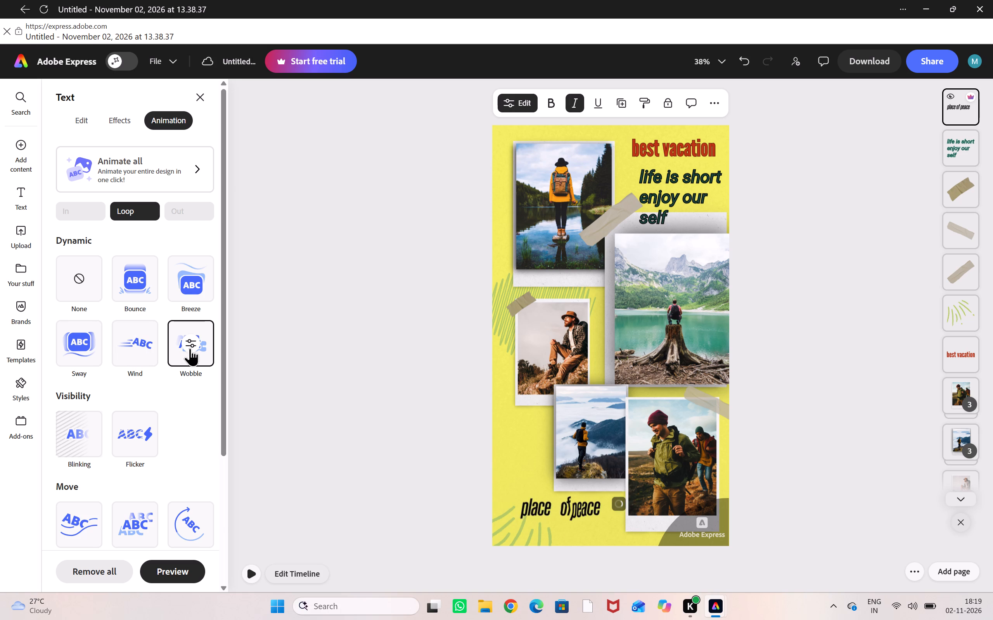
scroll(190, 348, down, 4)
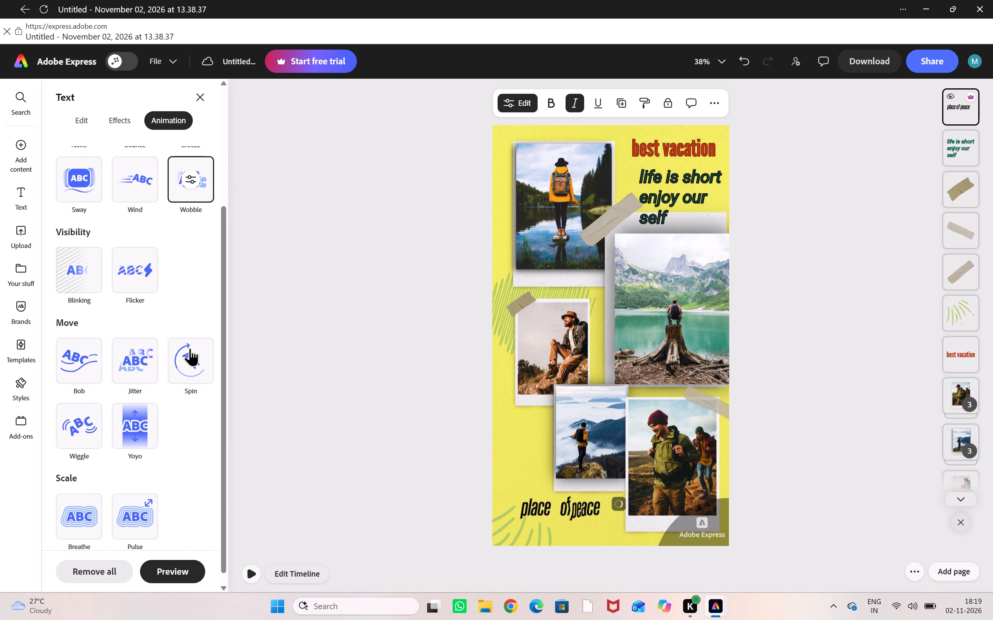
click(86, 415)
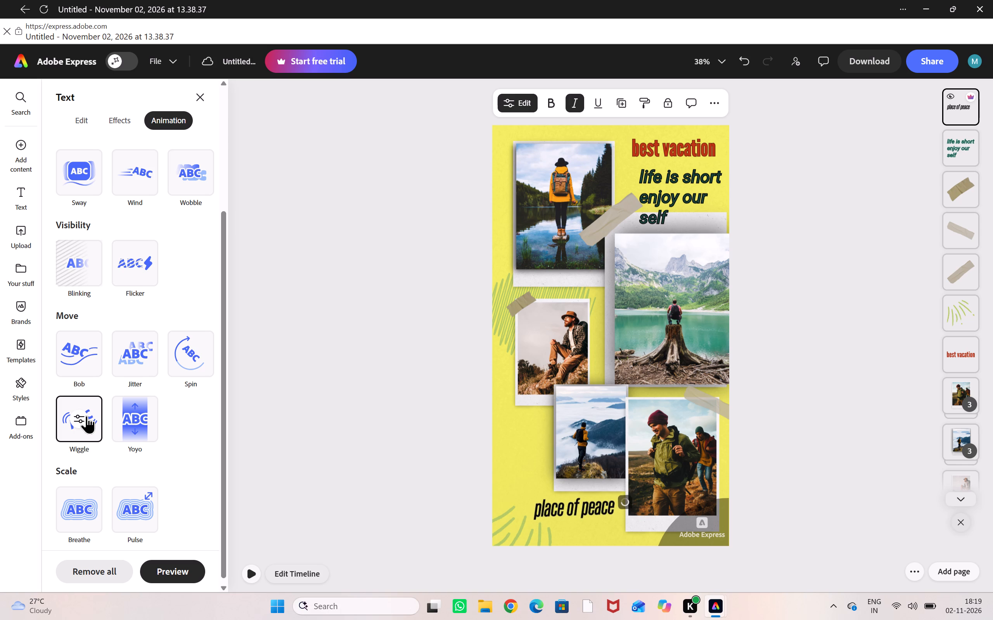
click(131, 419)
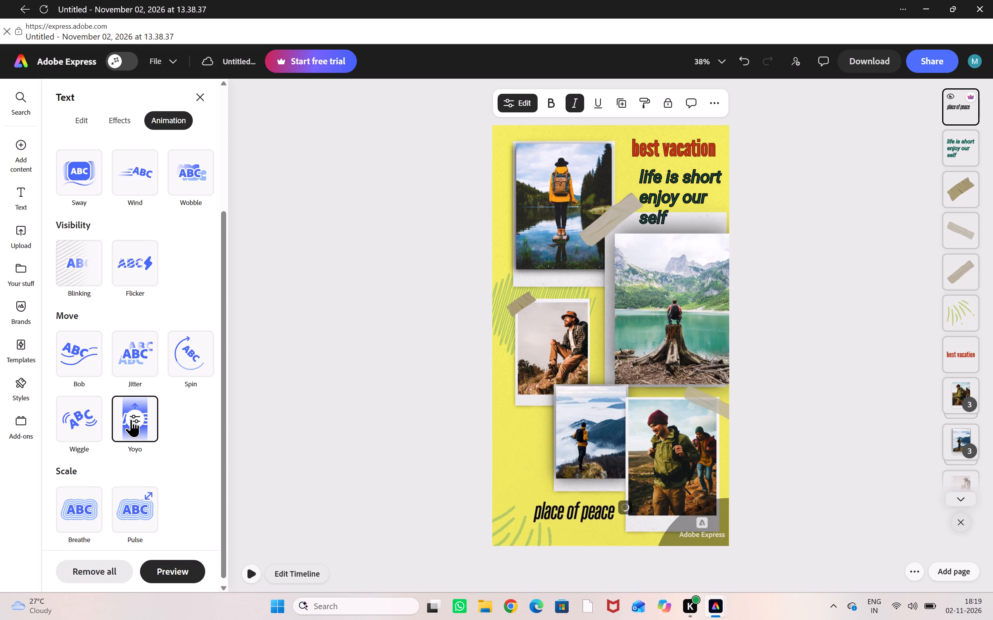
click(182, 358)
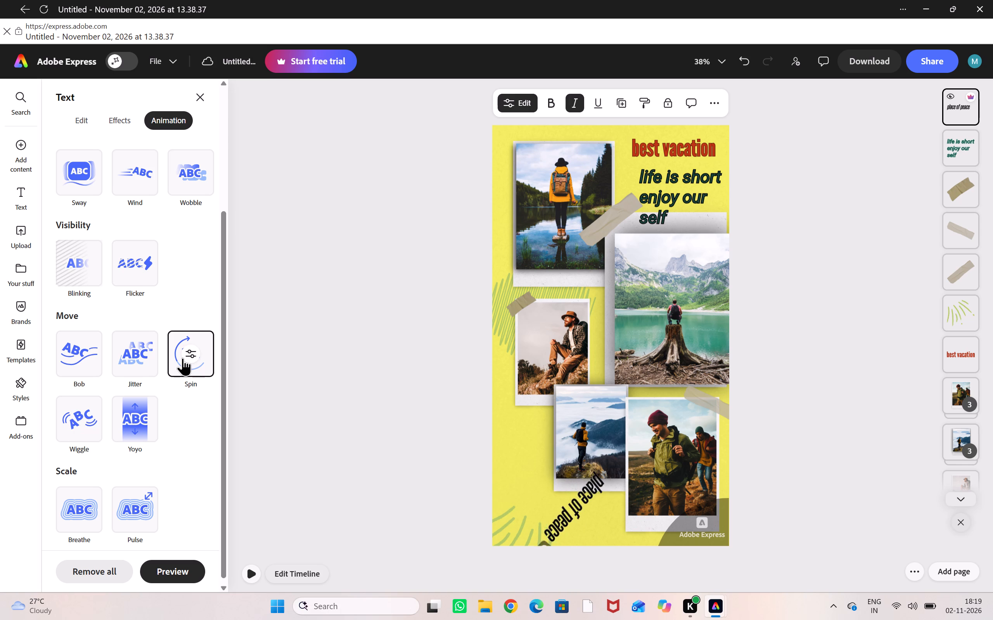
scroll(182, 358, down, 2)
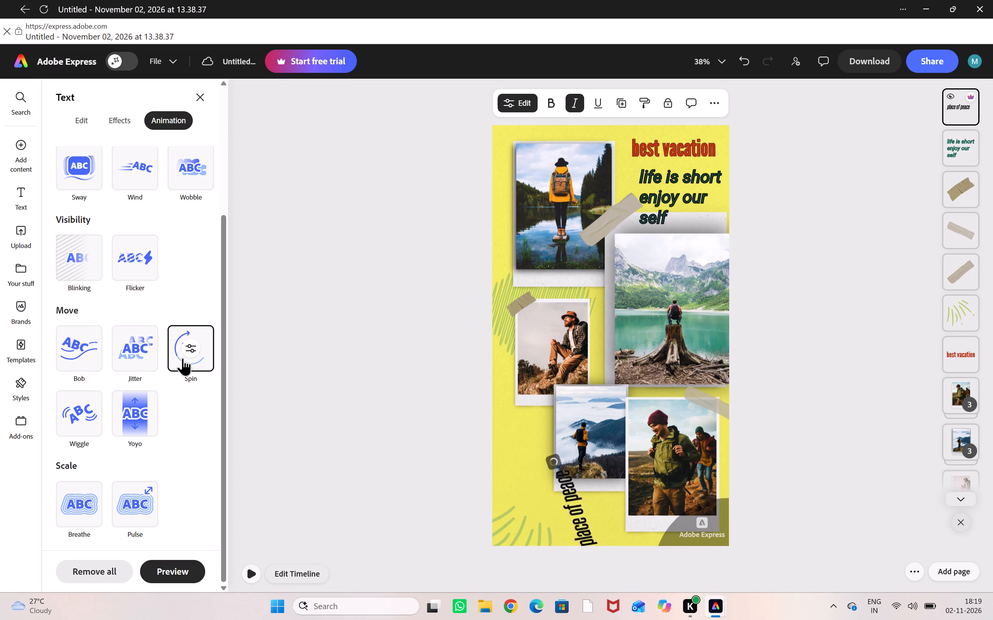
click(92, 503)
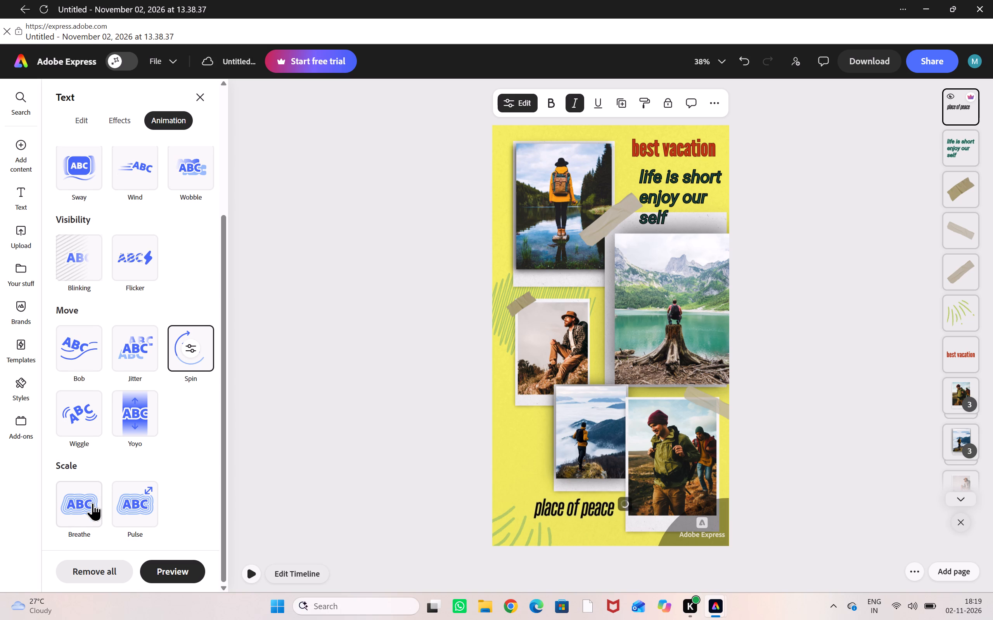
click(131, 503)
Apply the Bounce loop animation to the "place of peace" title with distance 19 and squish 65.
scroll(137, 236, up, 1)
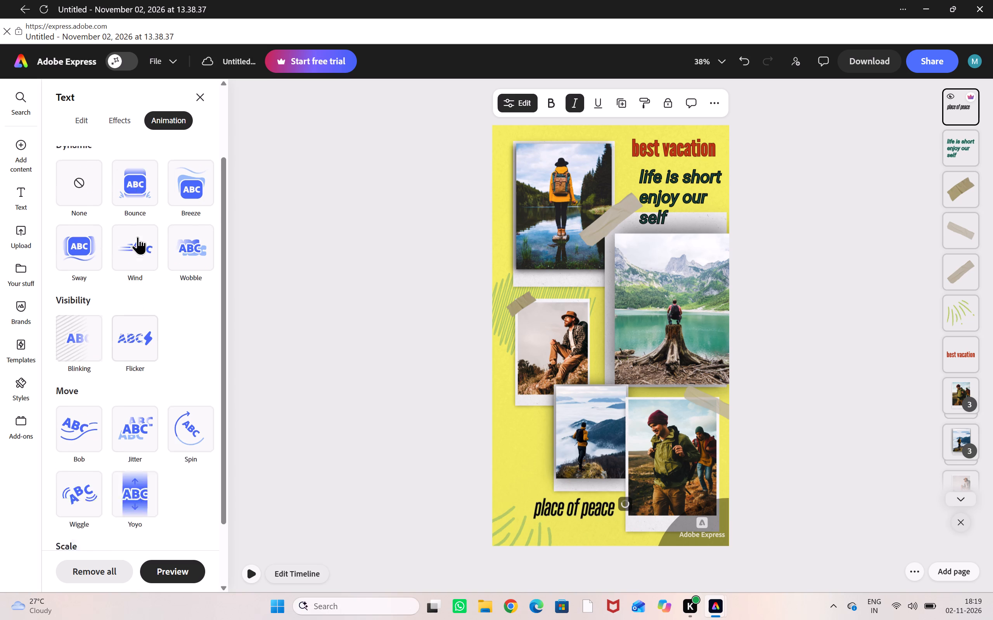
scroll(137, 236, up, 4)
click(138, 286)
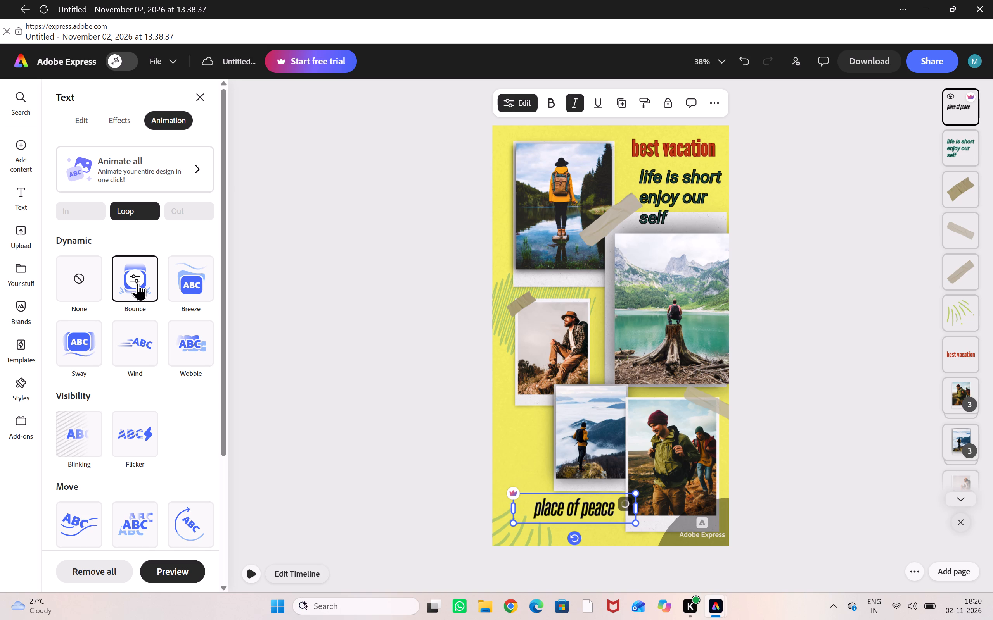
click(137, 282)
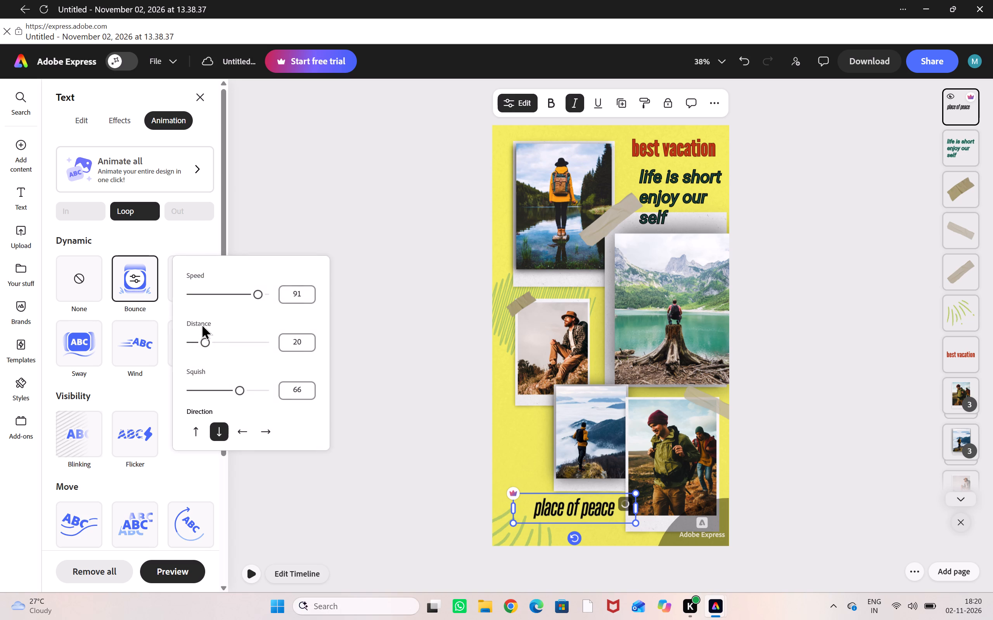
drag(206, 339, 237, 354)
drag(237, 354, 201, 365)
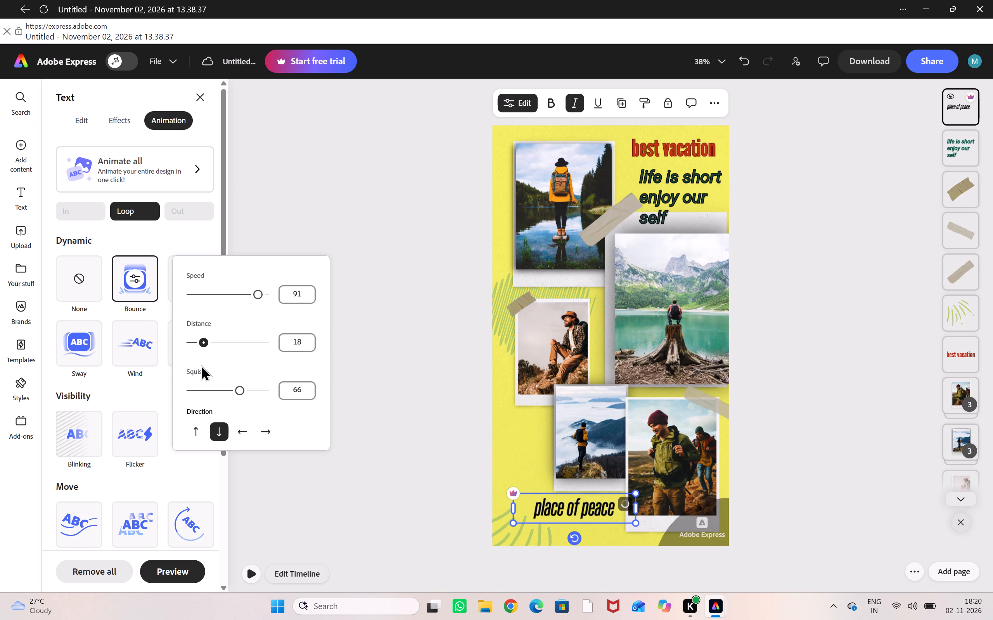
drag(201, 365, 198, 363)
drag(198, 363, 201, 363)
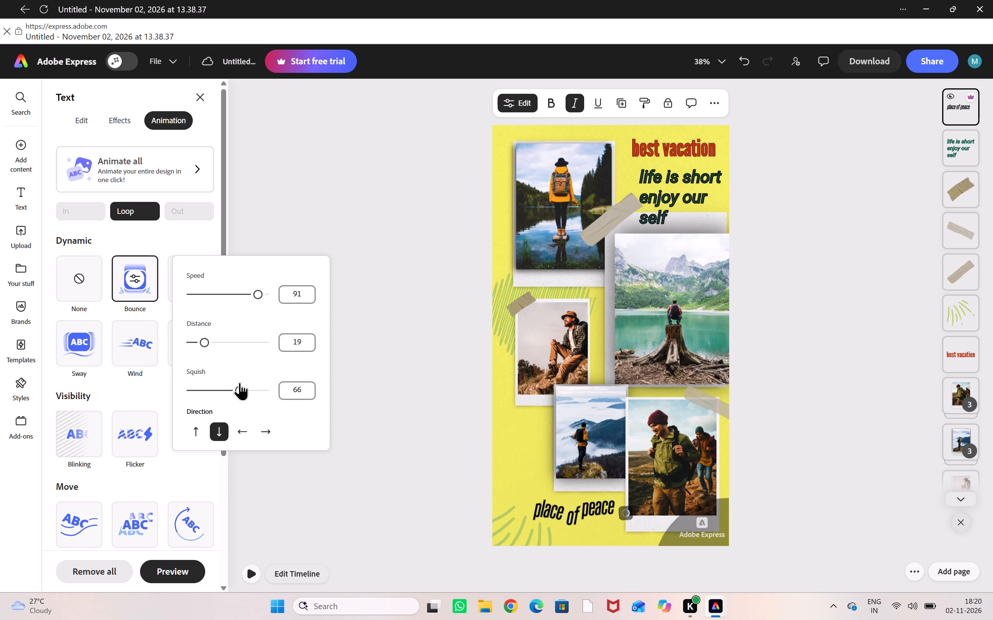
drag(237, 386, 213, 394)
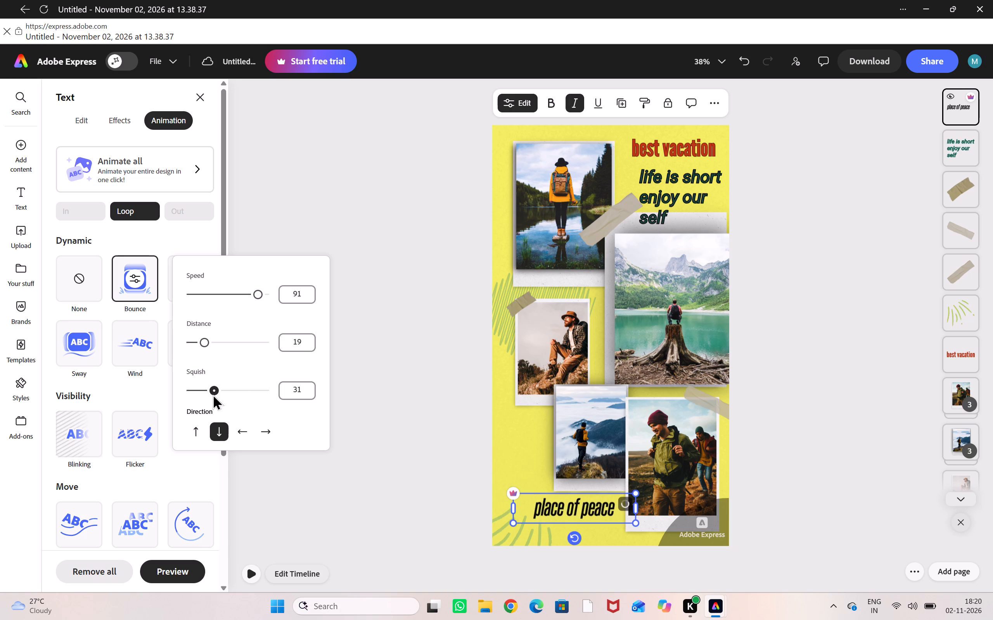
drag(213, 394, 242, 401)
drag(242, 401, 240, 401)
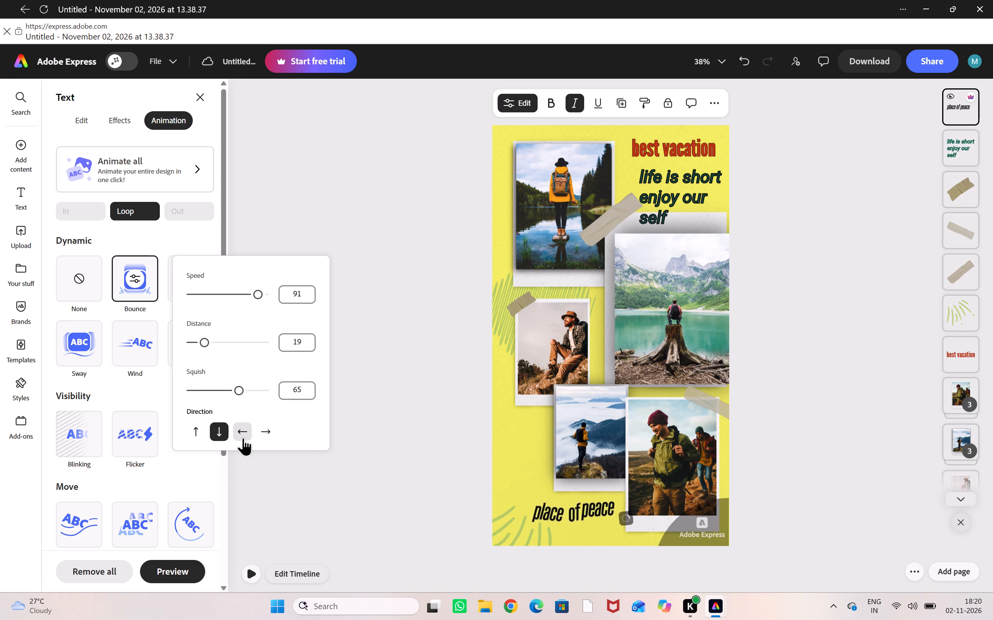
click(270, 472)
Apply the Breeze loop animation to the "place of peace" title.
click(184, 282)
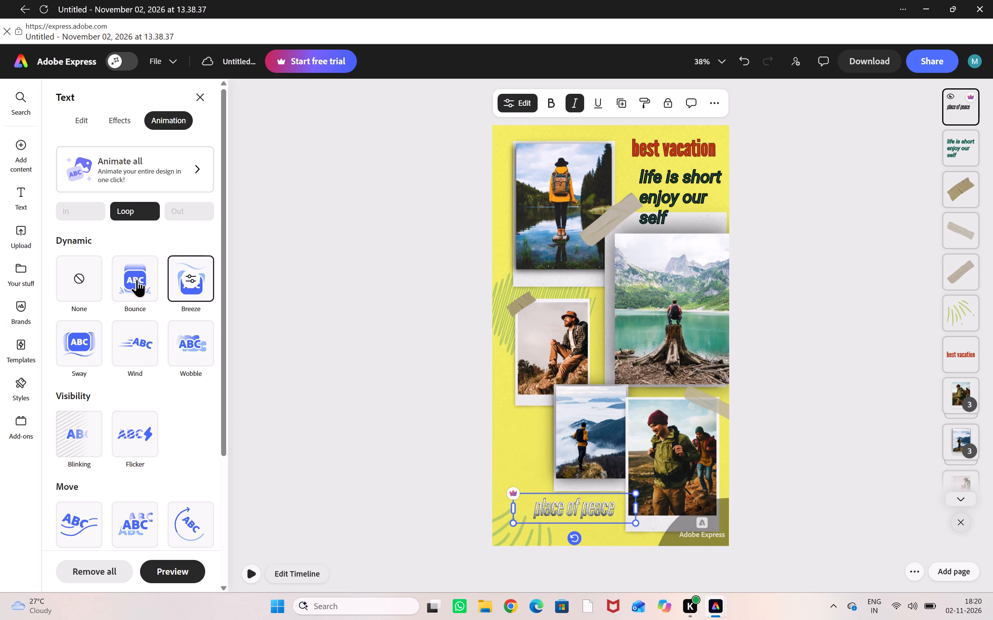
Remove the generated Diamond glitter text effect from the "place of peace" title.
click(118, 121)
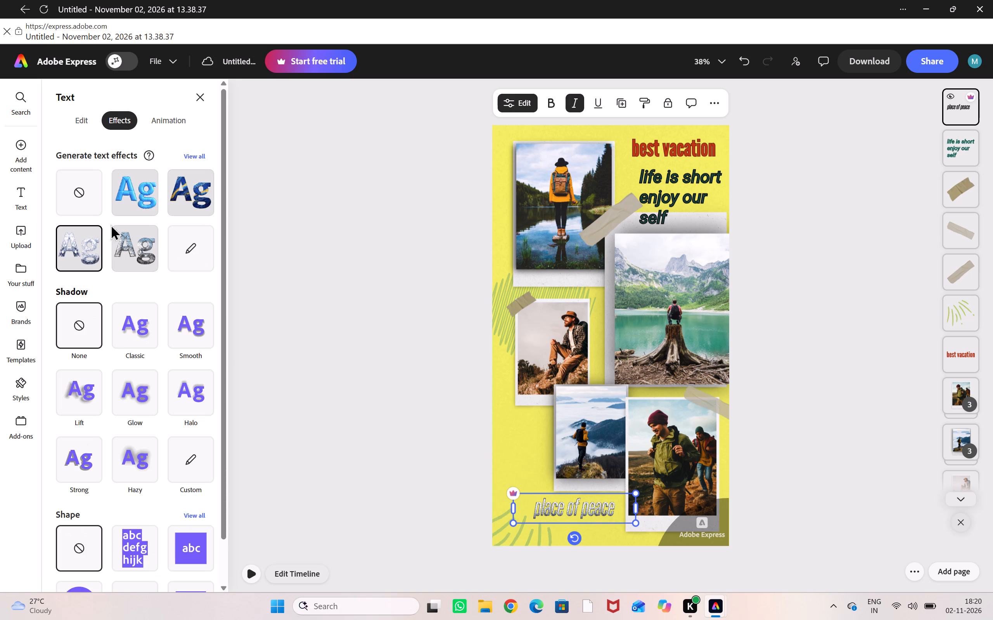
click(88, 191)
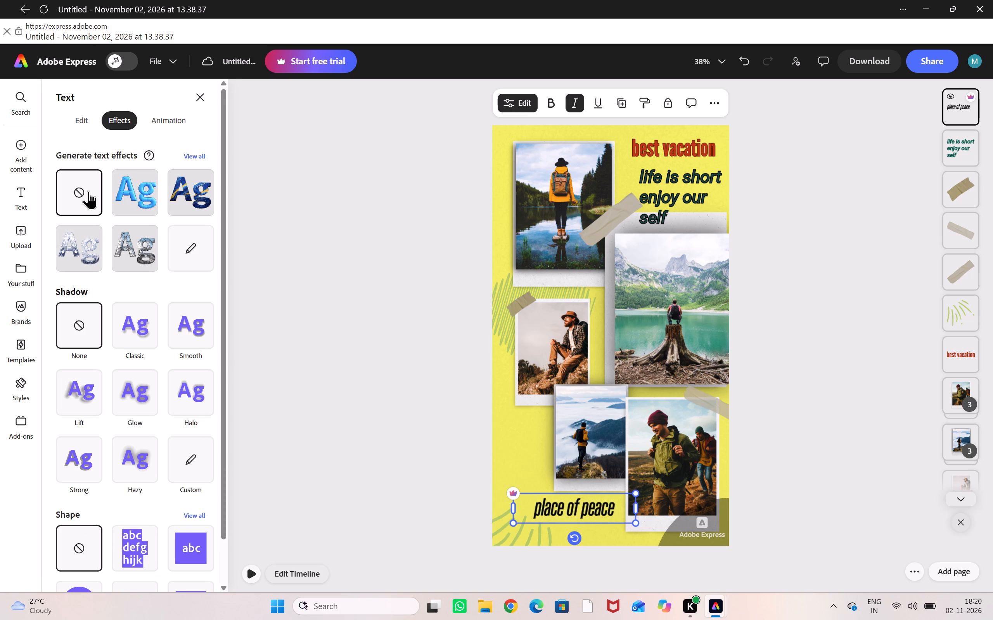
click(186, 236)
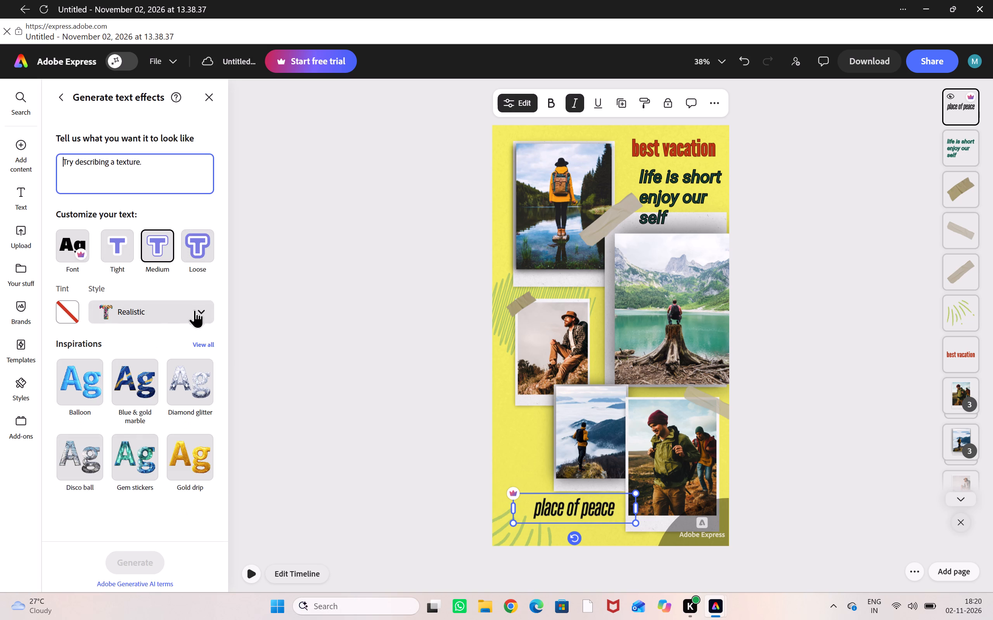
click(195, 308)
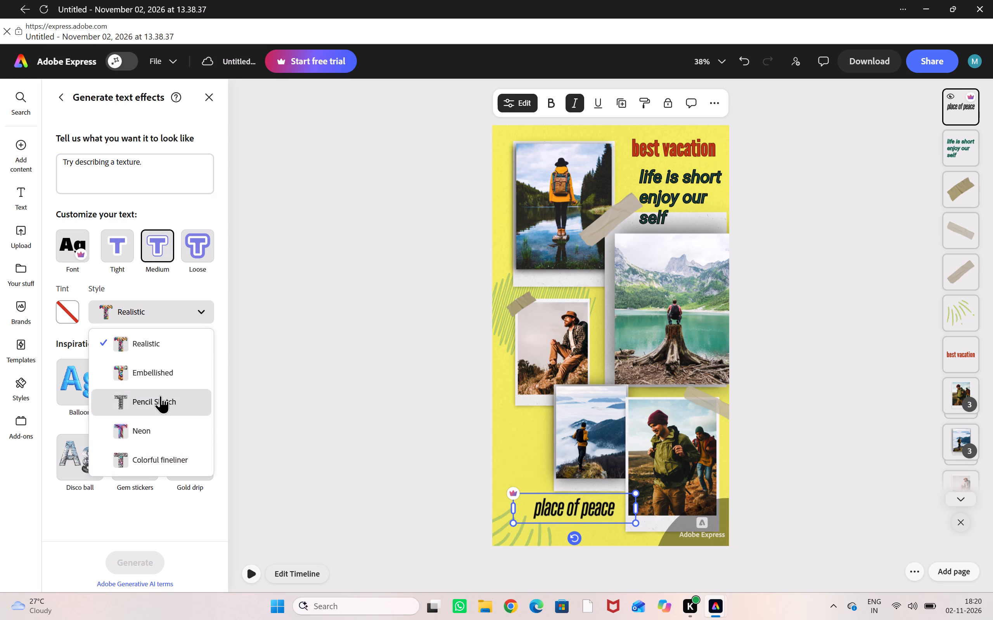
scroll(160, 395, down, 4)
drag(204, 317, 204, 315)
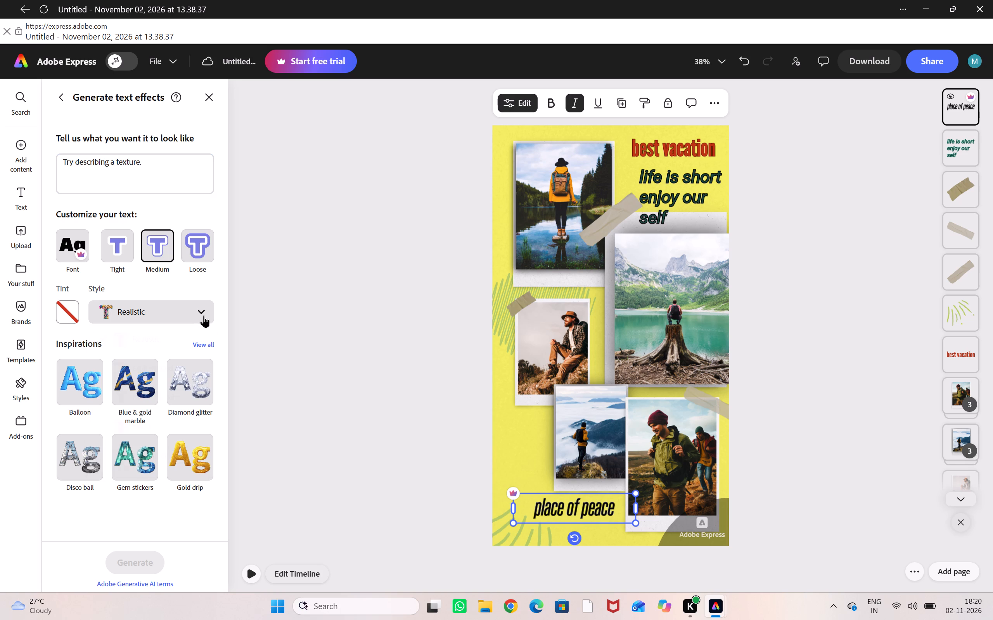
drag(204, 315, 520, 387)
Shift the photo of the seated man in the hat slightly to the right within the collage.
drag(563, 332, 559, 336)
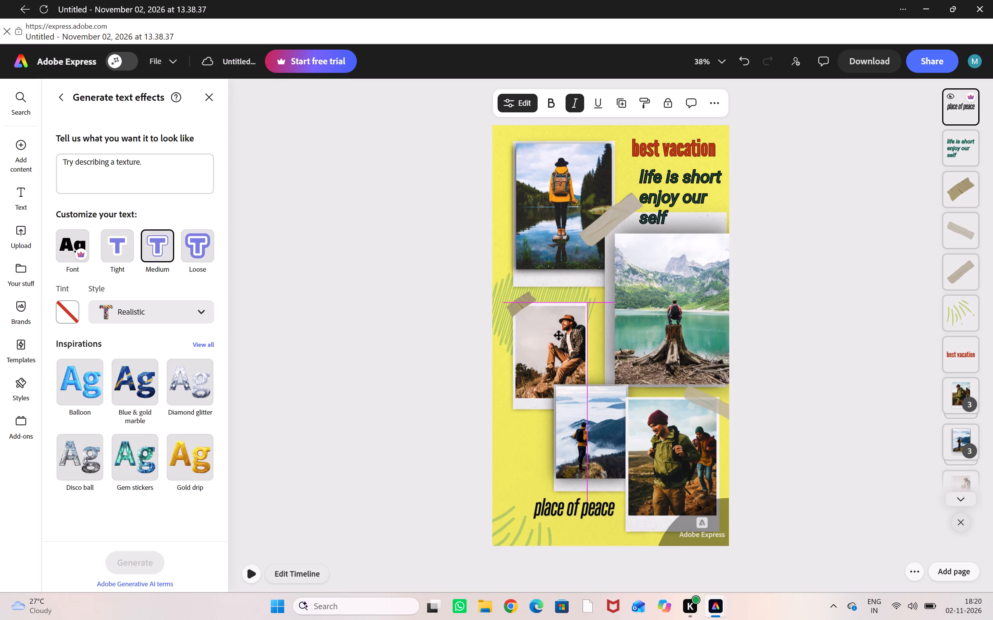
drag(559, 336, 567, 331)
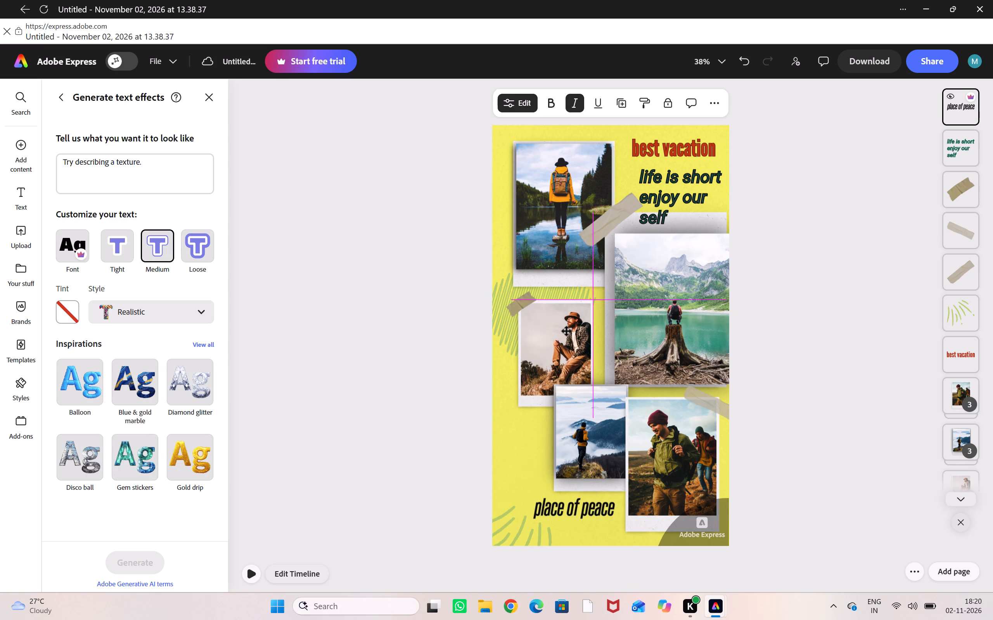
Move the photo of the hiker in the yellow jacket closer to the page's left edge.
drag(576, 223, 583, 232)
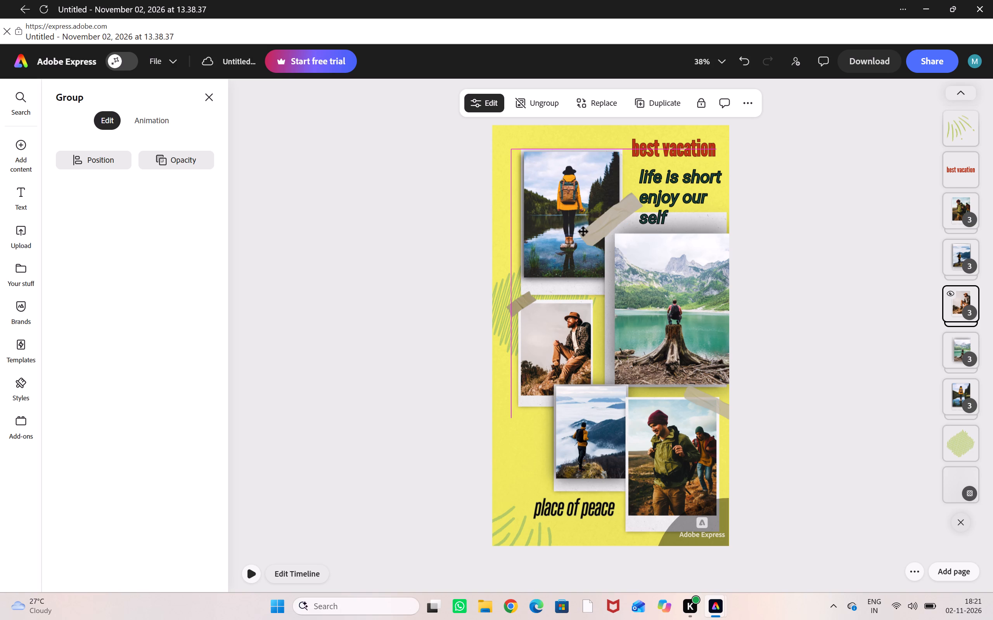
drag(583, 232, 565, 223)
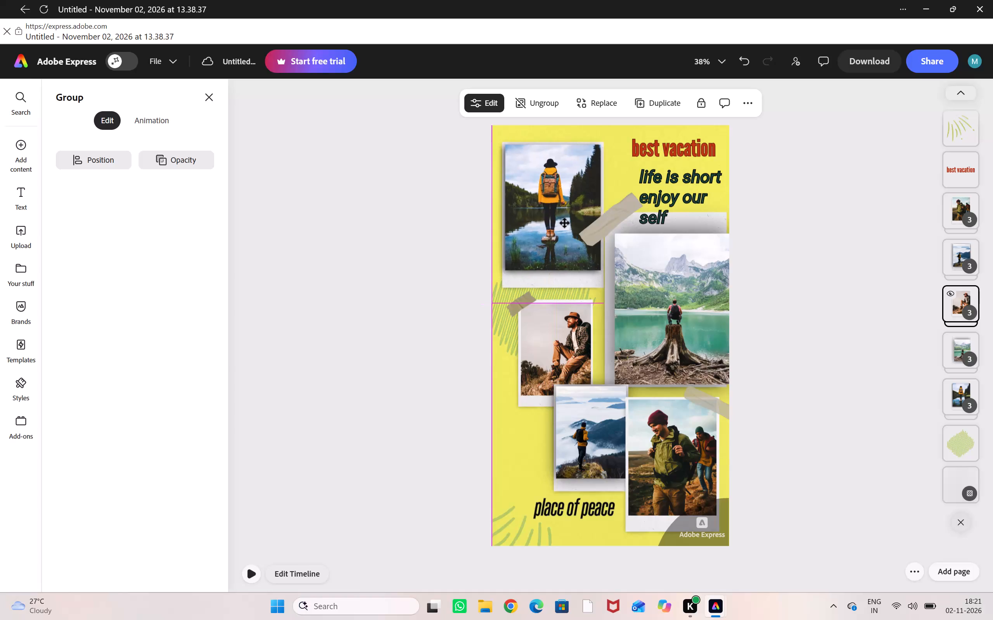
drag(565, 223, 566, 223)
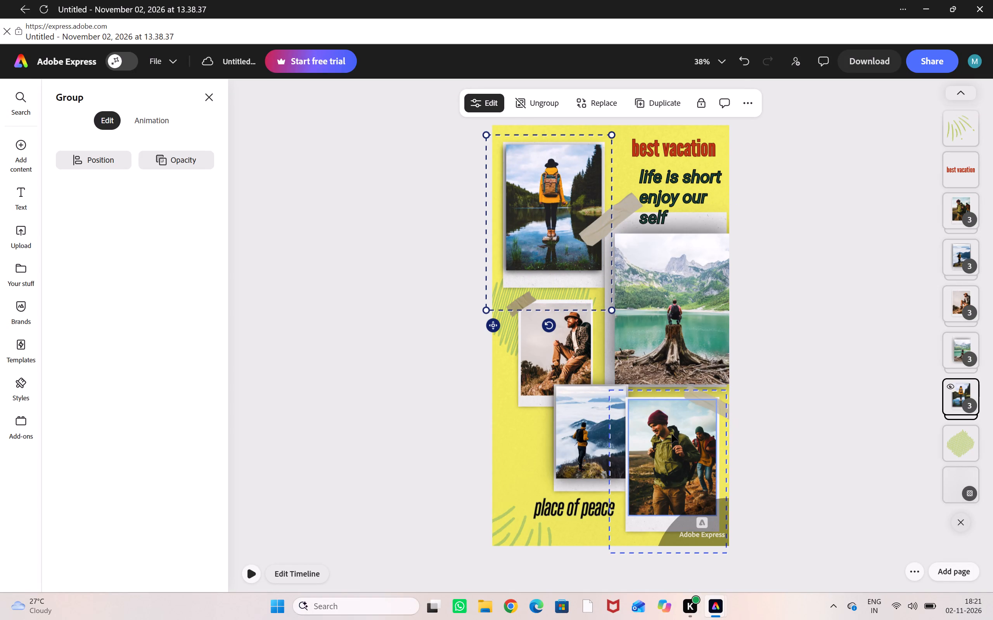
Nudge the photo of the two hikers slightly right so its group aligns with the page's right edge.
click(672, 434)
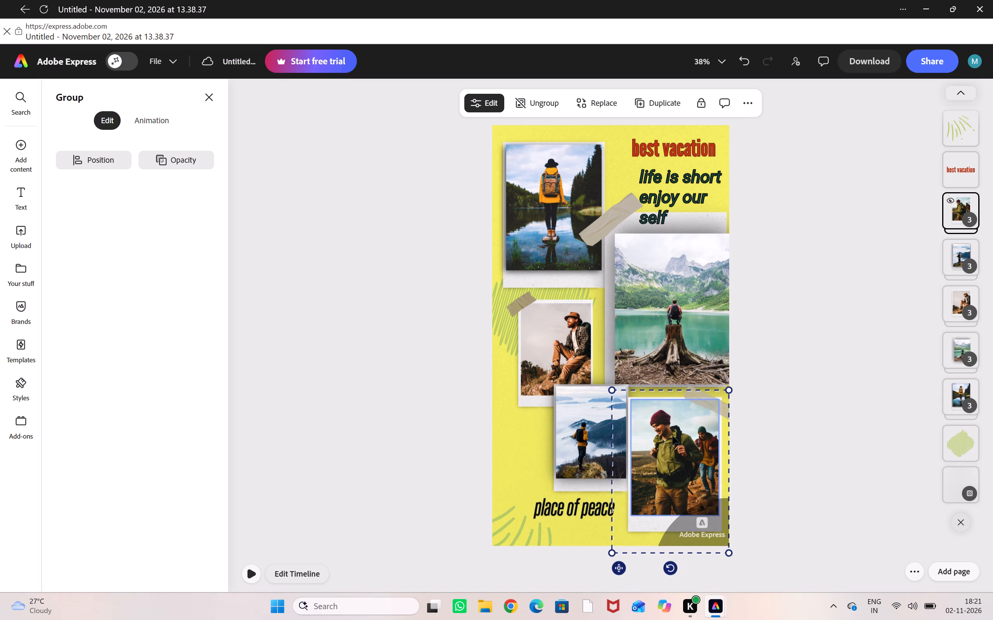
Shrink the small green strokes graphic in the page's lower-left corner and tuck it back into that corner.
click(534, 538)
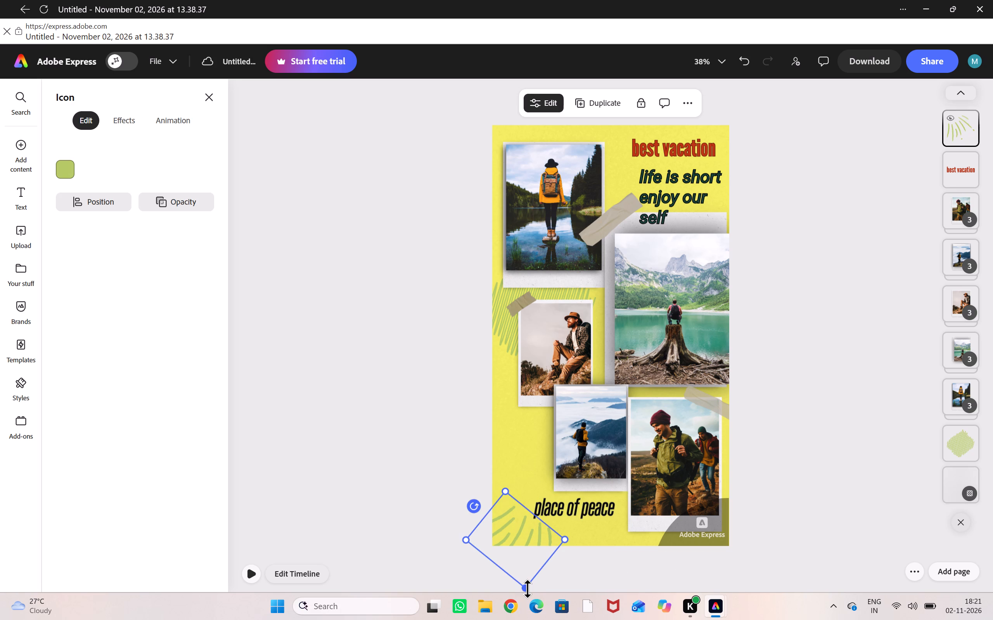
drag(526, 588, 525, 555)
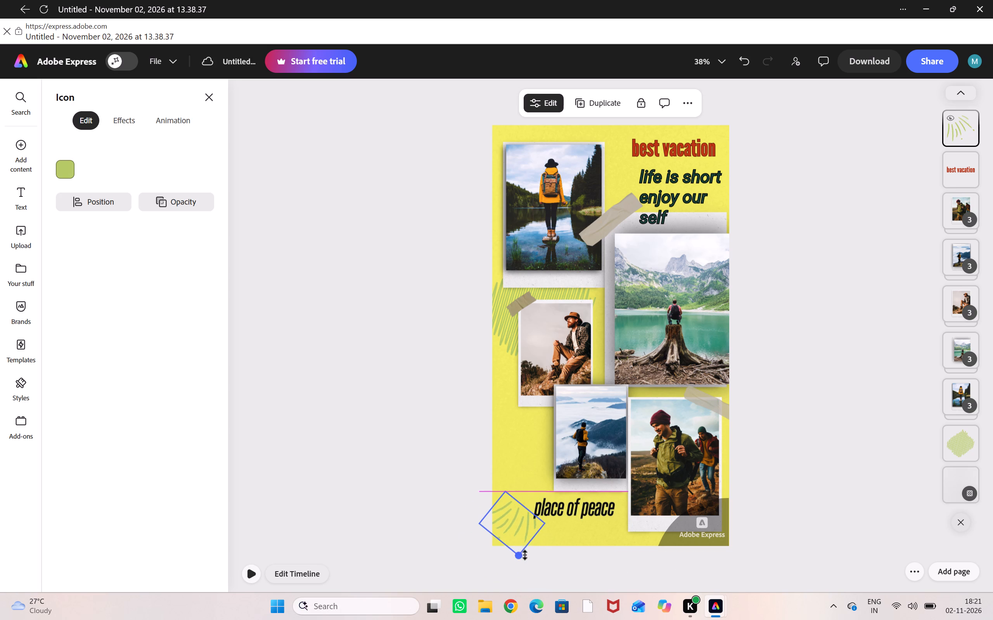
drag(525, 555, 536, 565)
triple_click(519, 514)
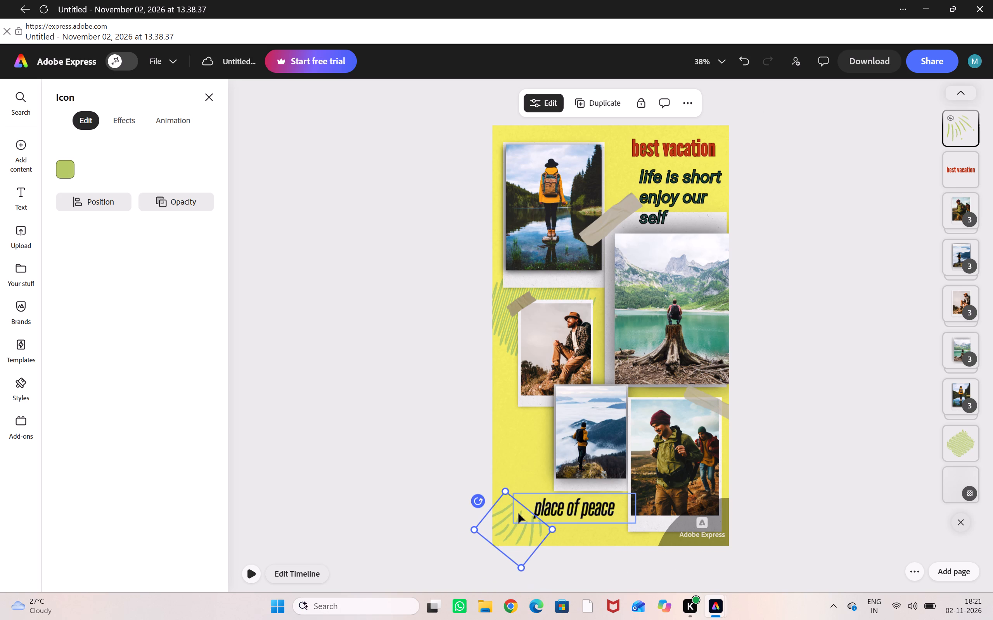
click(505, 529)
drag(505, 529, 504, 538)
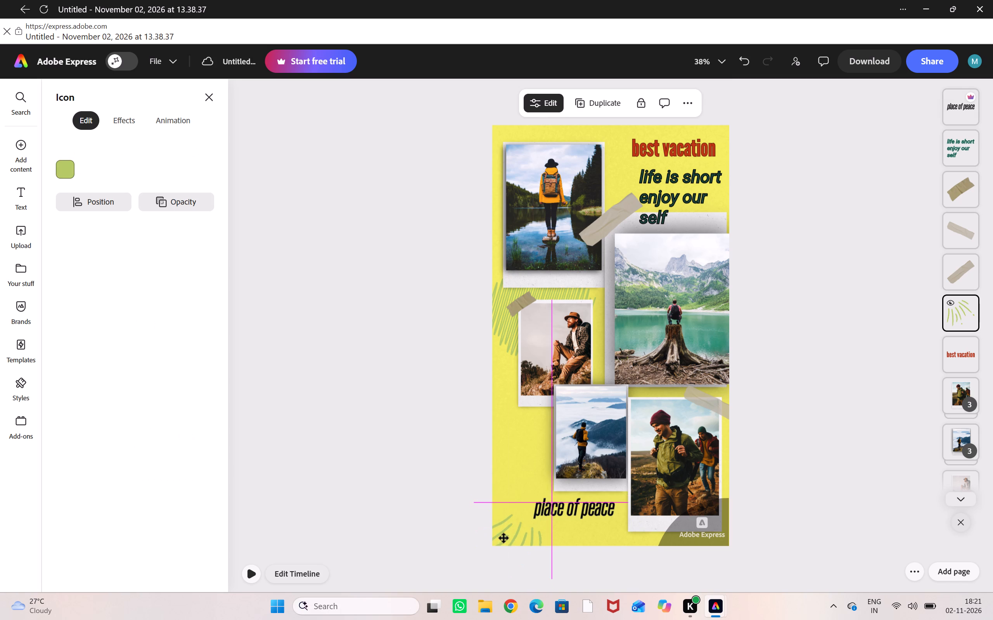
drag(504, 538, 502, 536)
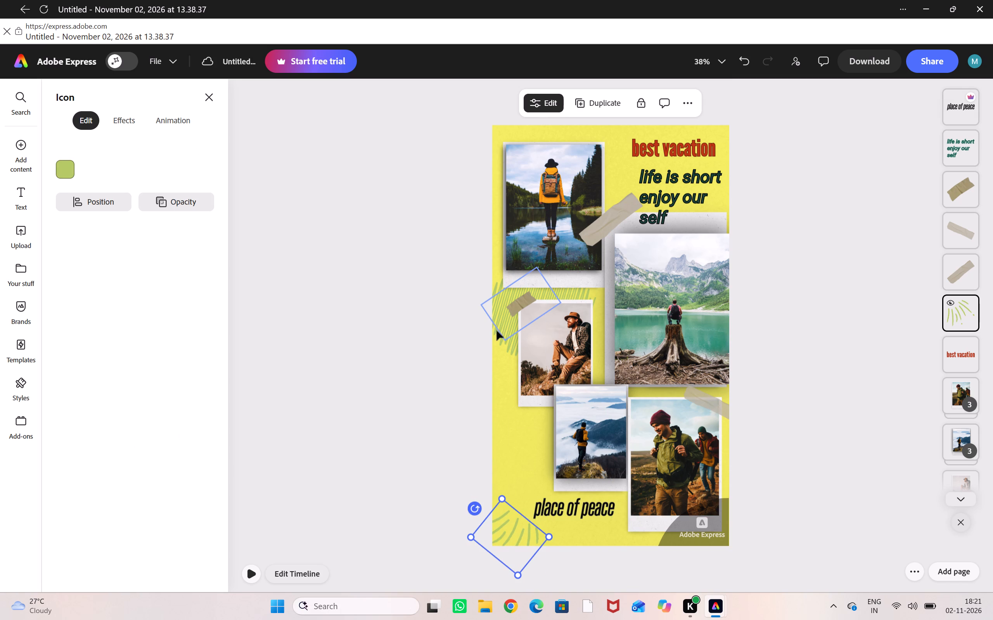
Move the large green scribble graphic down the page's left edge so it sits behind the photo of the seated man.
drag(494, 331, 493, 336)
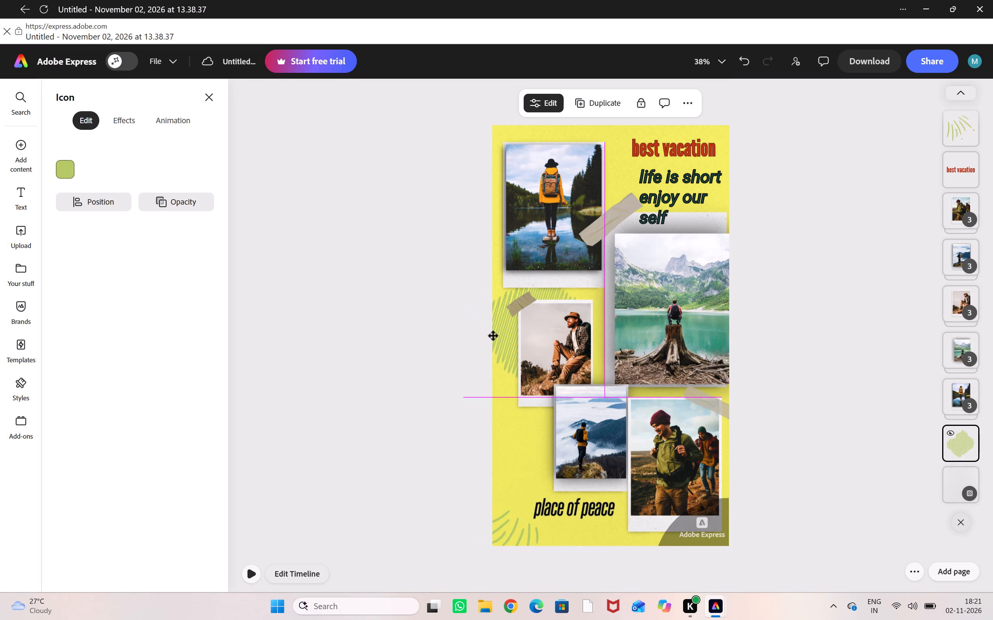
drag(493, 336, 649, 186)
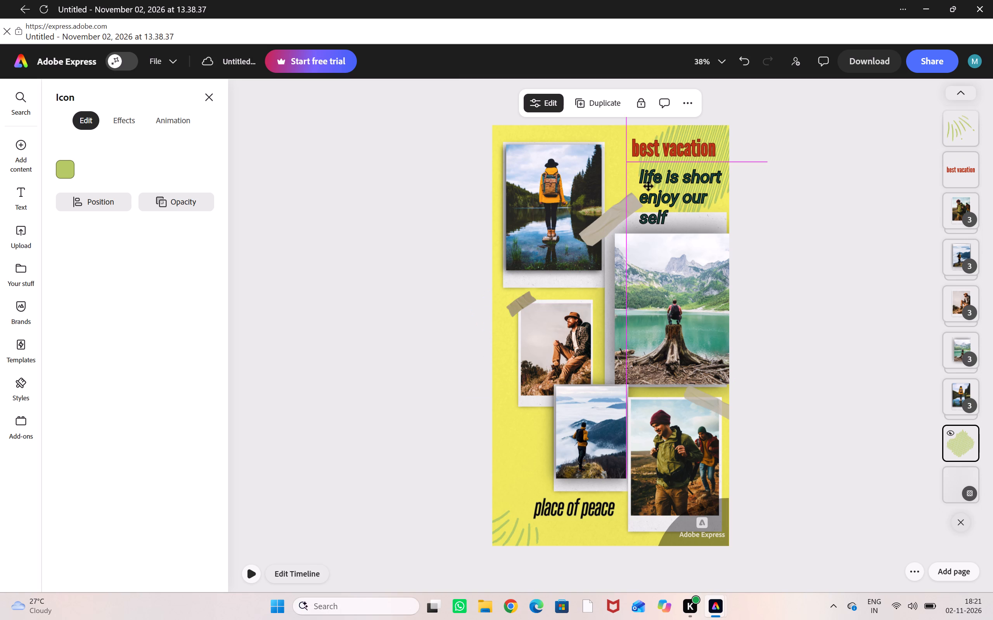
drag(649, 186, 472, 421)
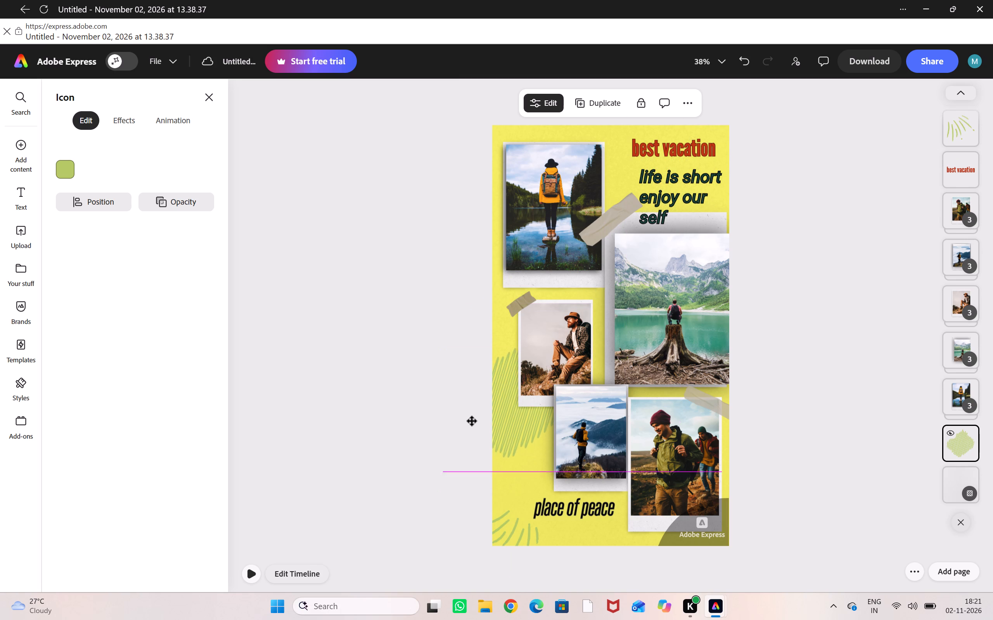
drag(472, 421, 488, 381)
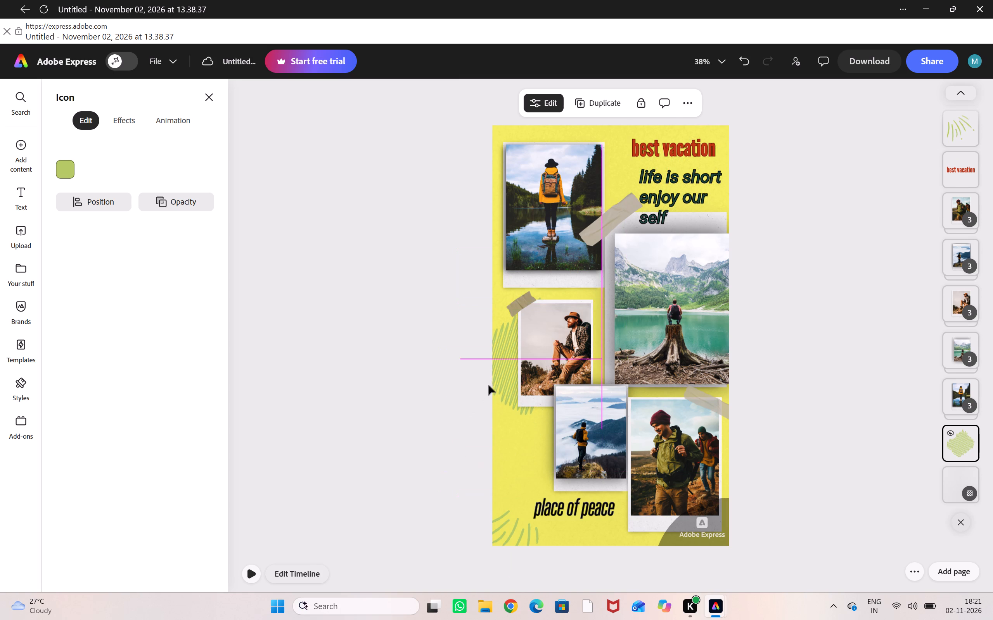
Rotate the small green strokes graphic to 50° and move it to the page's lower-right corner.
double_click(517, 530)
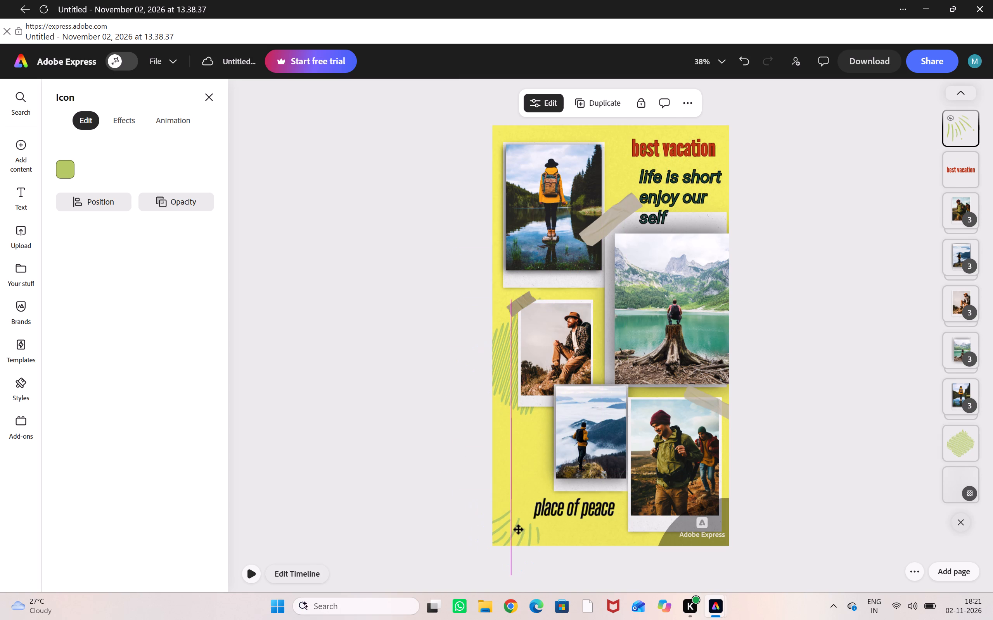
drag(476, 505, 476, 506)
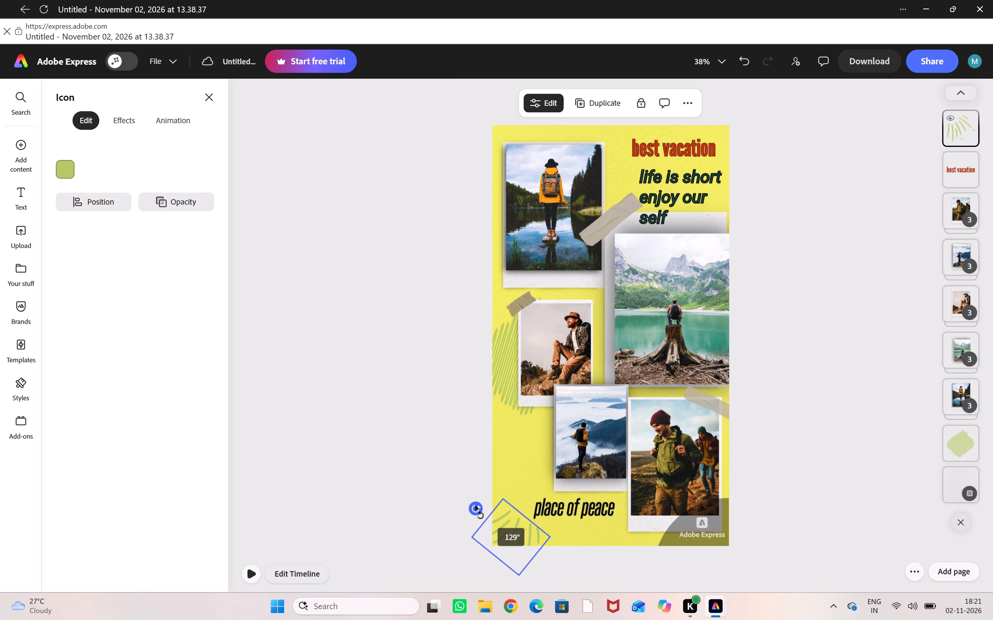
drag(476, 506, 464, 565)
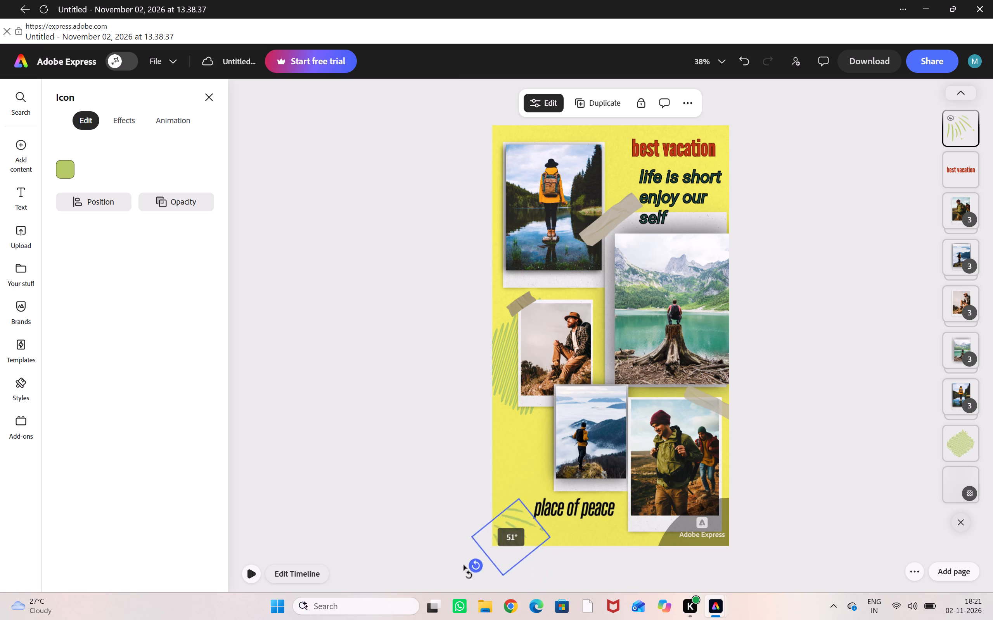
drag(464, 565, 492, 562)
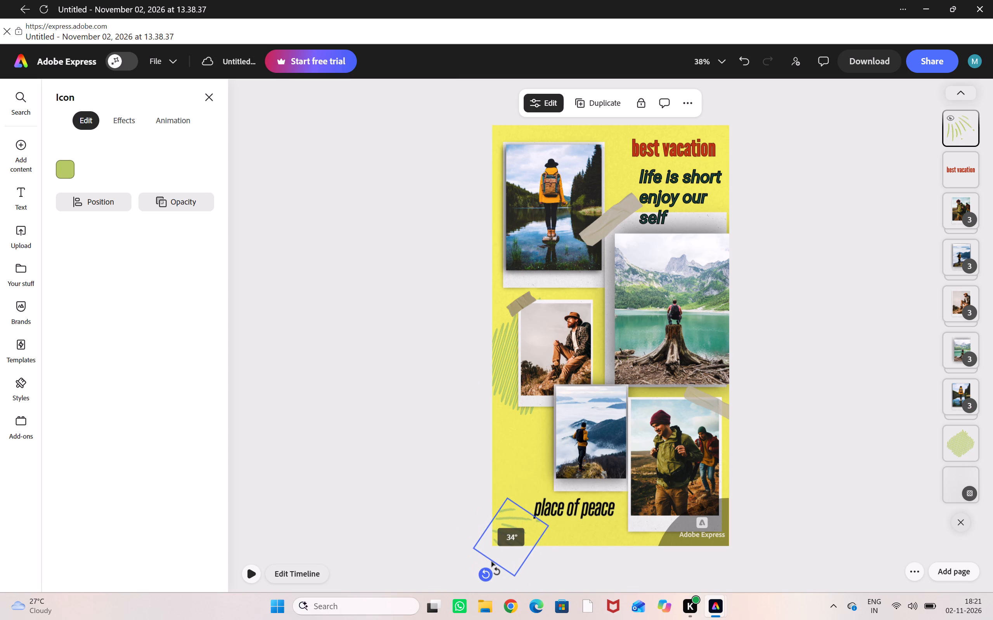
drag(492, 562, 482, 558)
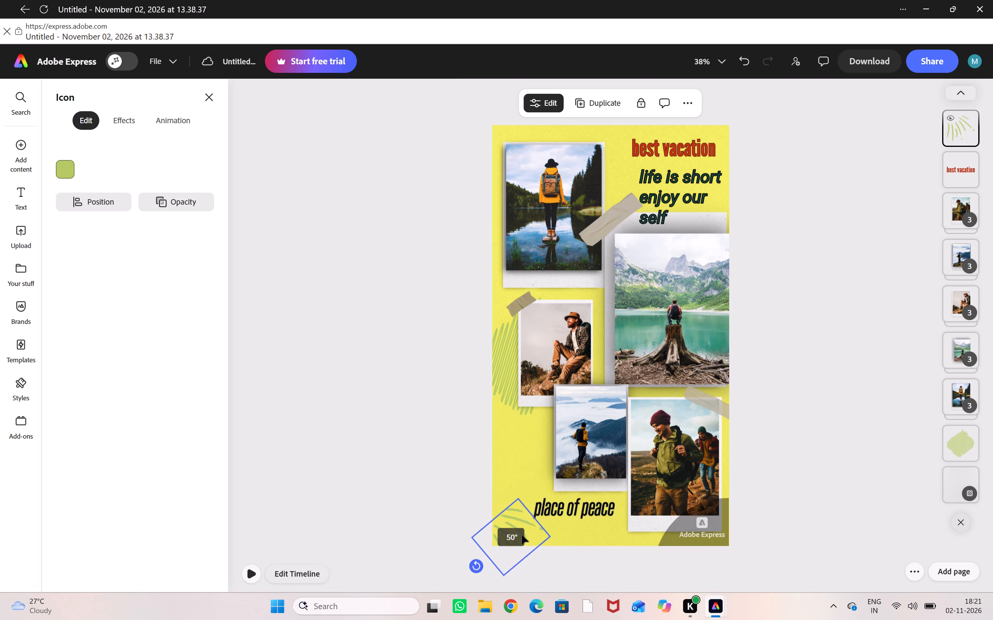
drag(526, 529, 738, 529)
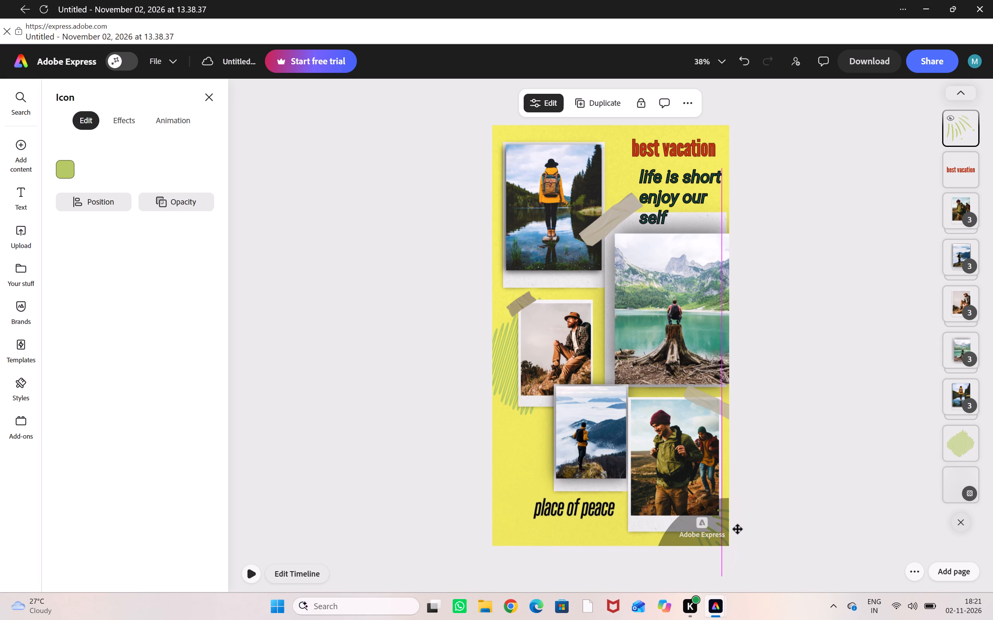
drag(738, 529, 728, 527)
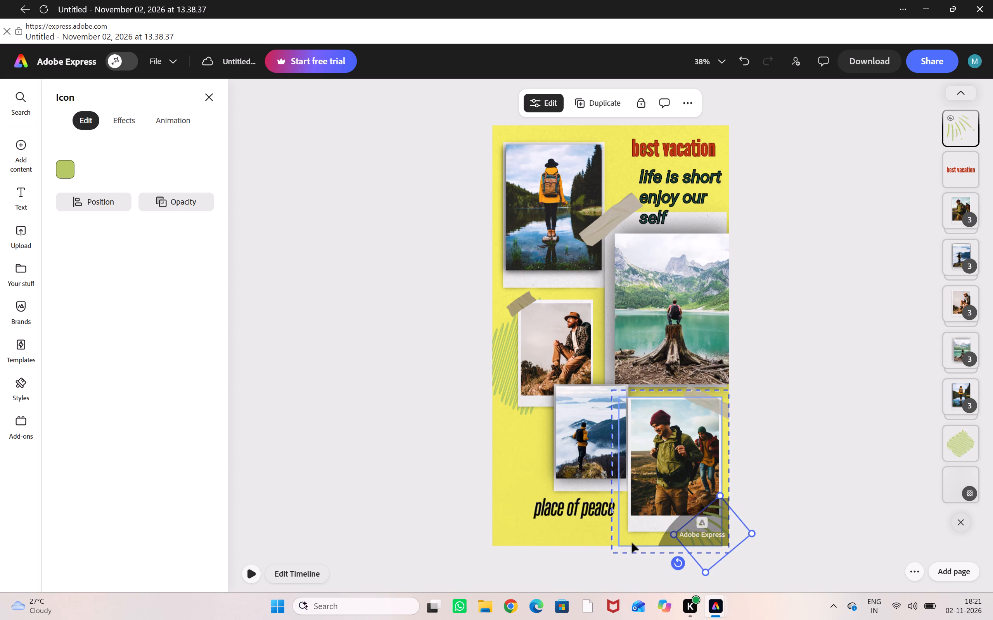
Move the "place of peace" title slightly down and left, closer to the page's lower-left corner.
drag(563, 516, 541, 527)
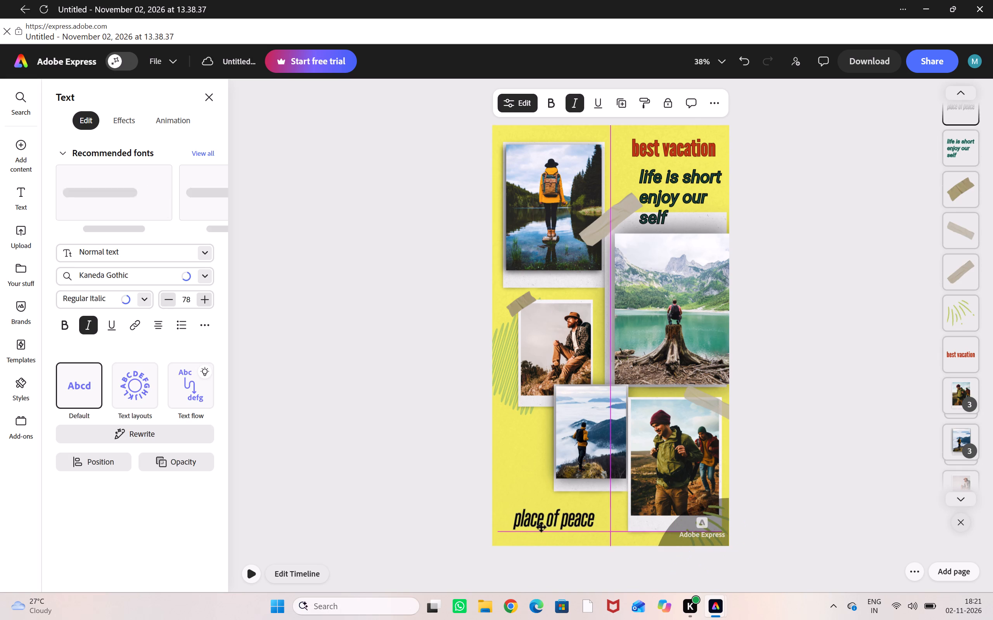
drag(541, 527, 543, 527)
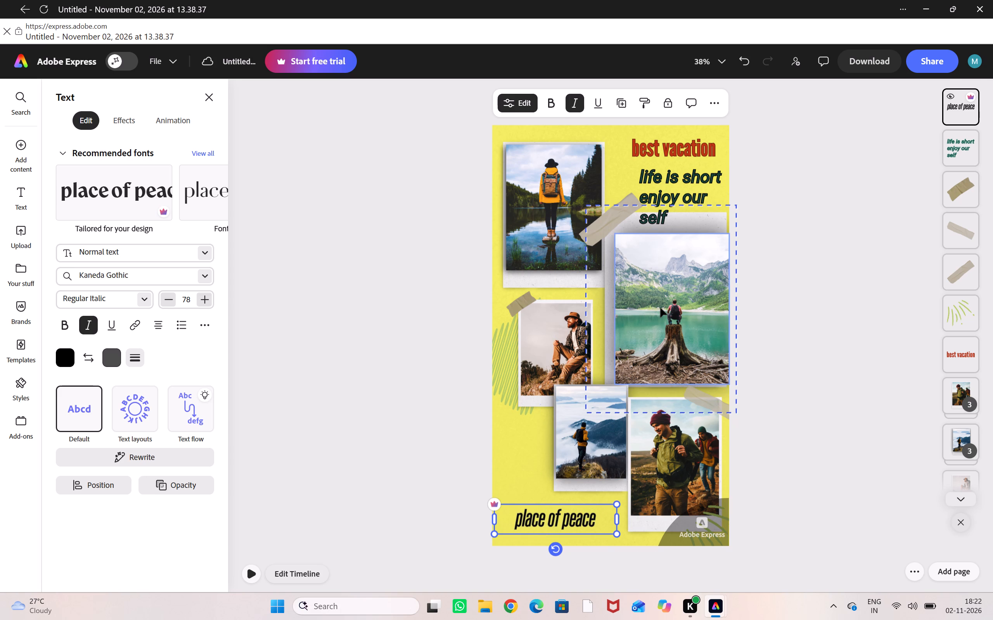
Shift the "life is short enjoy our self" text slightly left so it lines up beneath the "best vacation" title.
drag(665, 202, 651, 198)
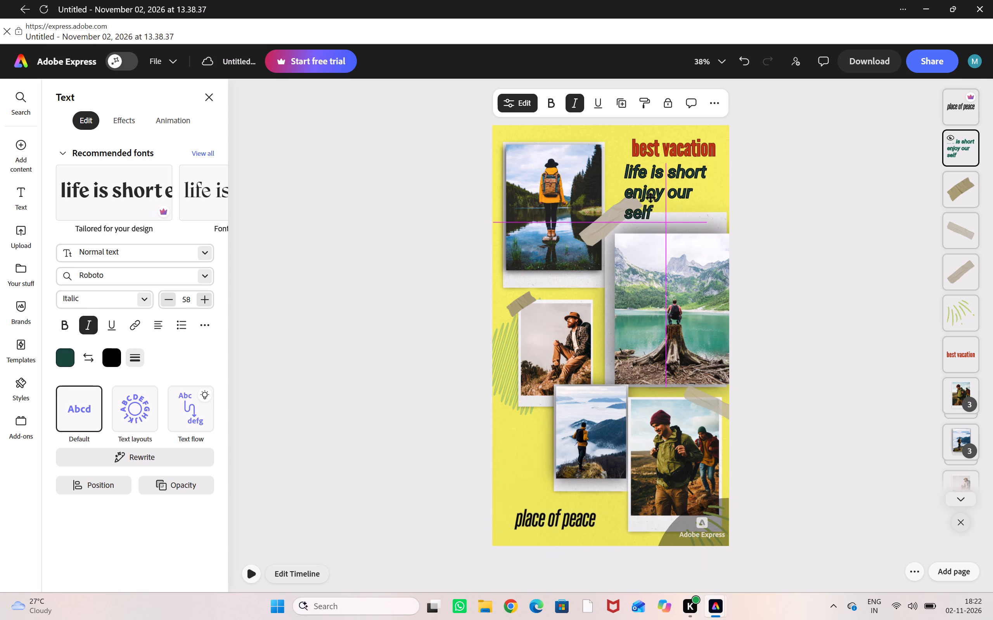
drag(651, 198, 657, 201)
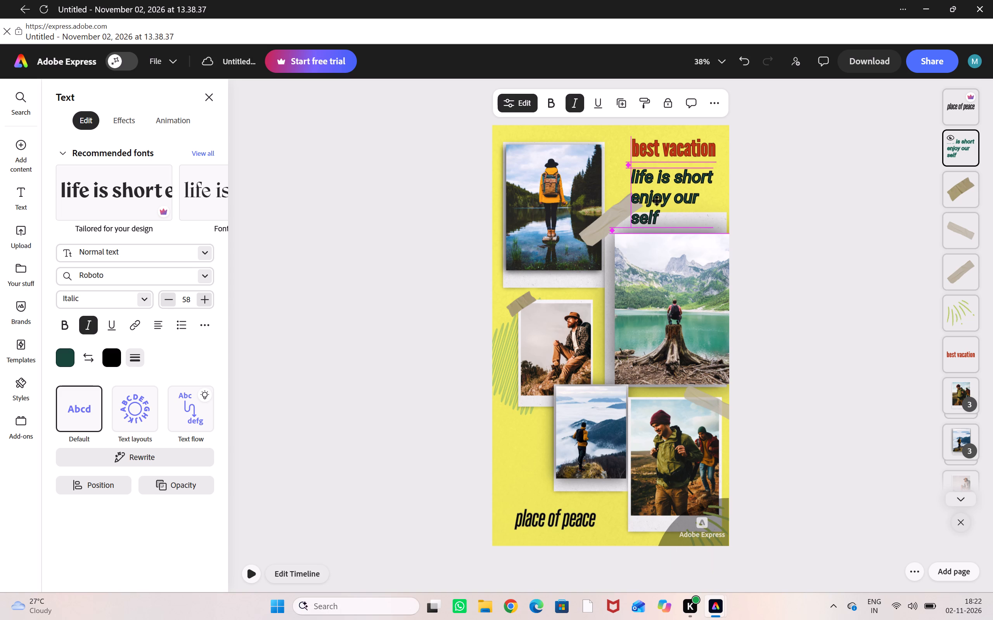
drag(657, 201, 658, 203)
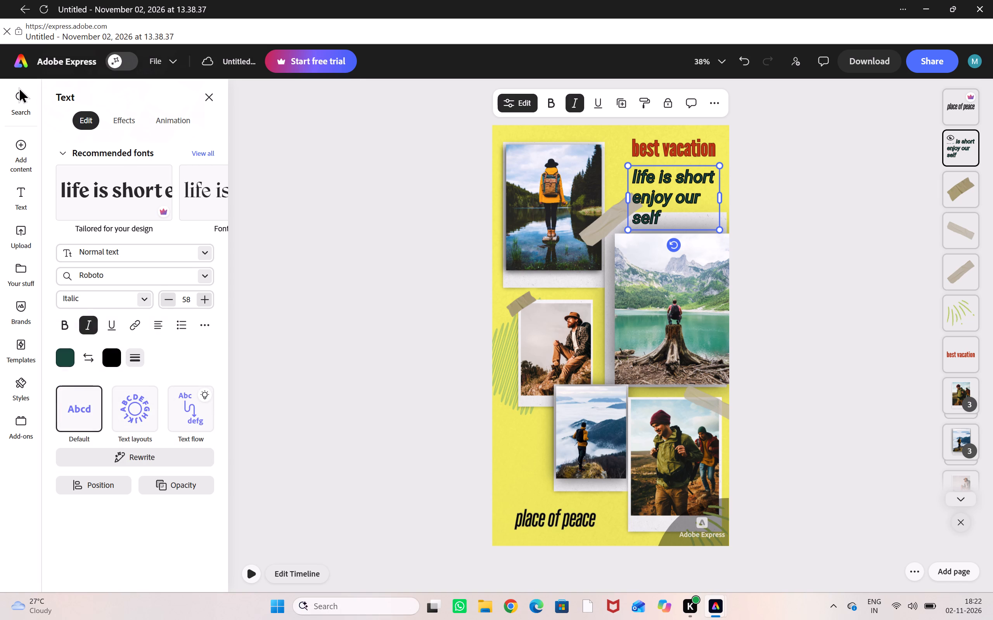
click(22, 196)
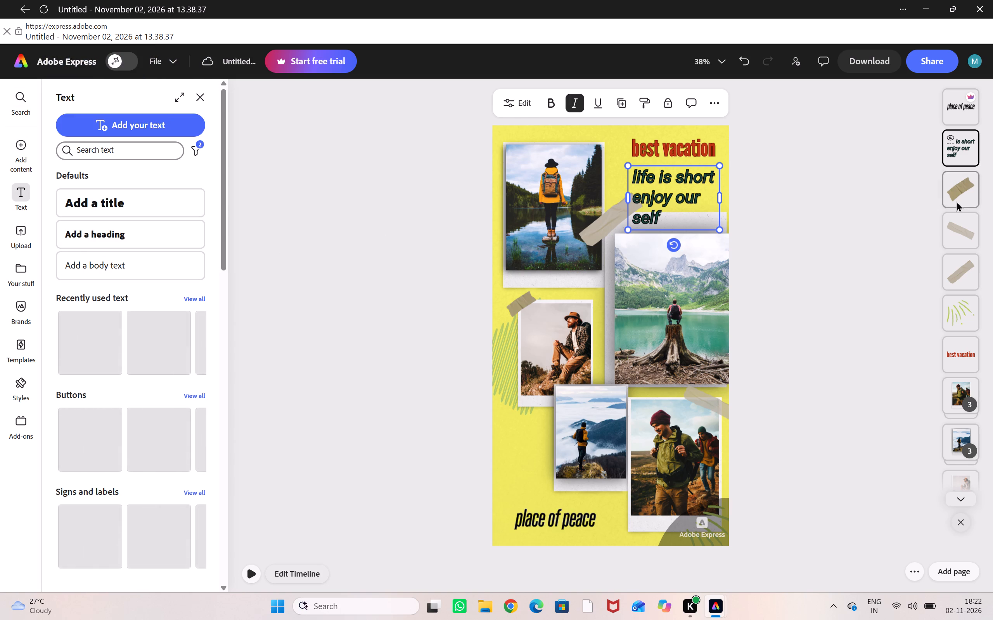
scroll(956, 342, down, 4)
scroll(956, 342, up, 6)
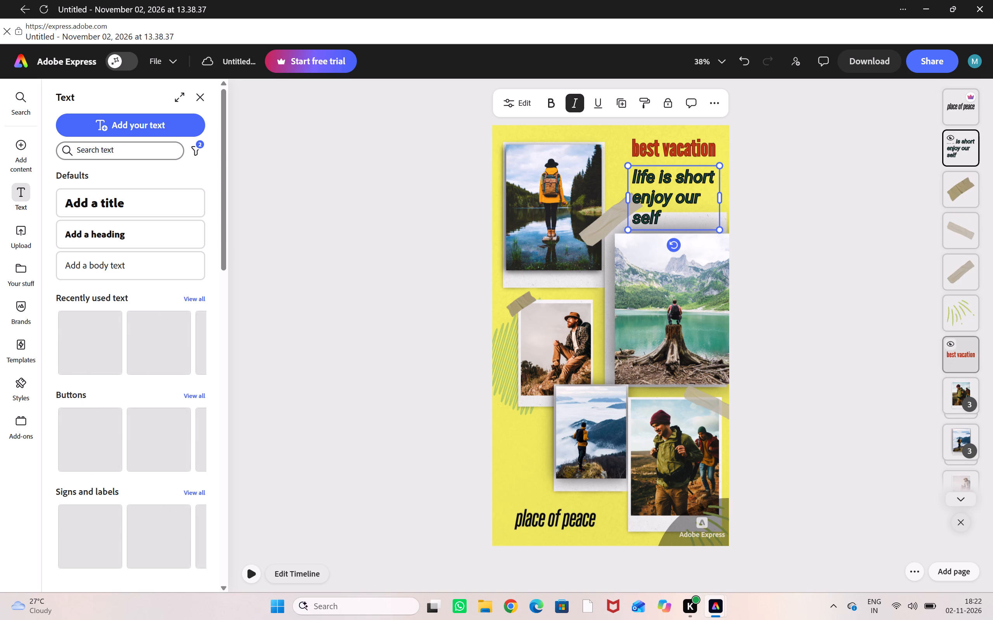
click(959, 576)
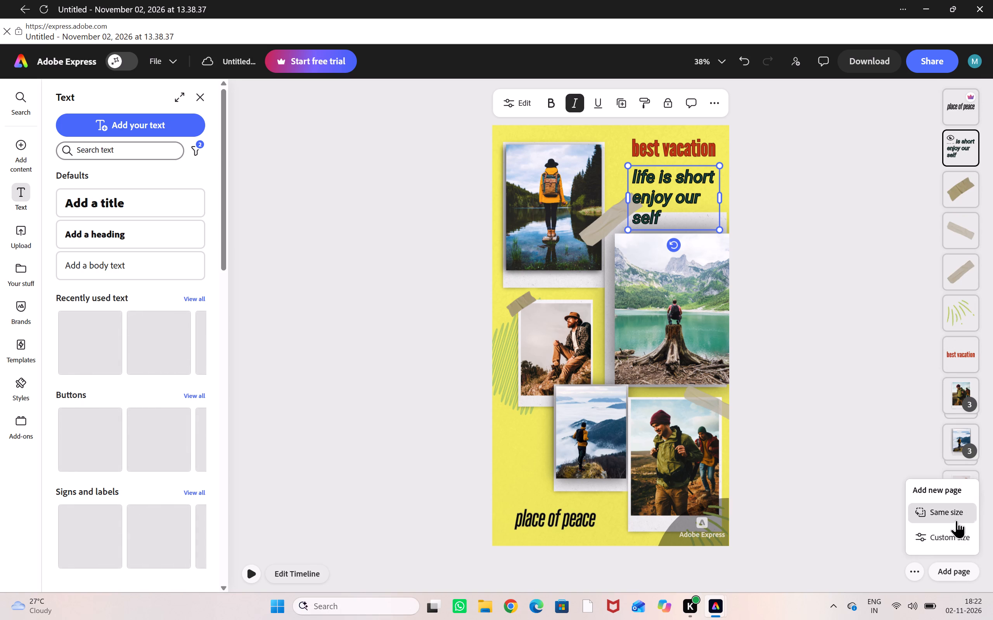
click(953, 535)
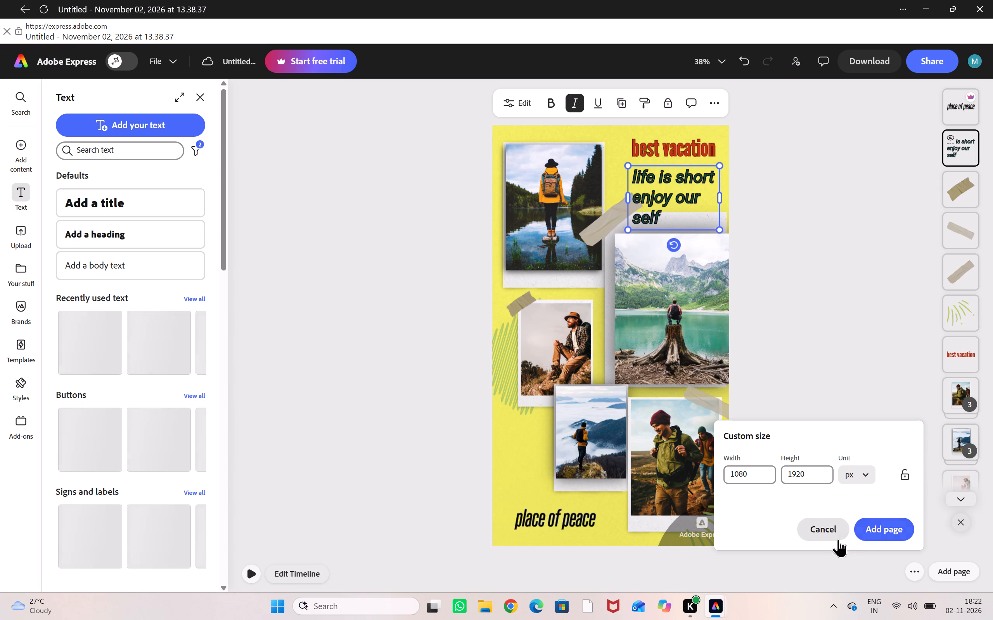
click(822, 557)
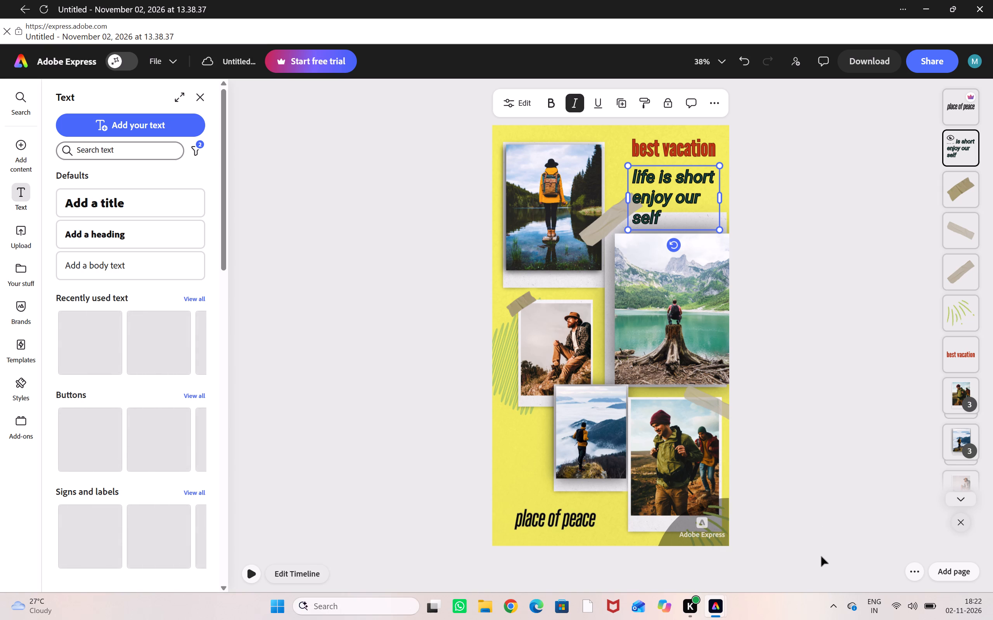
Nudge the mountain lake photo group slightly down the page.
click(666, 308)
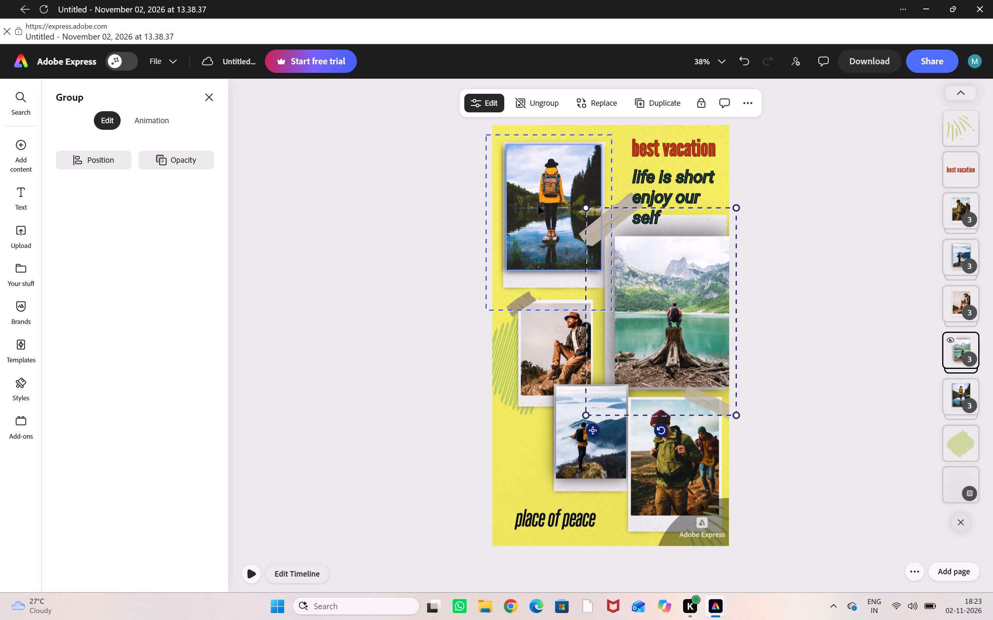
Try several color themes from the page styles and apply the light blue, teal and dark green one.
click(19, 392)
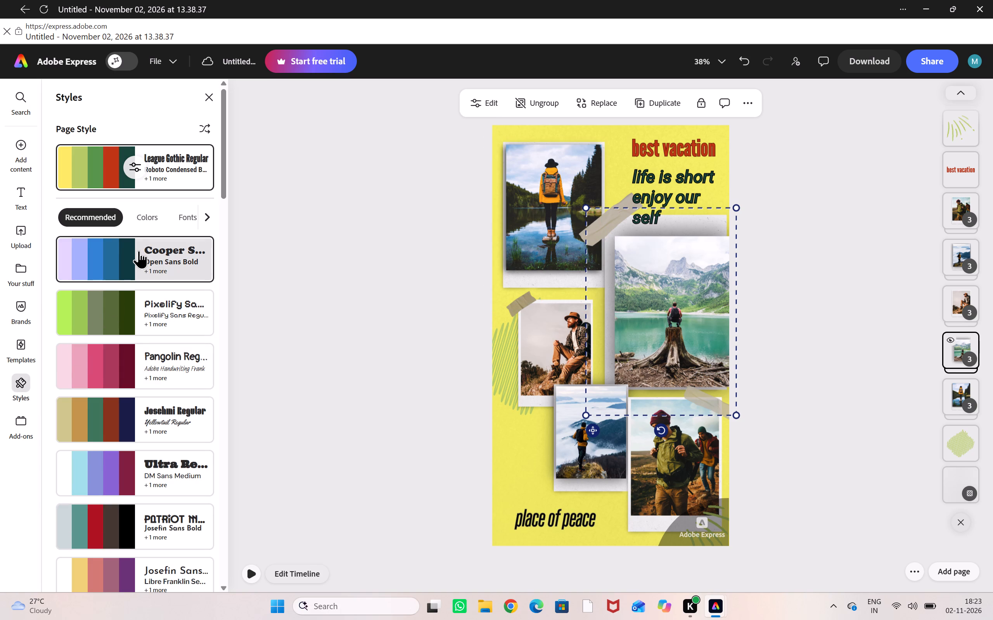
scroll(133, 332, down, 14)
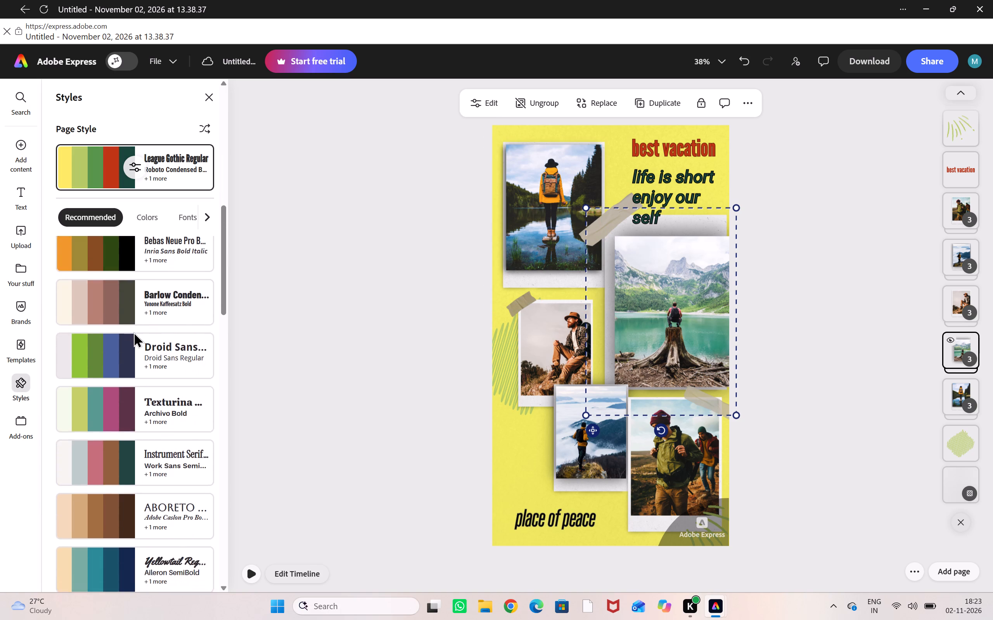
scroll(133, 332, down, 2)
scroll(133, 332, up, 9)
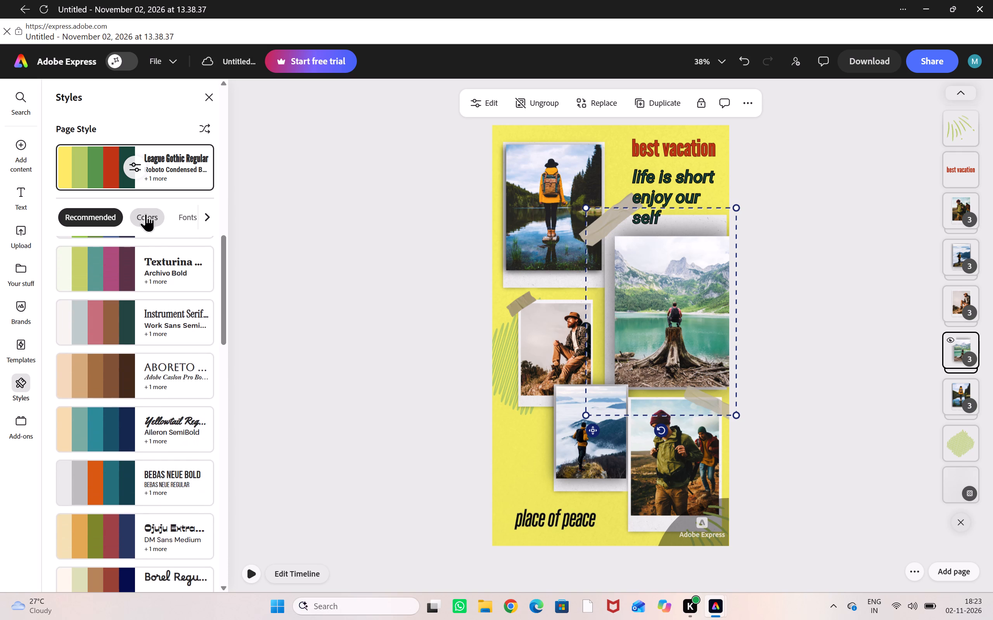
click(145, 217)
click(158, 243)
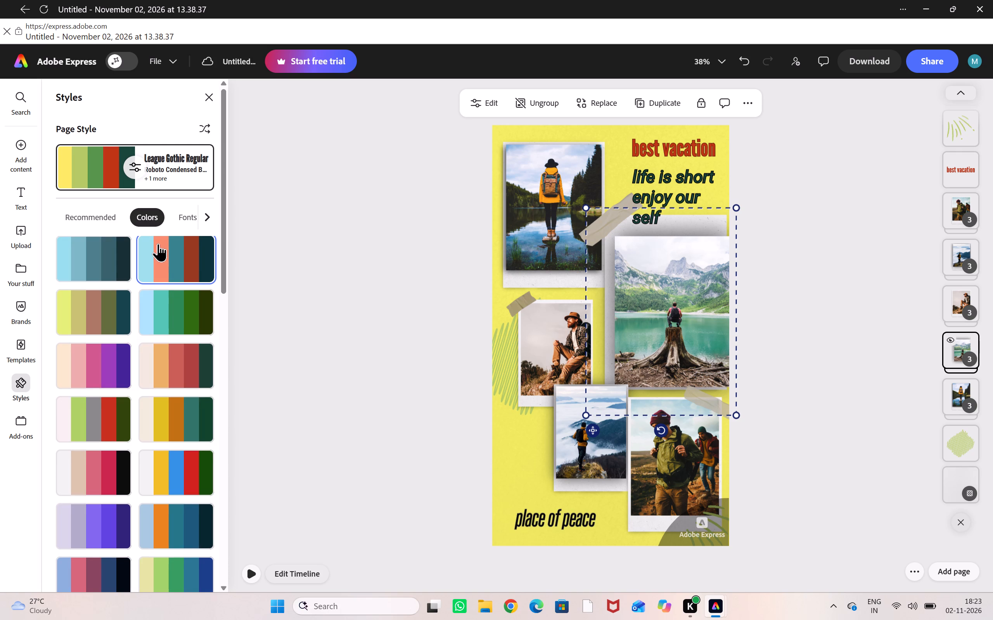
drag(94, 269, 91, 300)
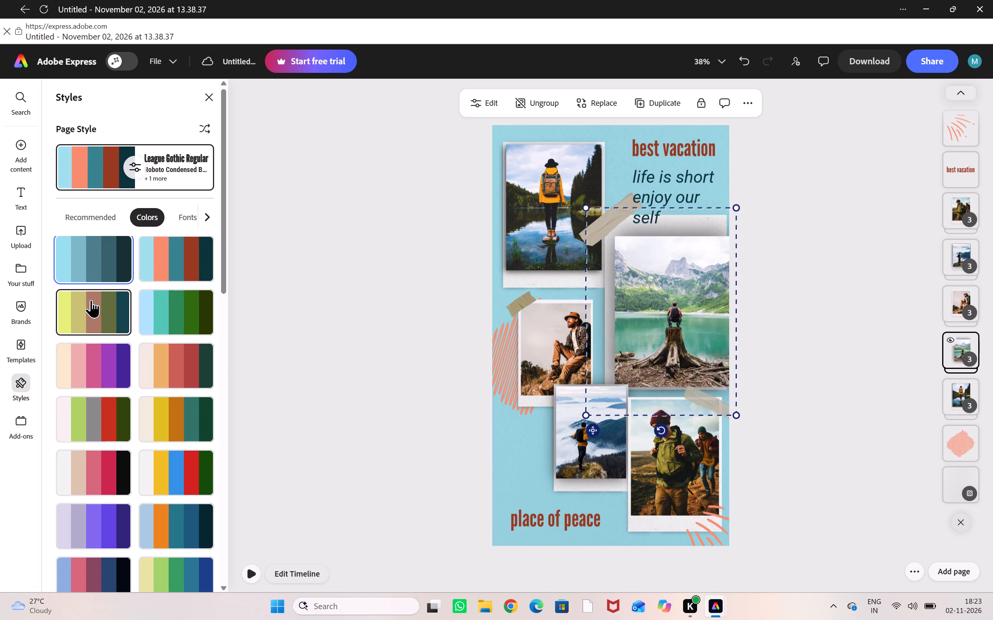
click(91, 300)
click(175, 324)
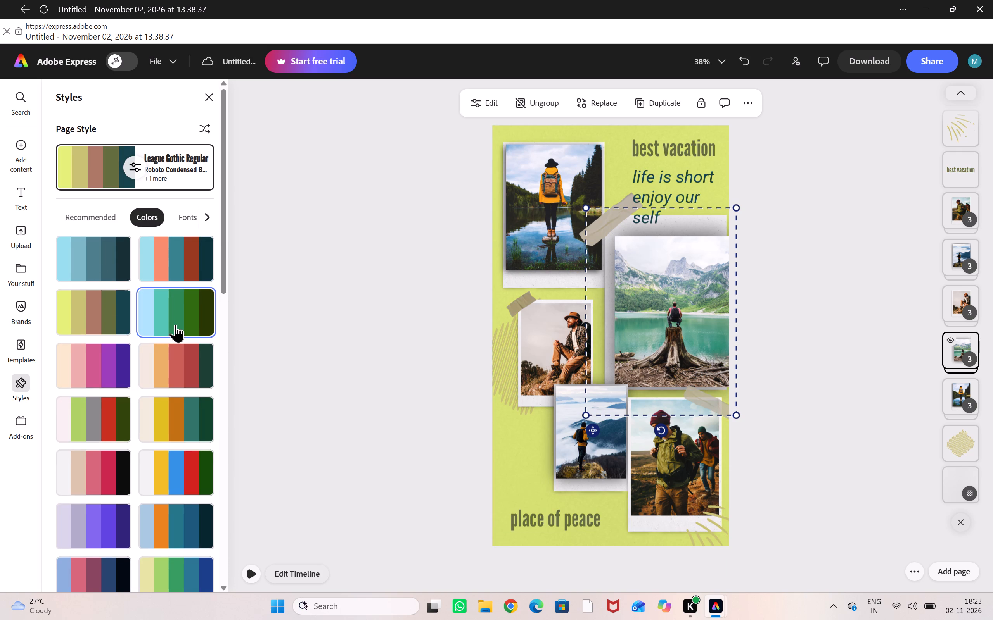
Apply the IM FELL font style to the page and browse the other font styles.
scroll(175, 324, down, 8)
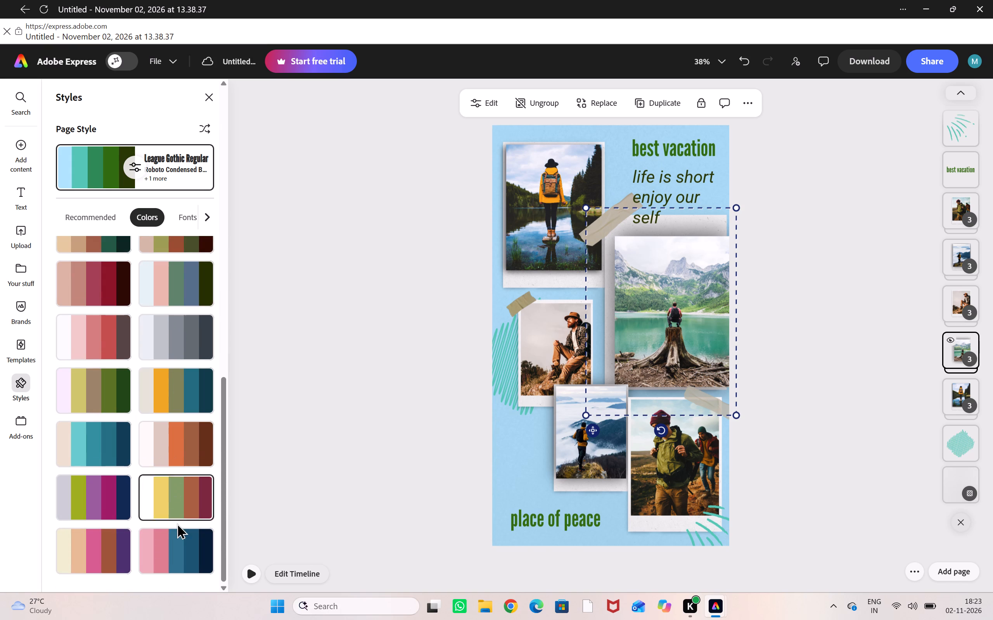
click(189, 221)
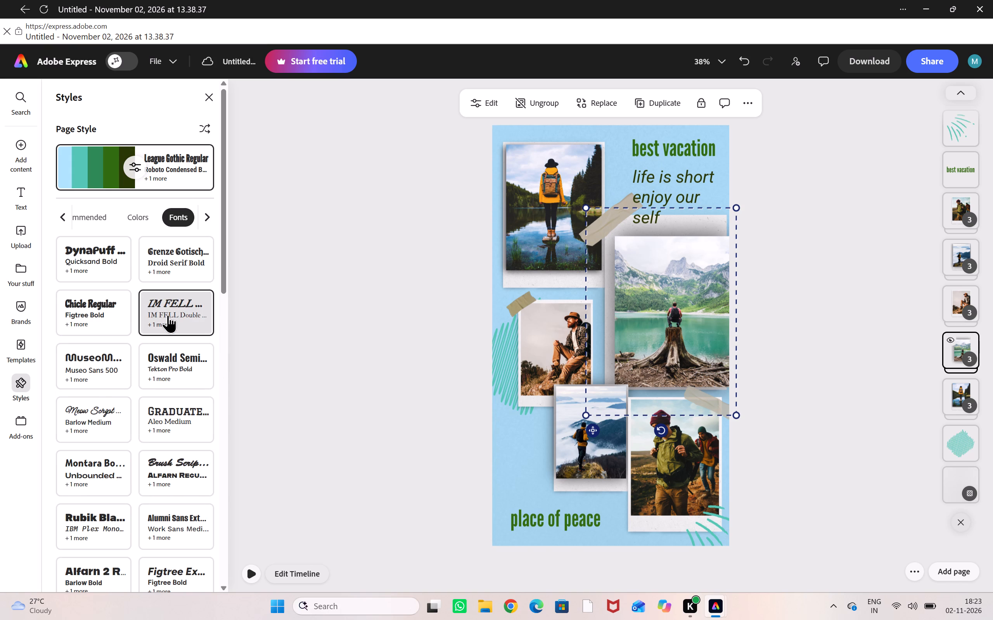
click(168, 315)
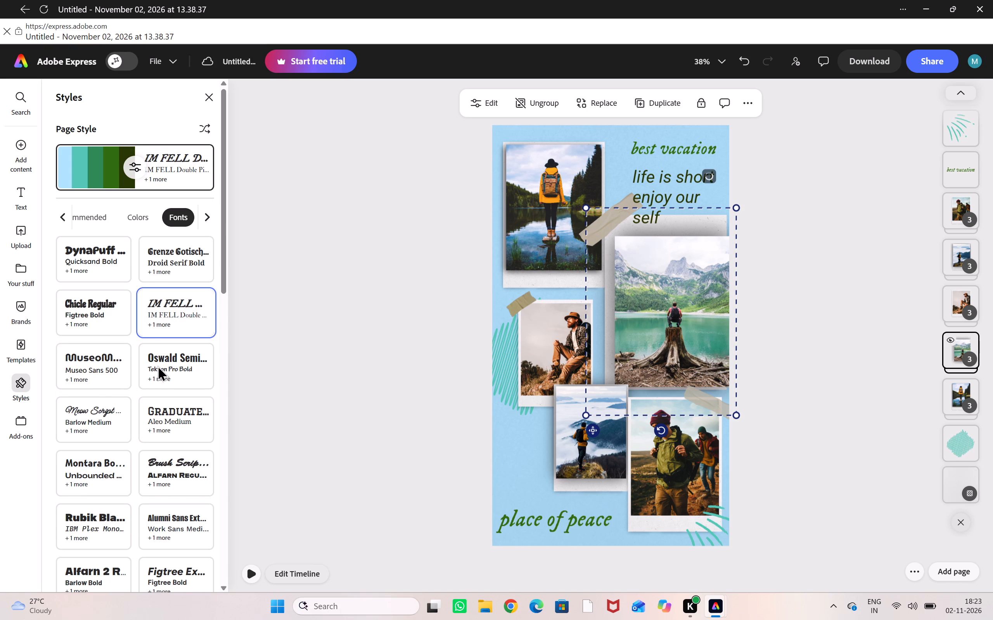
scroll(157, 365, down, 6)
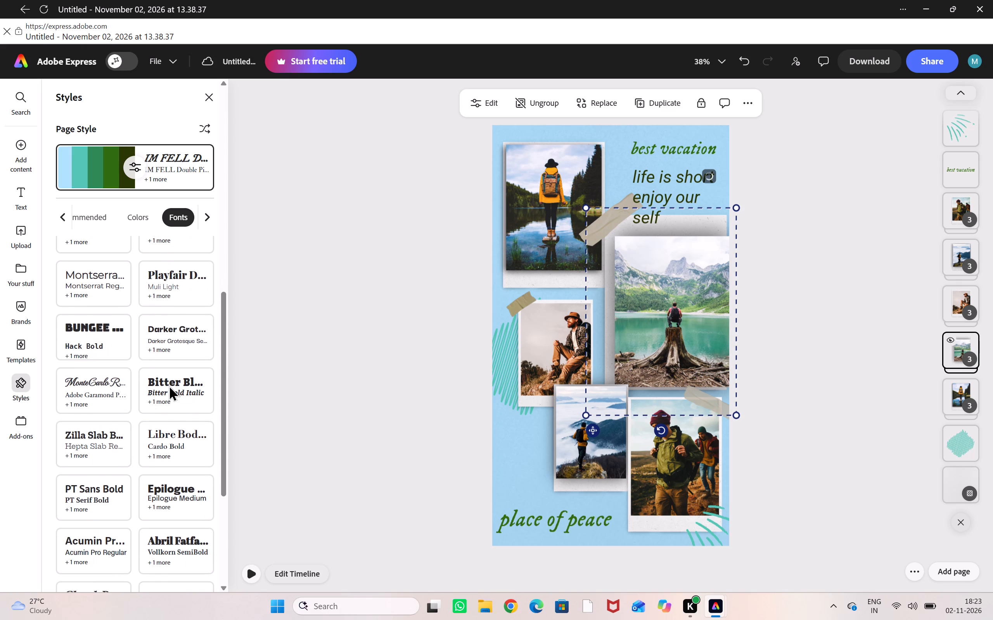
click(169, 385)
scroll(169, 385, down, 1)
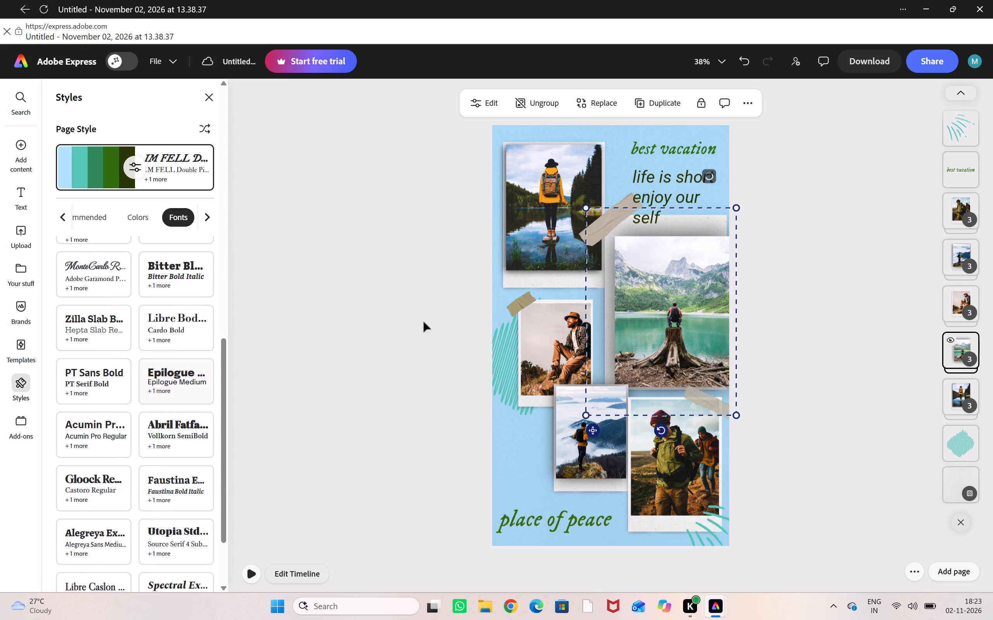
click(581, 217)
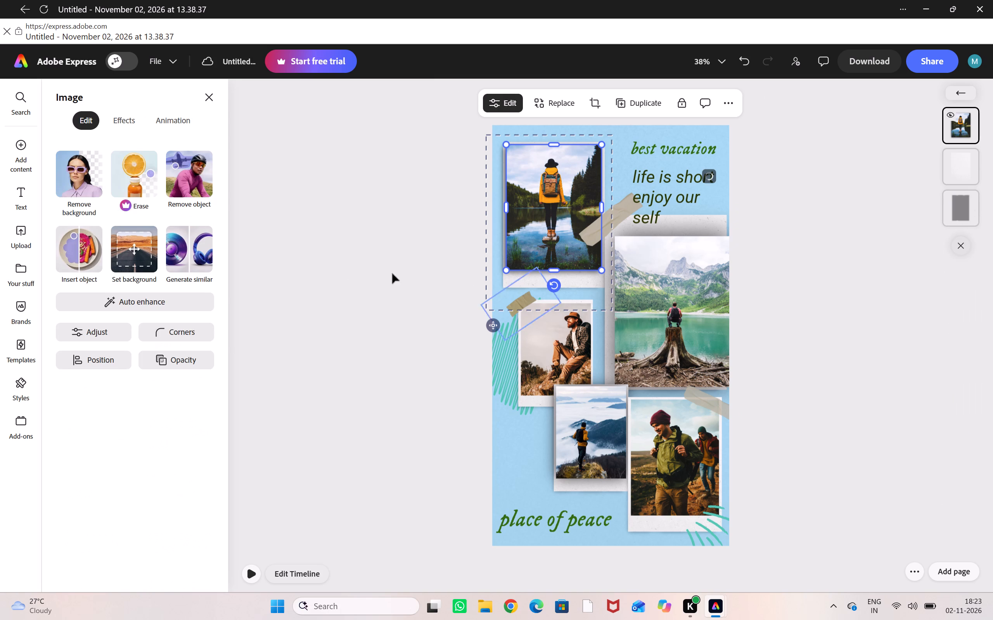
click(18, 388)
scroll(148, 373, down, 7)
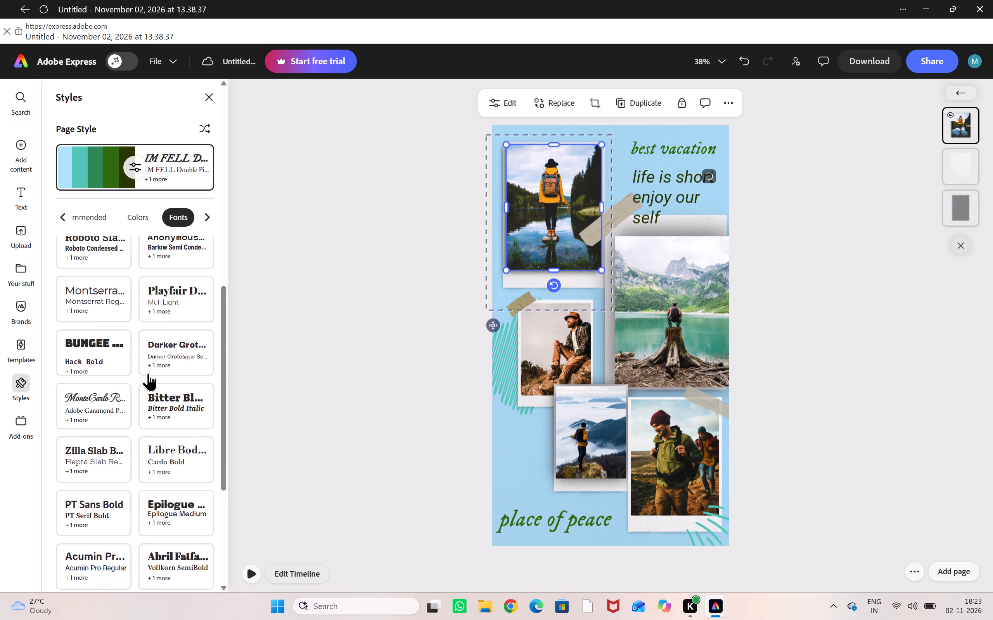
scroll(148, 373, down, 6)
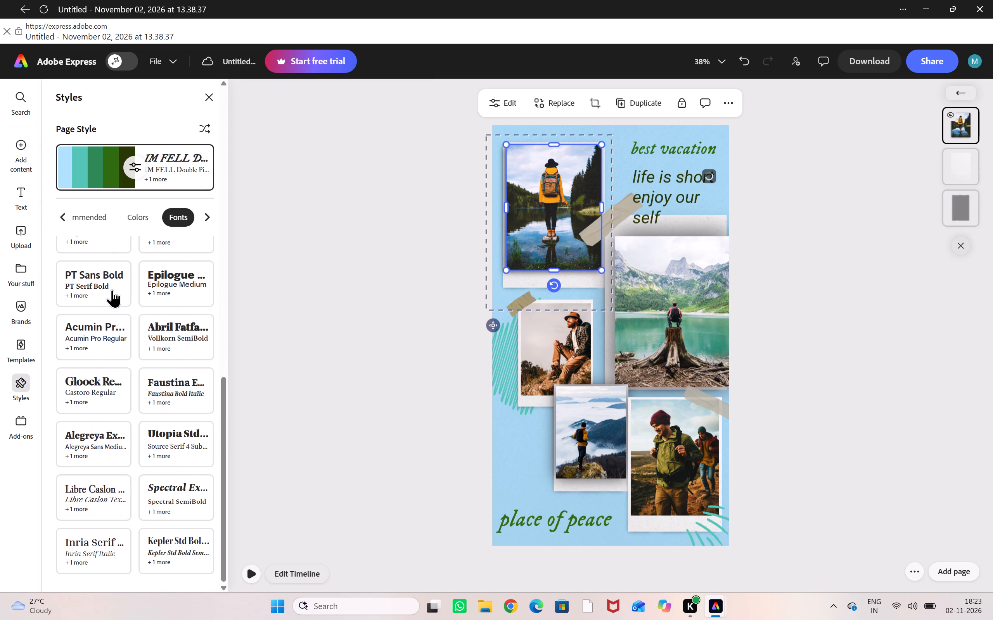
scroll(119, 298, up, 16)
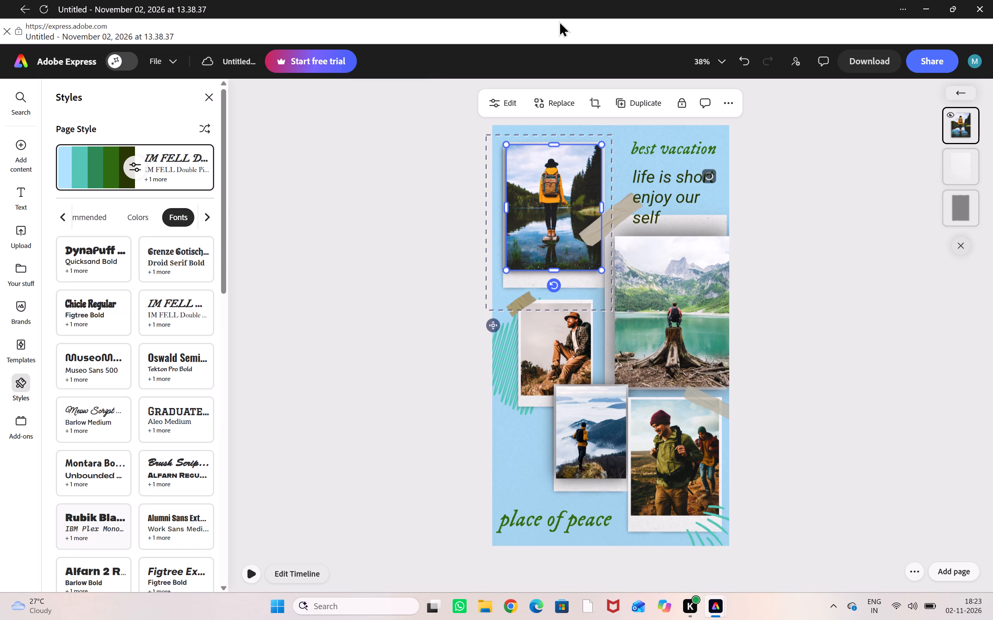
Undo the page font style and the recent color themes, back to the yellow page with the red "best vacation" title.
click(750, 59)
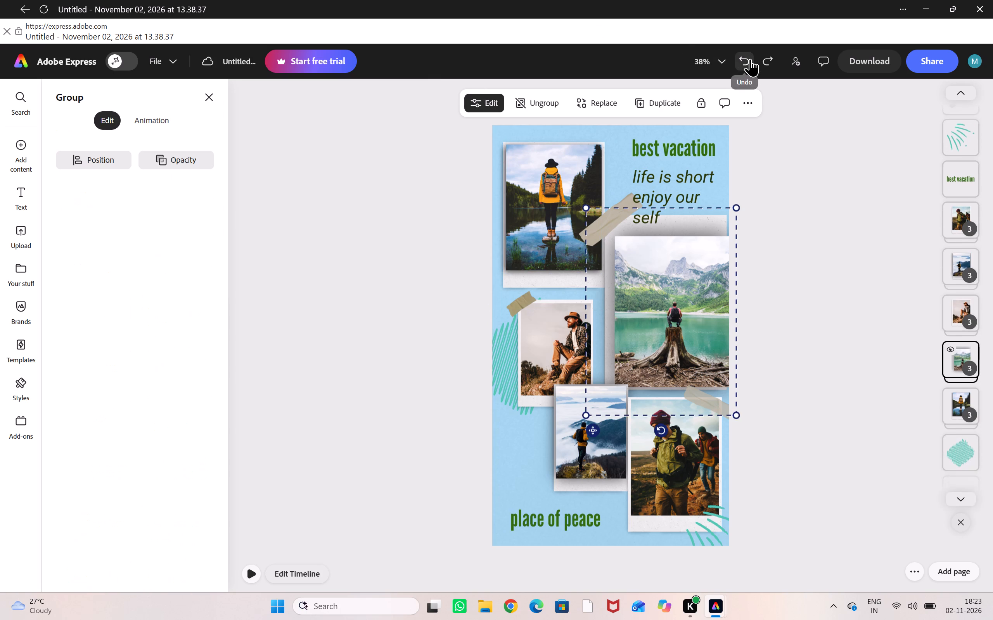
click(750, 59)
click(750, 59)
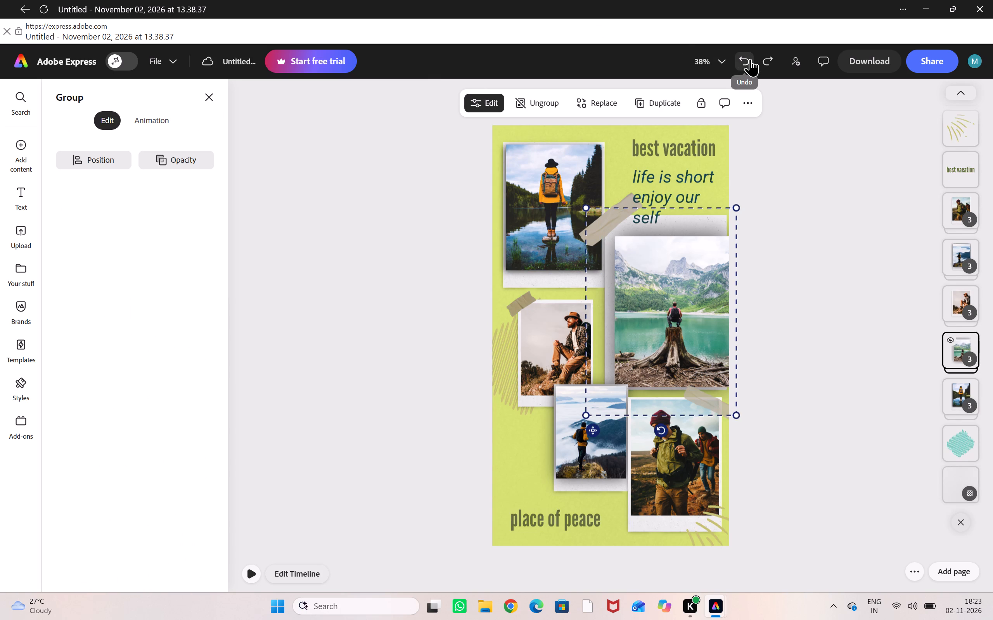
click(750, 59)
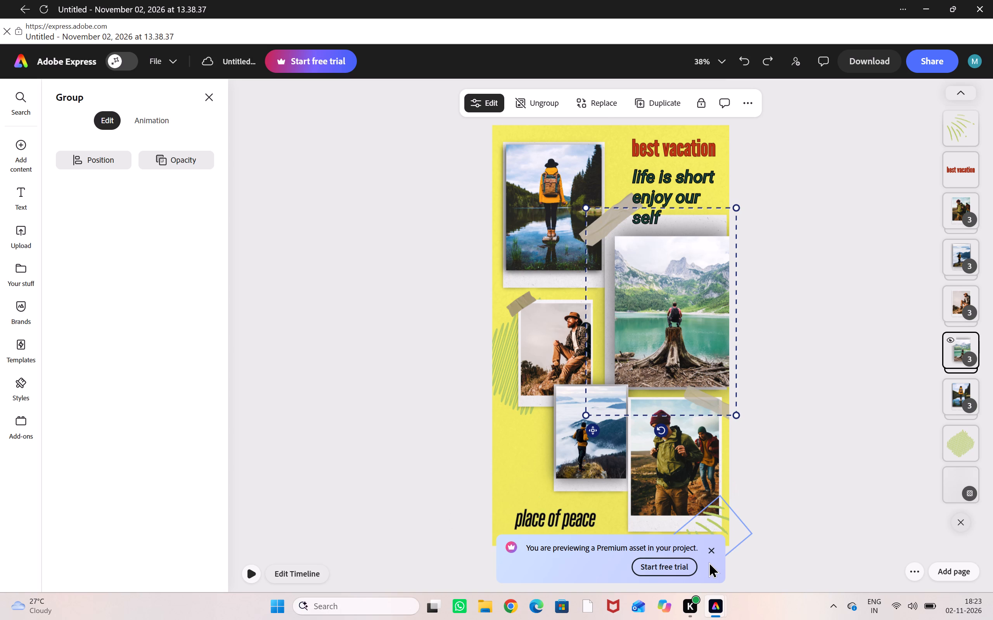
click(713, 547)
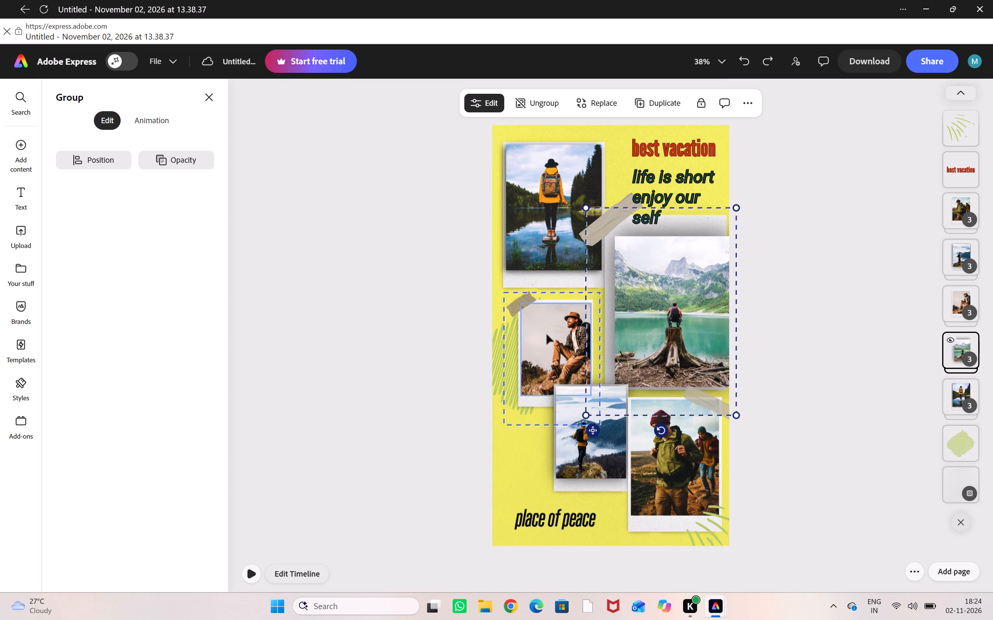
Nudge the seated hiker photo group slightly down the page.
click(550, 344)
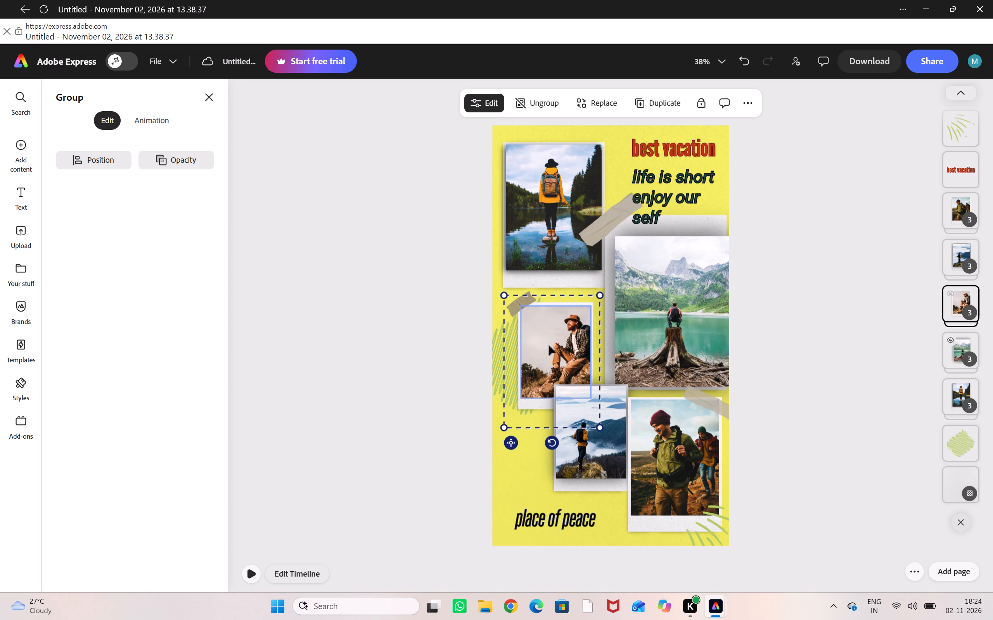
Enlarge the green line-texture graphic and try it in several spots on the page, ending behind the seated hiker photo.
drag(498, 351, 494, 408)
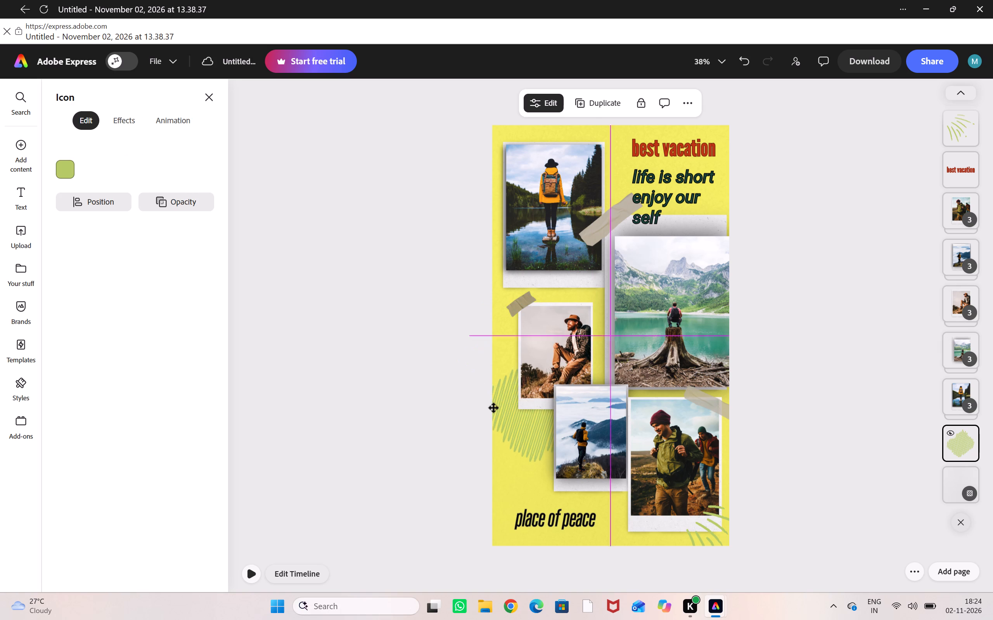
drag(494, 408, 505, 324)
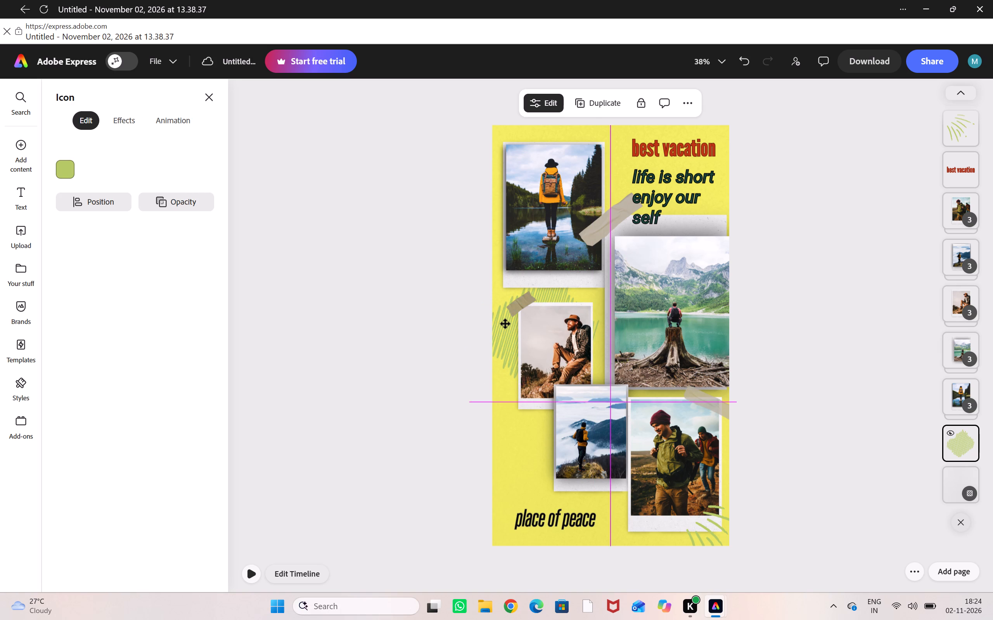
drag(505, 324, 486, 363)
drag(446, 374, 437, 373)
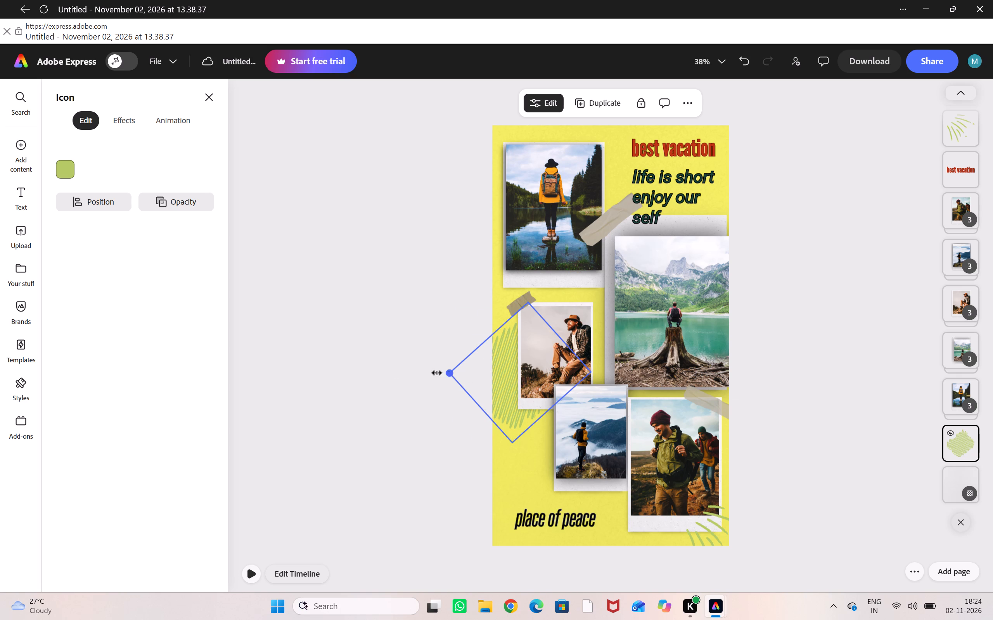
drag(437, 373, 348, 373)
drag(505, 359, 565, 369)
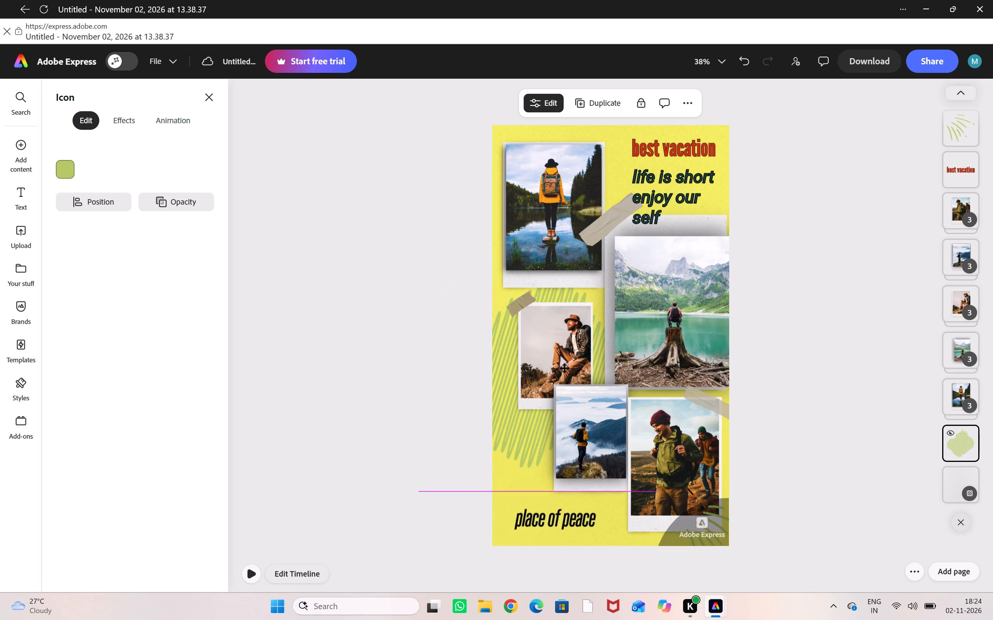
drag(565, 369, 692, 185)
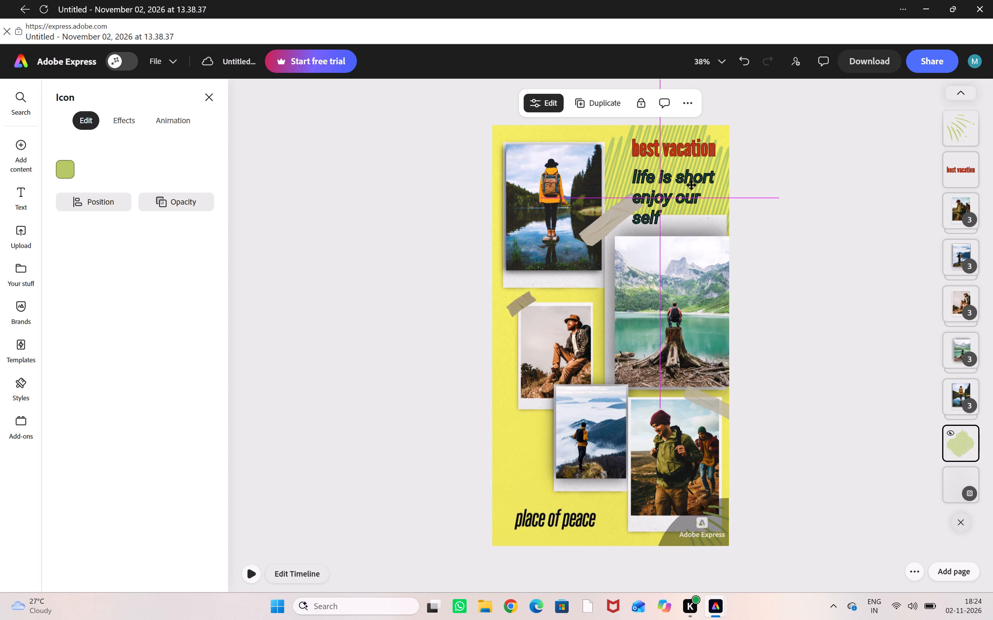
drag(692, 185, 547, 313)
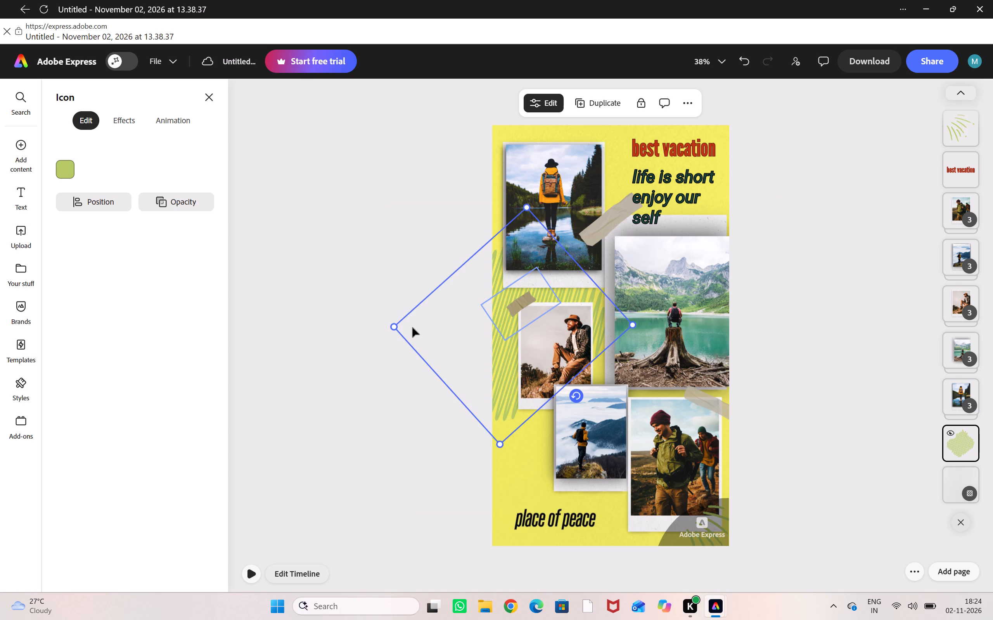
Shrink the green line-texture graphic and place it at the page's left edge, partly behind the seated hiker photo.
drag(391, 325, 452, 350)
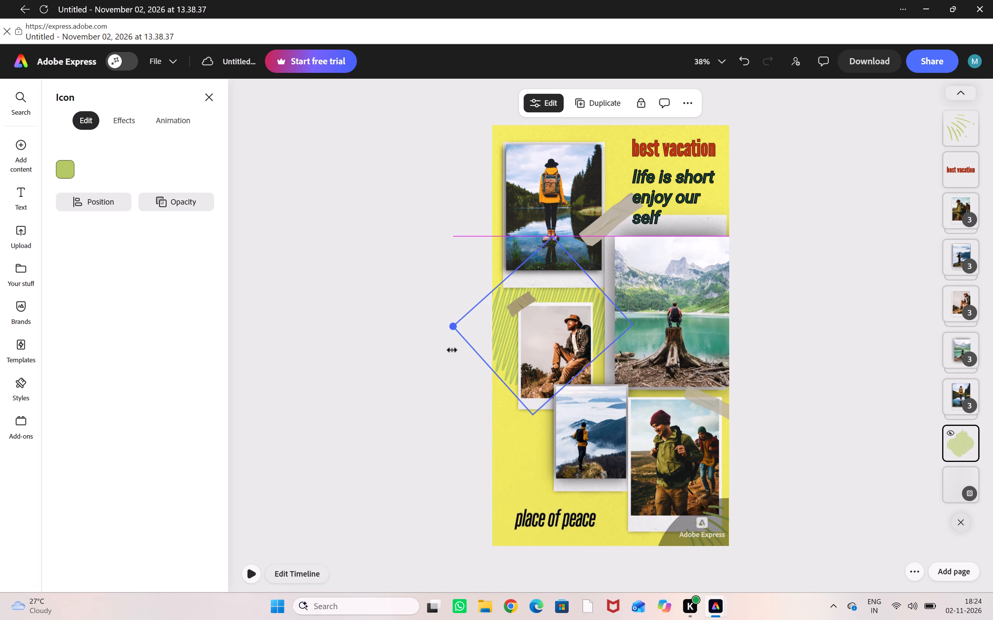
drag(452, 350, 463, 353)
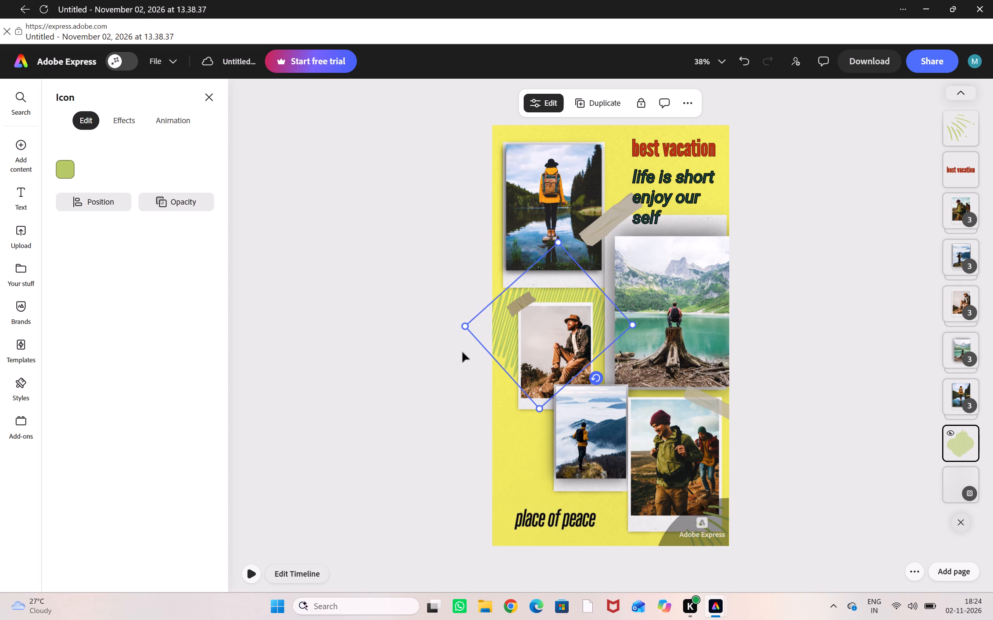
click(509, 338)
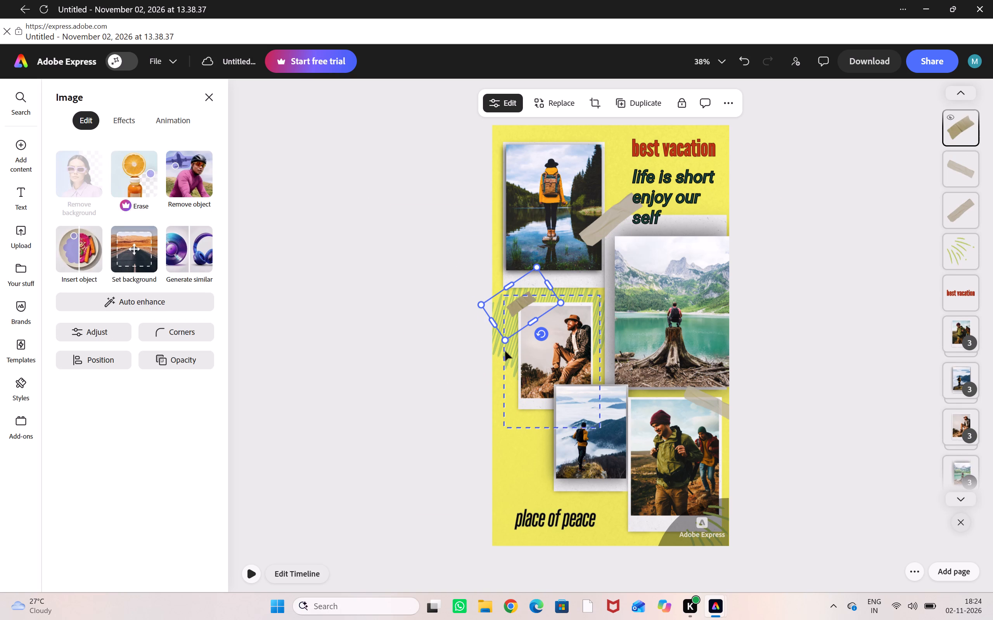
click(505, 356)
drag(498, 353, 462, 381)
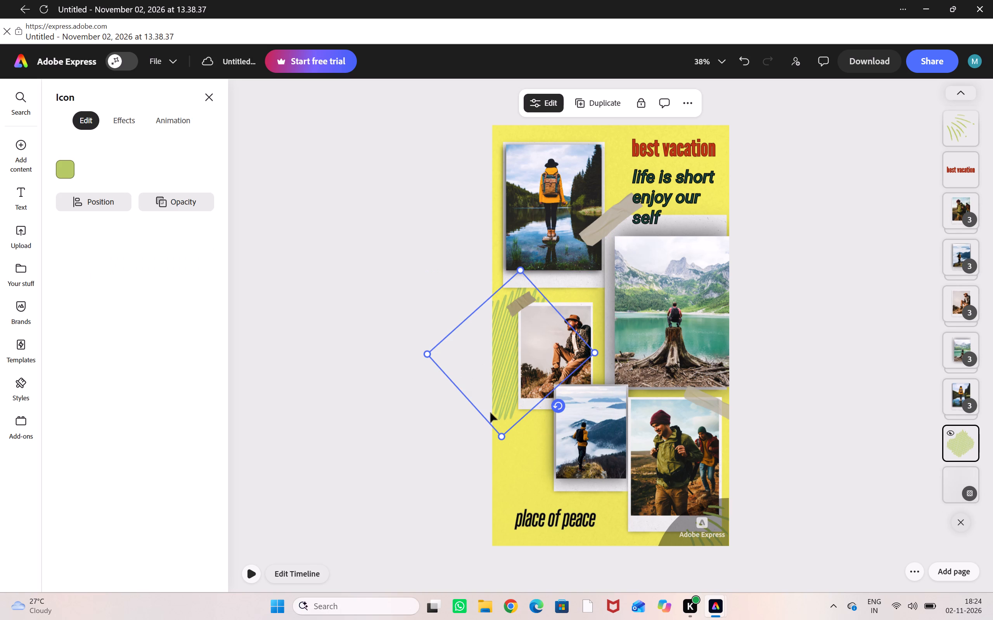
Move the "place of peace" title slightly up and left.
drag(554, 526, 551, 524)
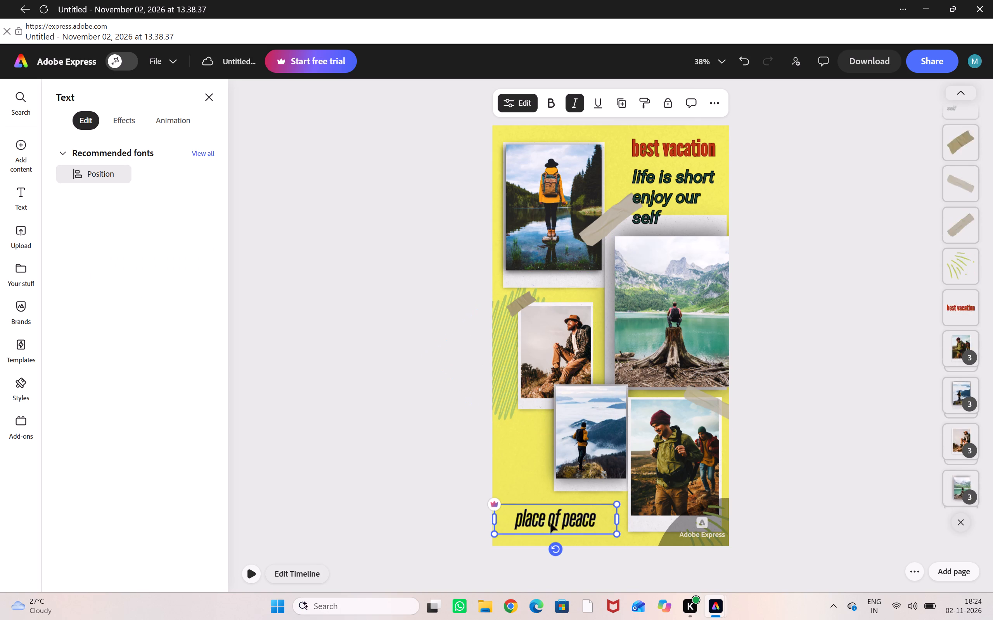
drag(551, 524, 548, 517)
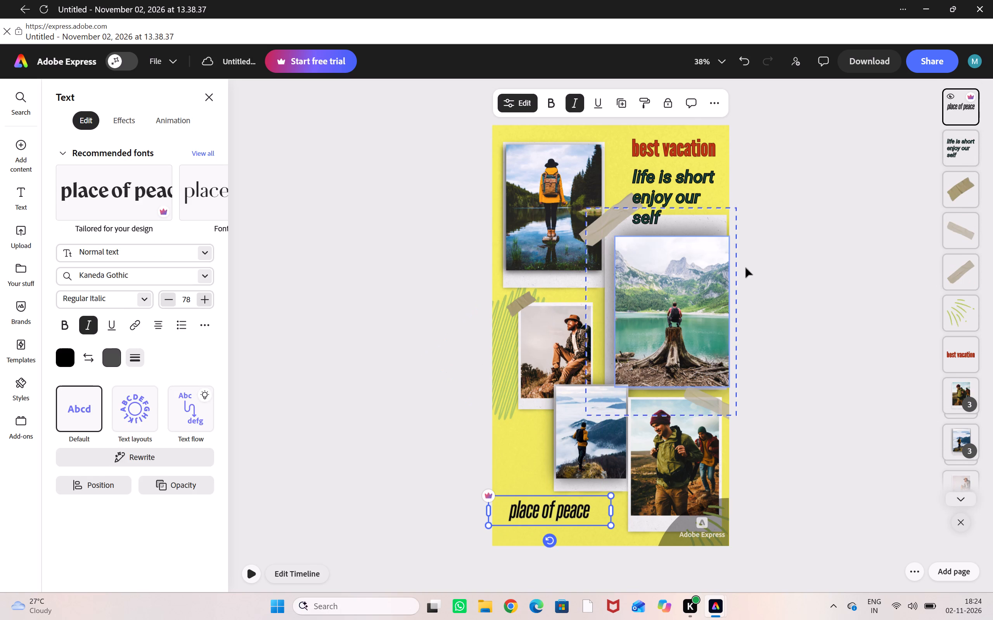
Nudge the mountain lake photo group slightly toward the page's right edge.
drag(651, 355, 649, 353)
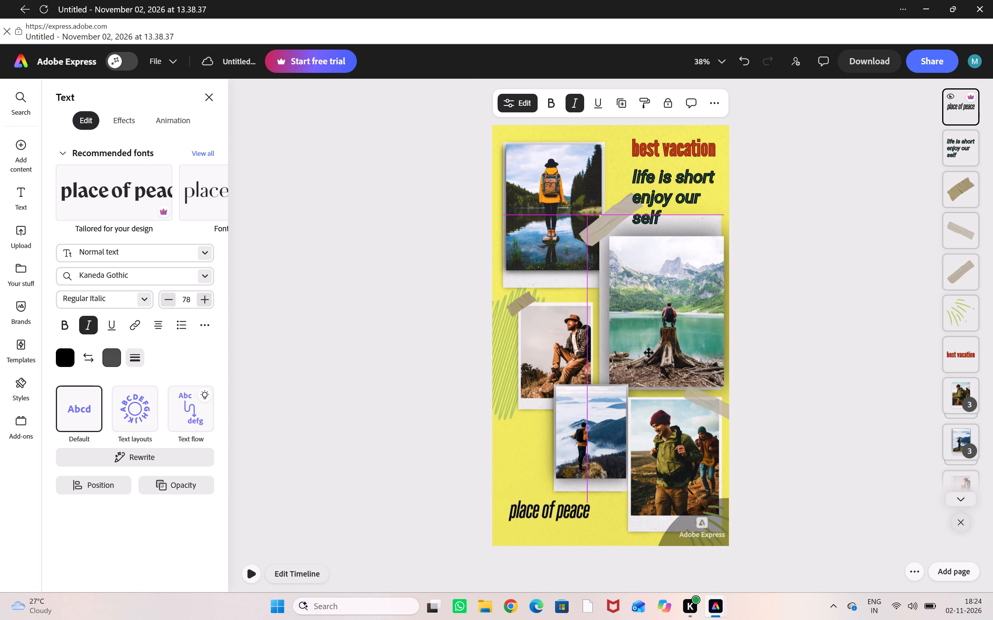
drag(649, 353, 654, 354)
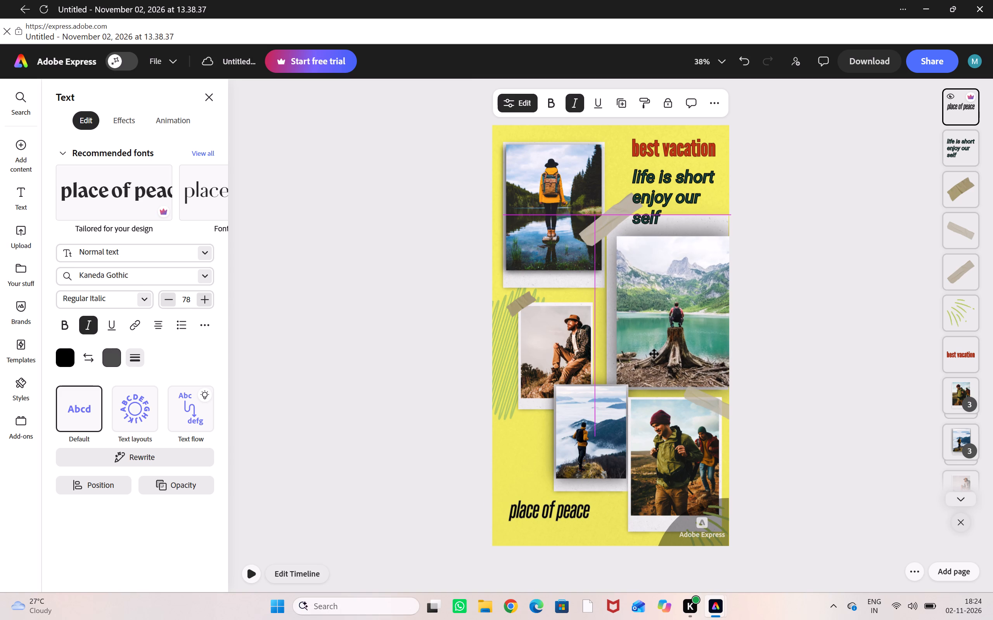
drag(654, 354, 654, 354)
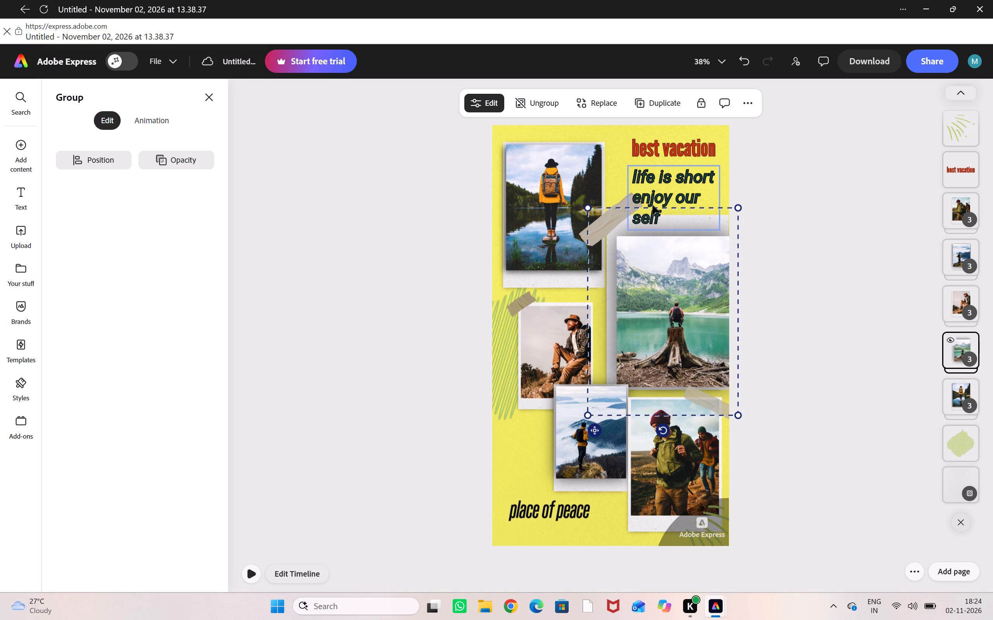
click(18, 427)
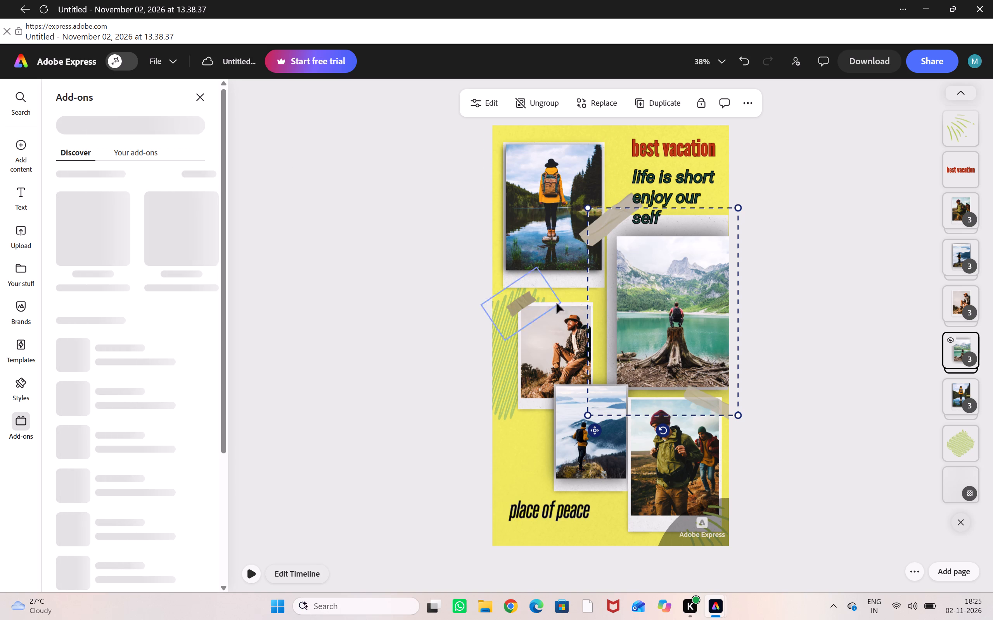
Move the "place of peace" title slightly down, keeping it near the page's lower-left corner.
drag(519, 513, 520, 518)
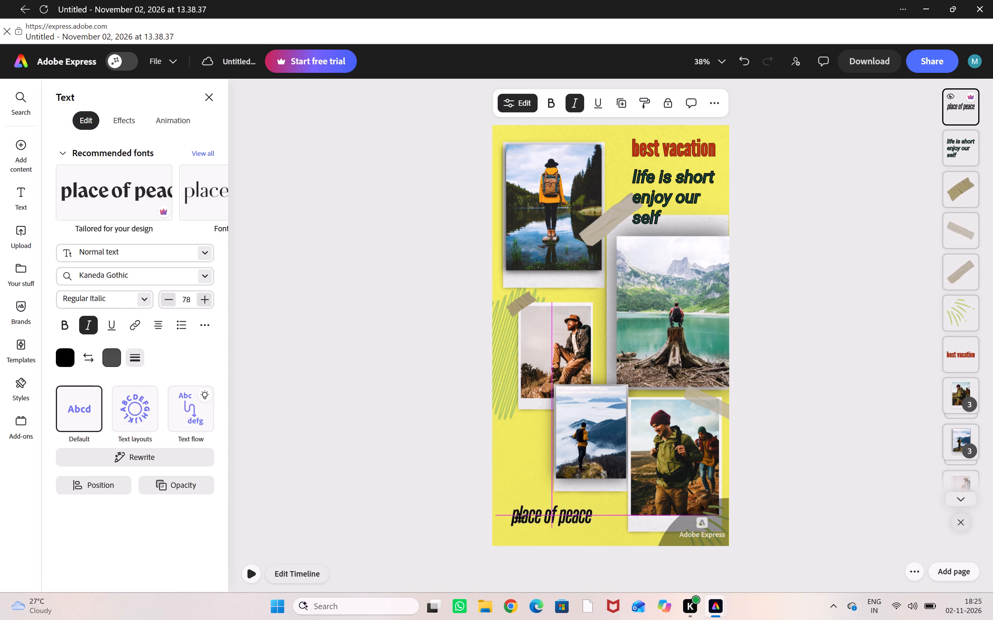
drag(520, 518, 519, 519)
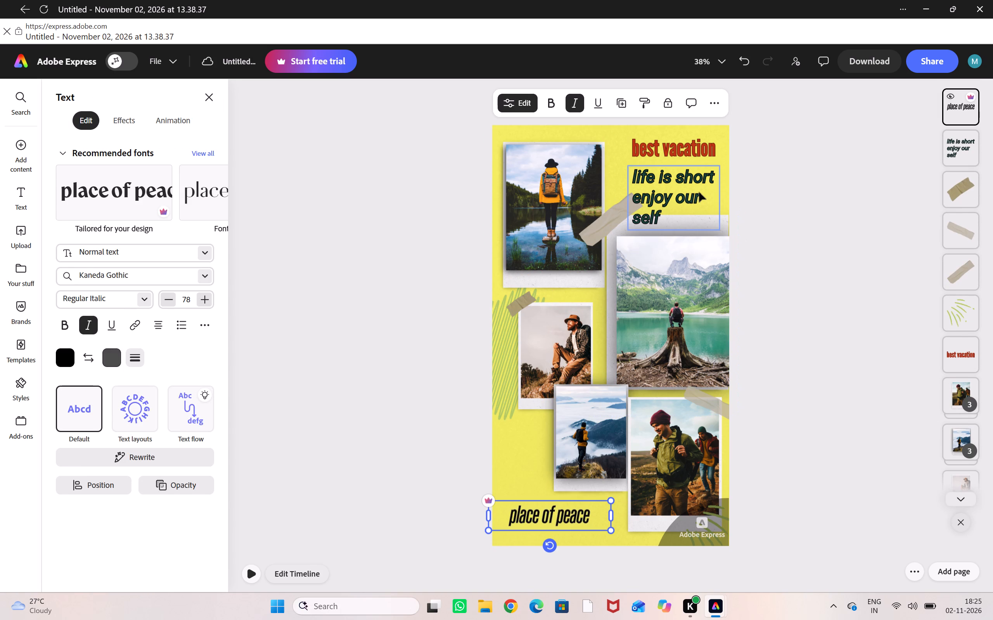
Shift the "life is short enjoy our self" text slightly down and right beneath the "best vacation" title.
drag(699, 193, 702, 198)
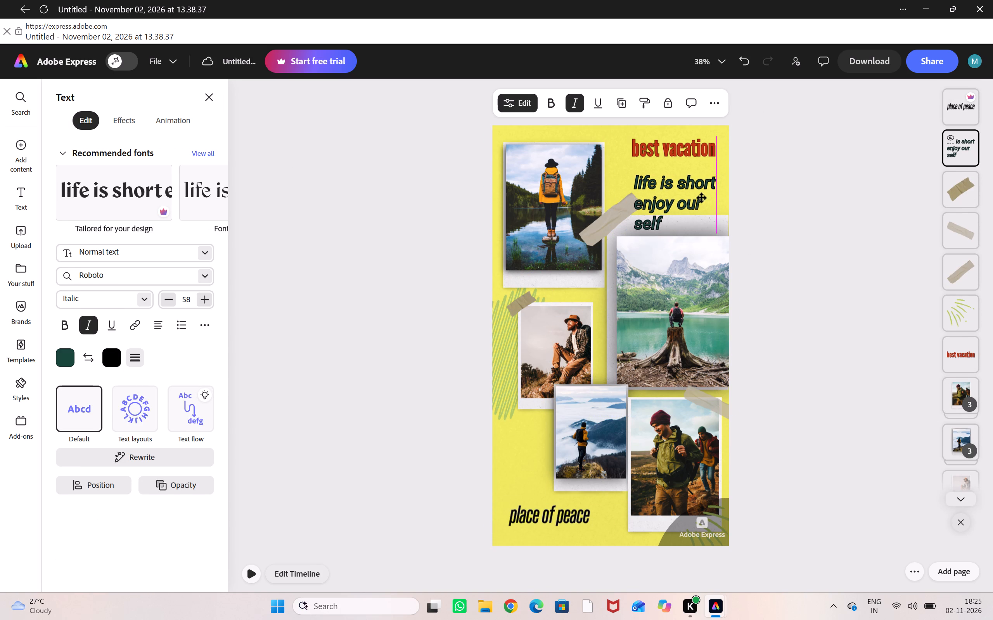
drag(702, 198, 701, 196)
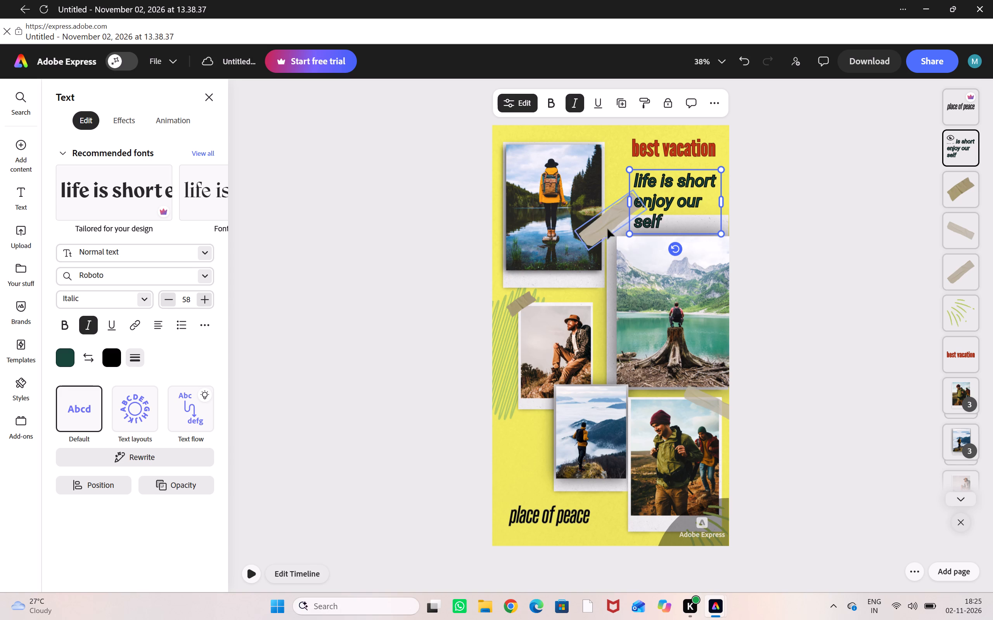
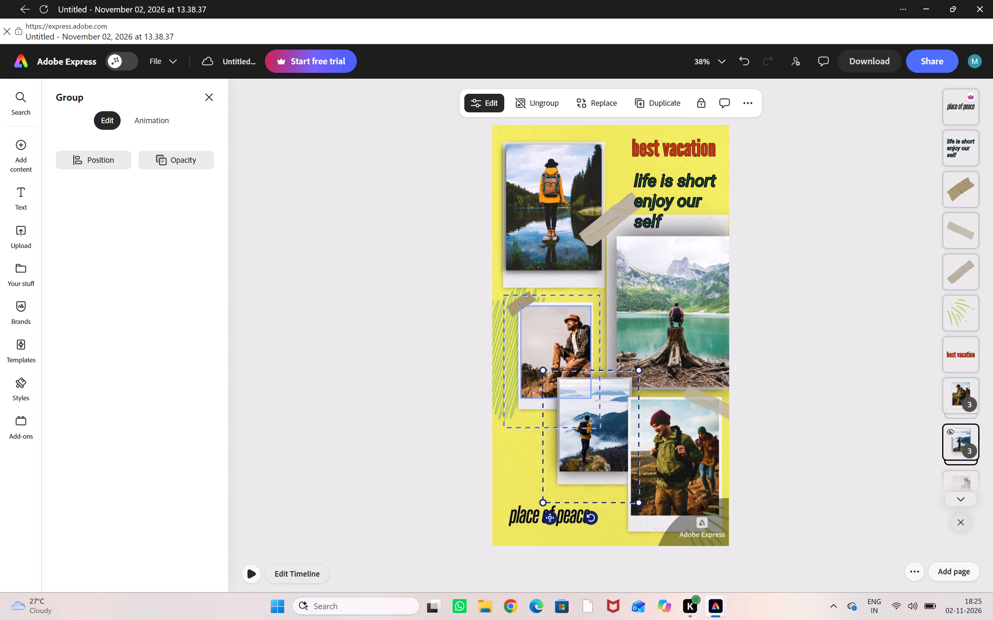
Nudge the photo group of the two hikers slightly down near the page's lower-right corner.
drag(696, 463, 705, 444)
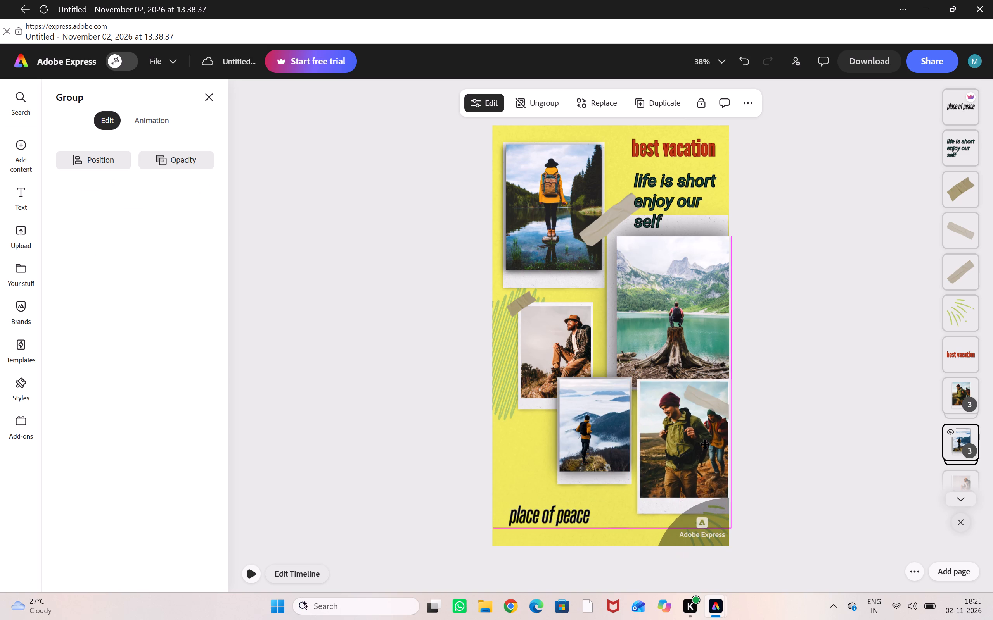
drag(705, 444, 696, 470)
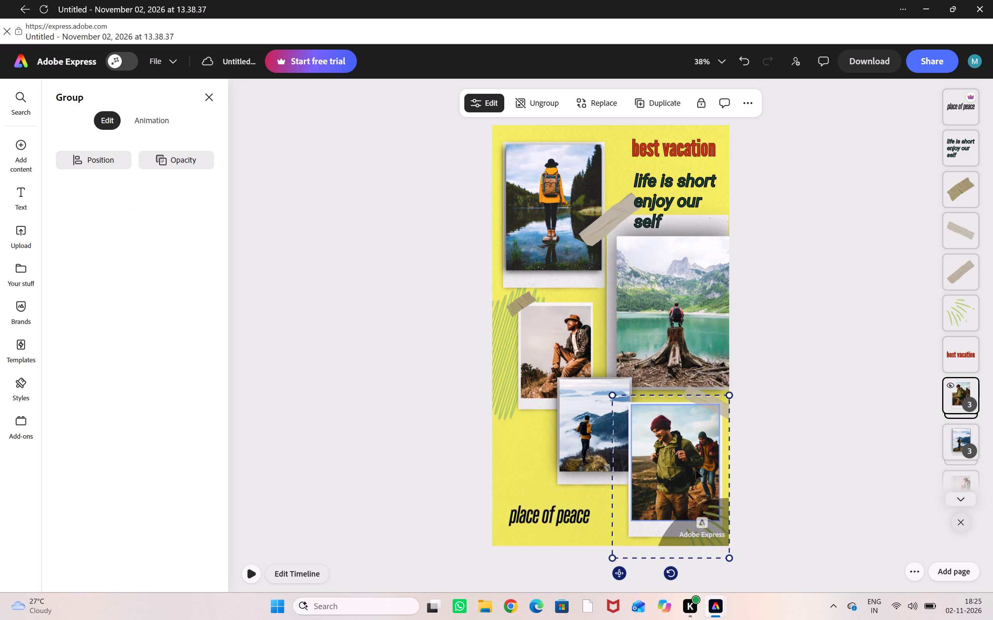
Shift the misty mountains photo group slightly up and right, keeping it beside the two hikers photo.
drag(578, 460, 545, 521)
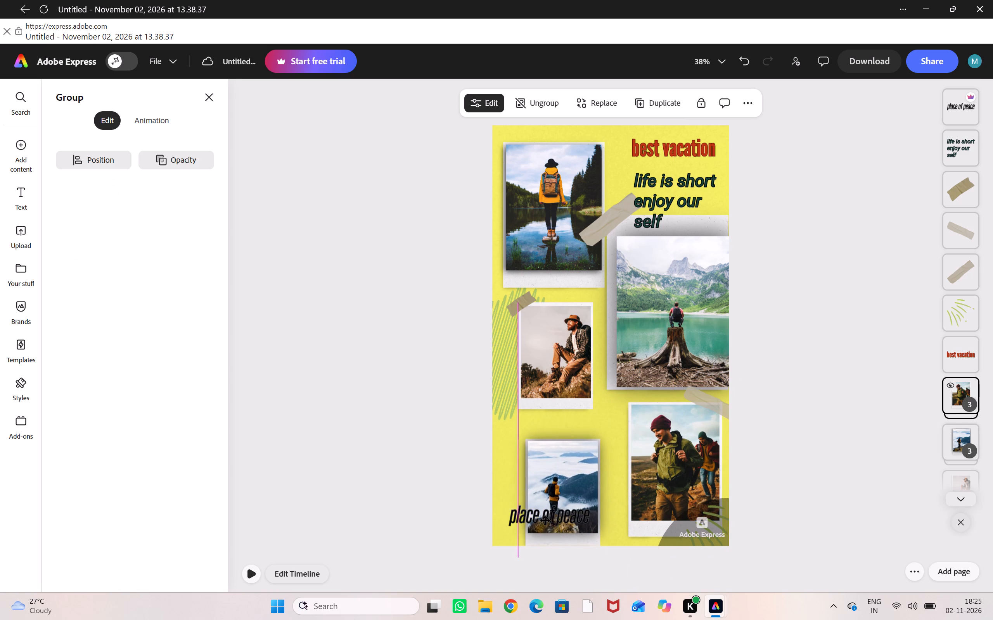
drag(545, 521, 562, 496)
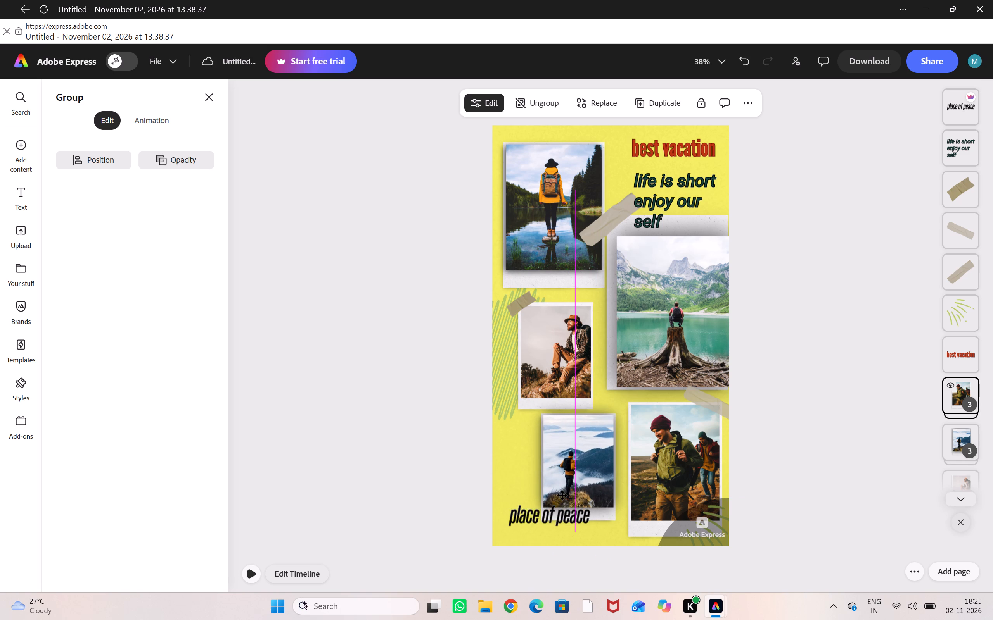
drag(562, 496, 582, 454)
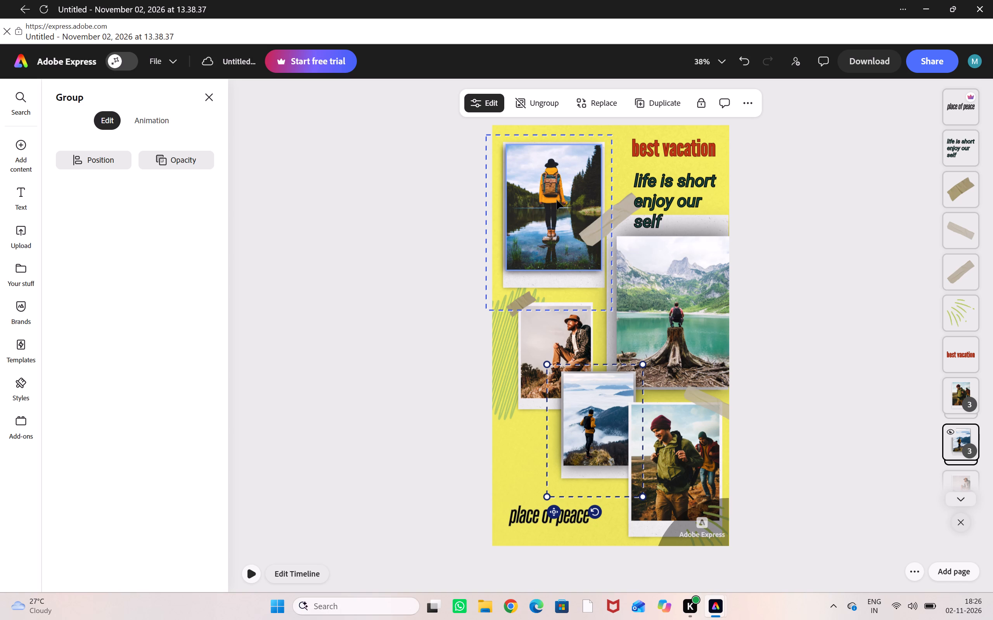
Nudge the yellow-jacket hiker photo group slightly up at the page's upper-left corner and deselect it.
drag(557, 200, 578, 238)
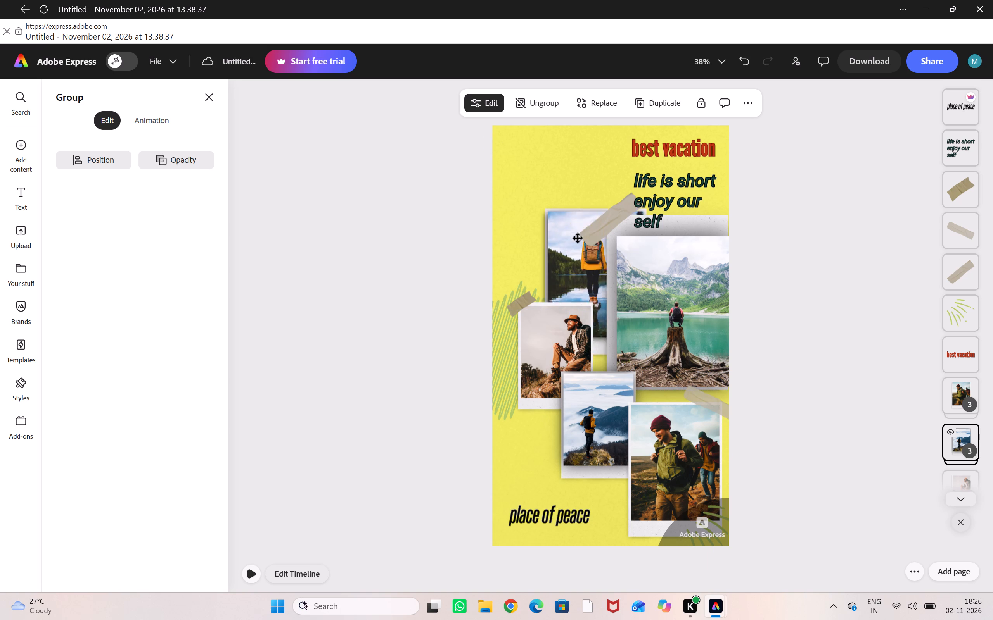
drag(578, 238, 557, 198)
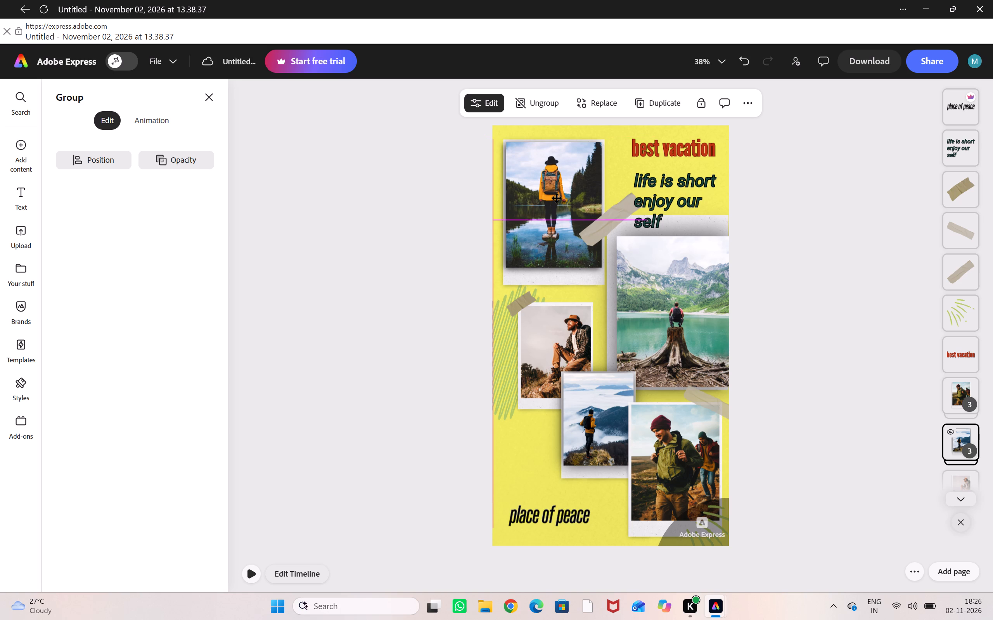
drag(557, 198, 557, 197)
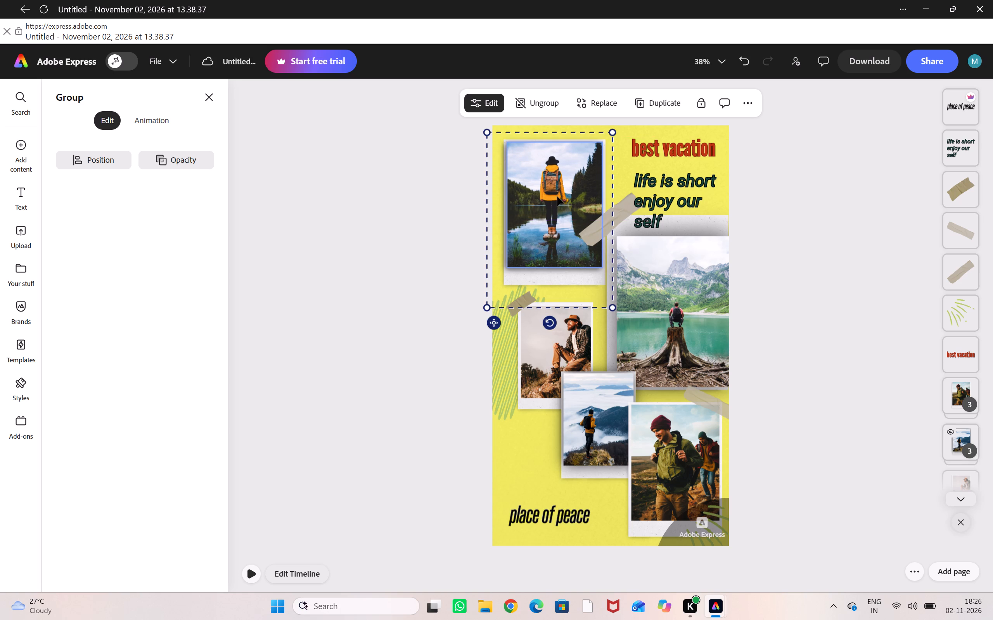
click(823, 206)
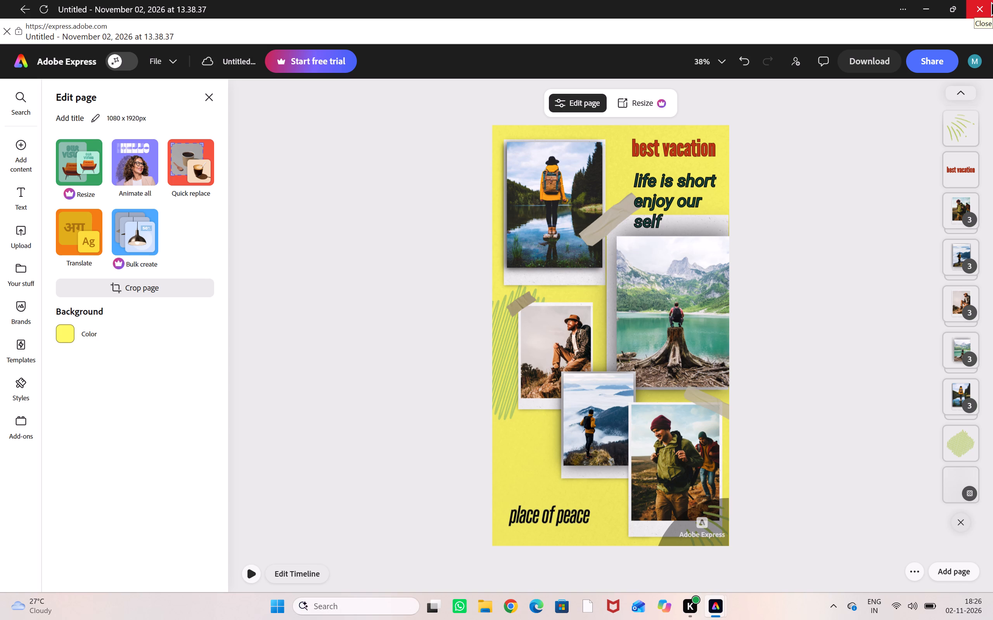
Make the "best vacation" title a bulleted list and cycle through its text alignments, ending on left alignment.
click(967, 160)
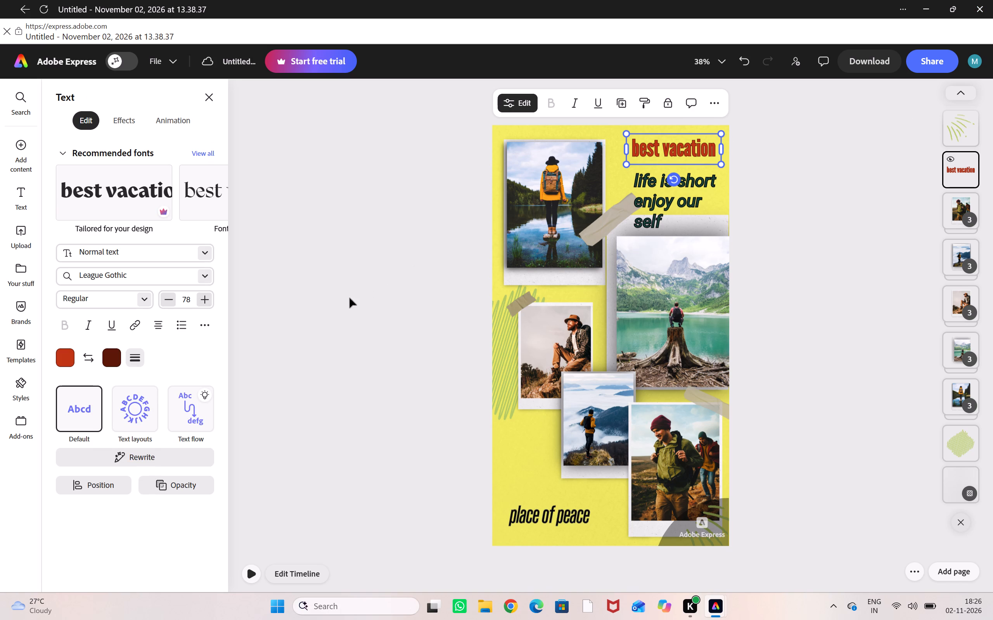
click(156, 324)
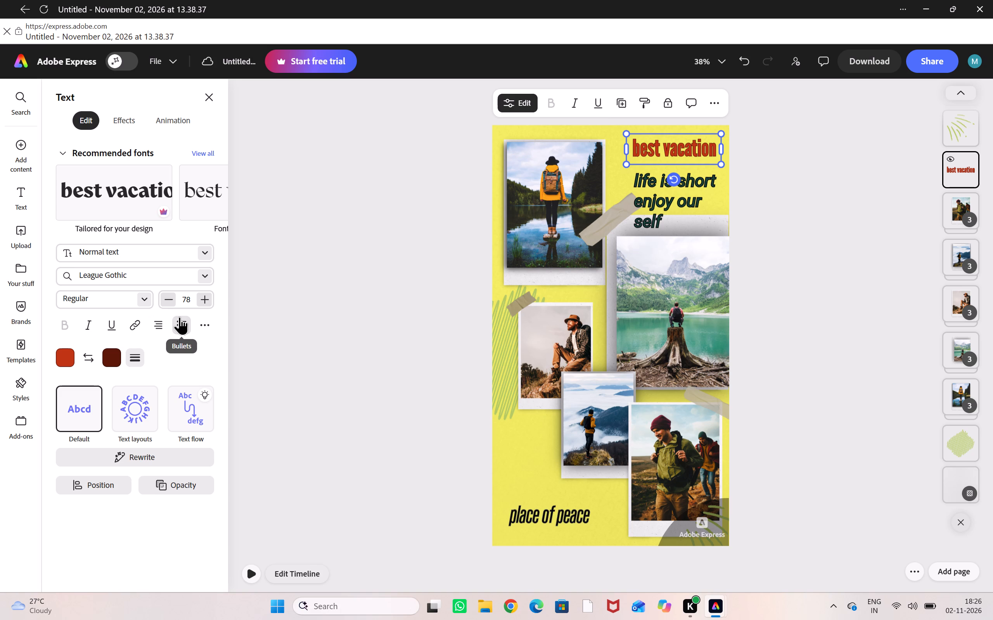
click(179, 317)
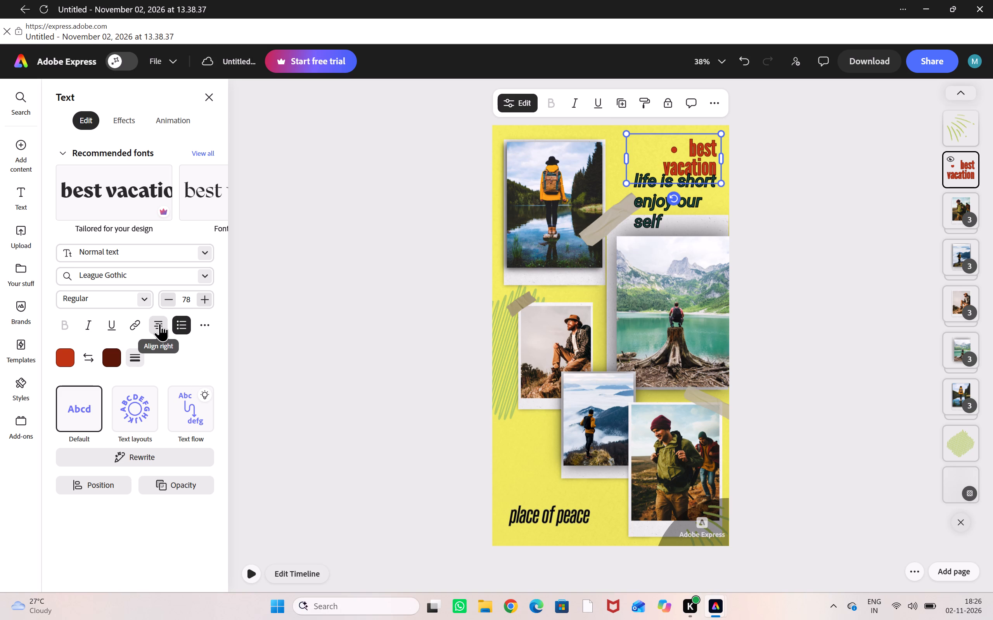
click(159, 323)
click(159, 323)
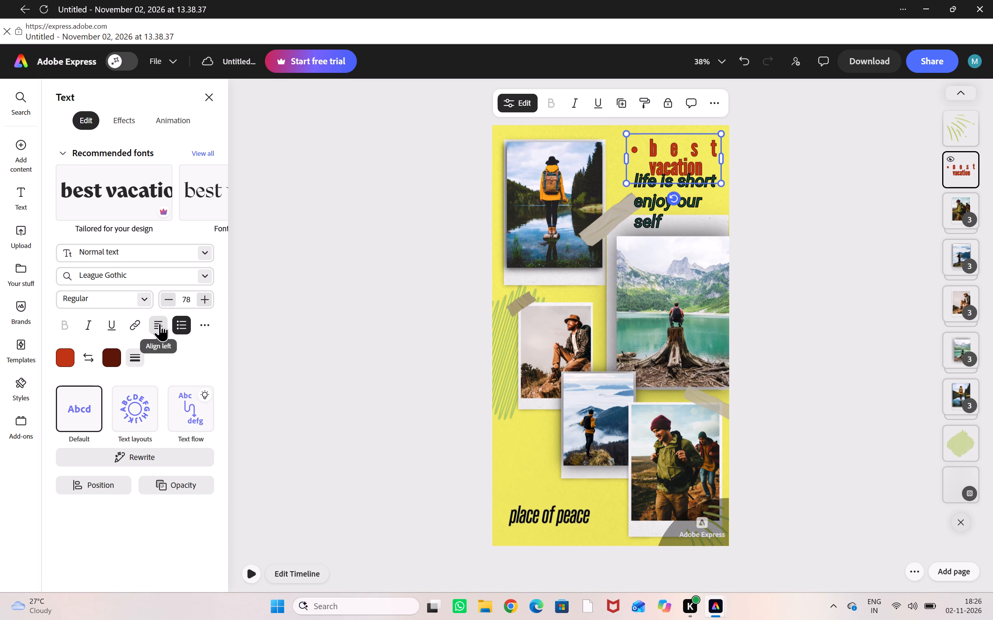
click(159, 323)
click(159, 323)
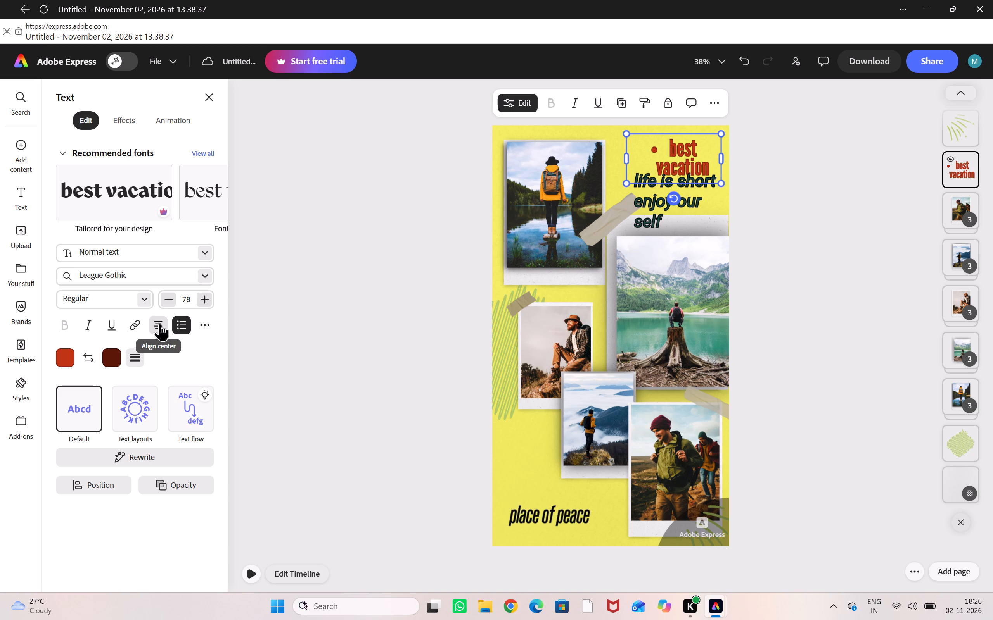
click(159, 323)
click(159, 323)
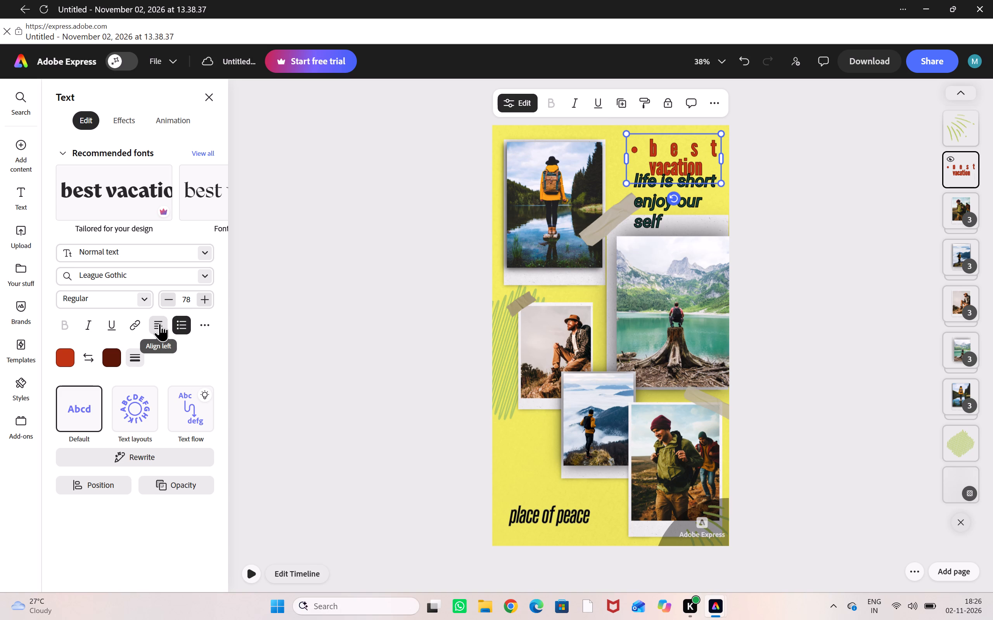
click(159, 323)
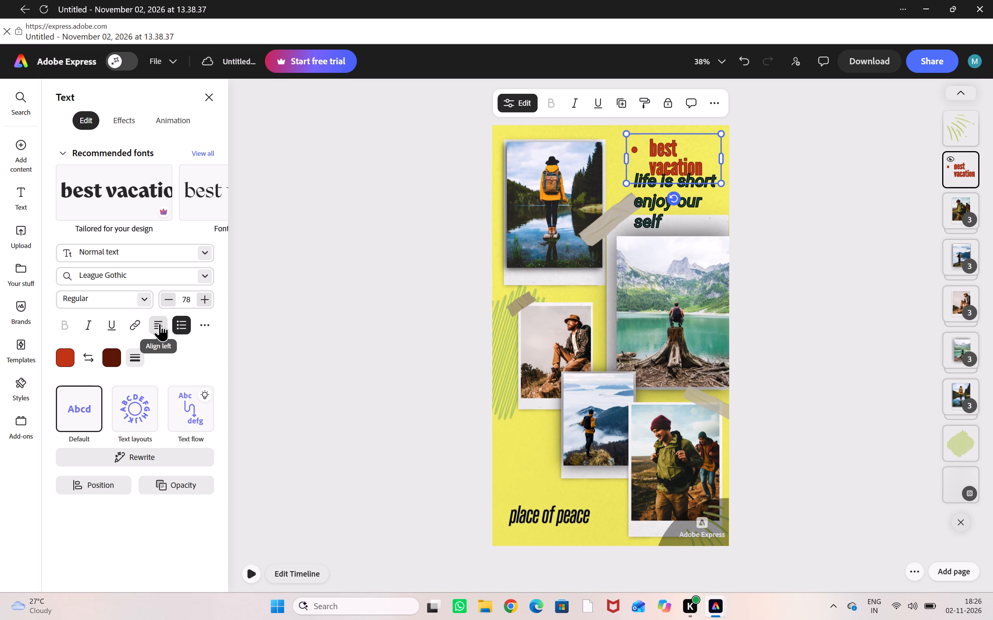
click(159, 323)
click(159, 323)
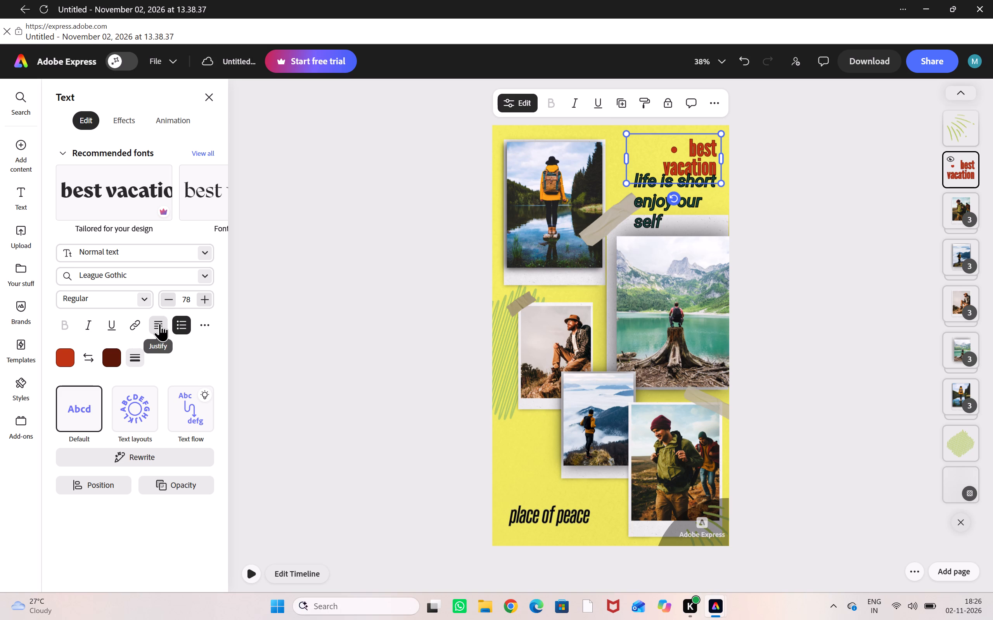
click(159, 323)
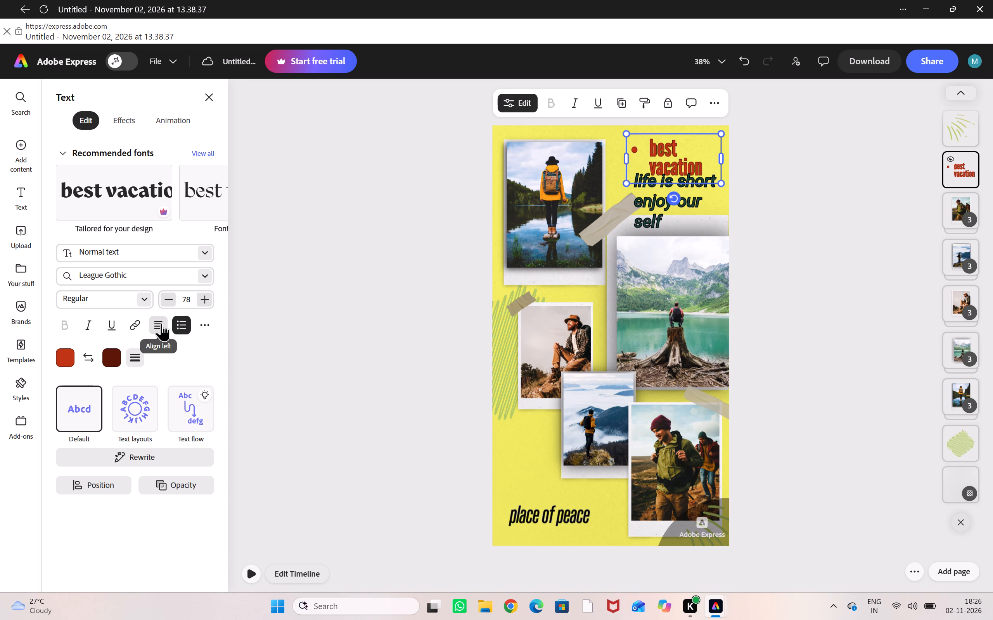
Switch the "best vacation" title to a numbered list, and remove the list formatting.
click(176, 322)
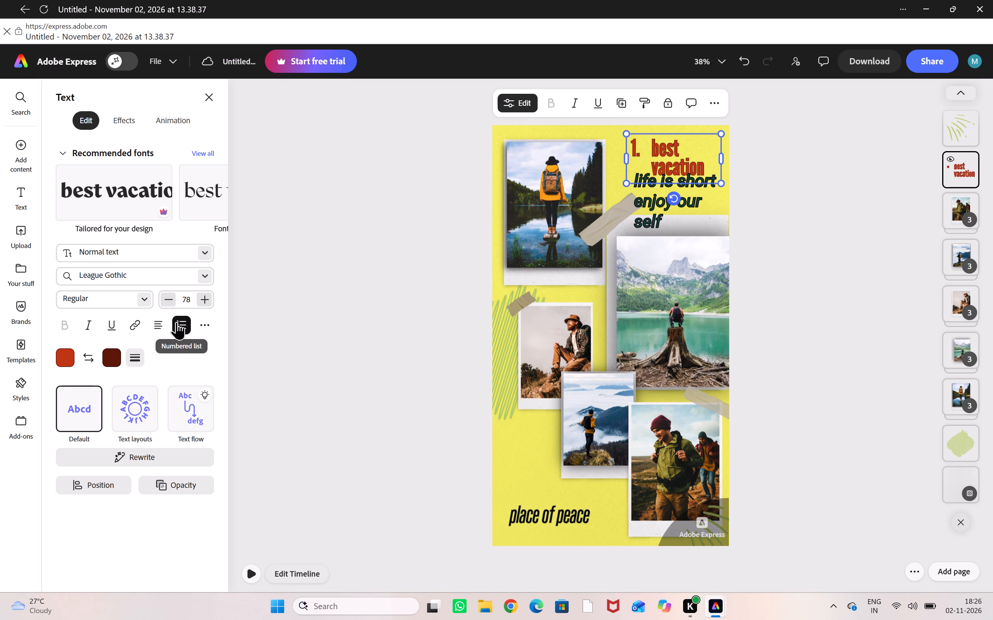
click(176, 322)
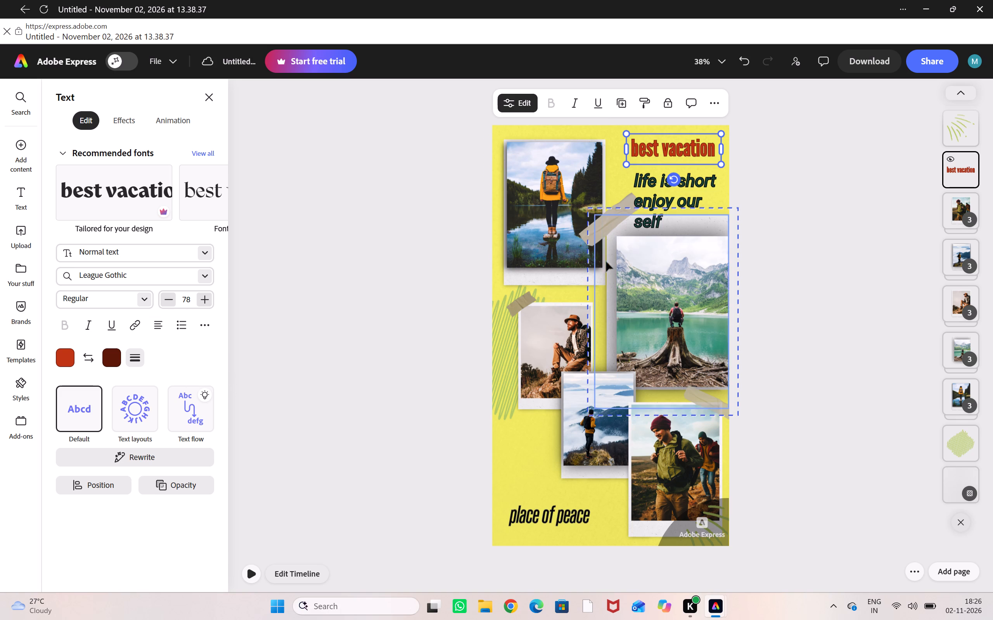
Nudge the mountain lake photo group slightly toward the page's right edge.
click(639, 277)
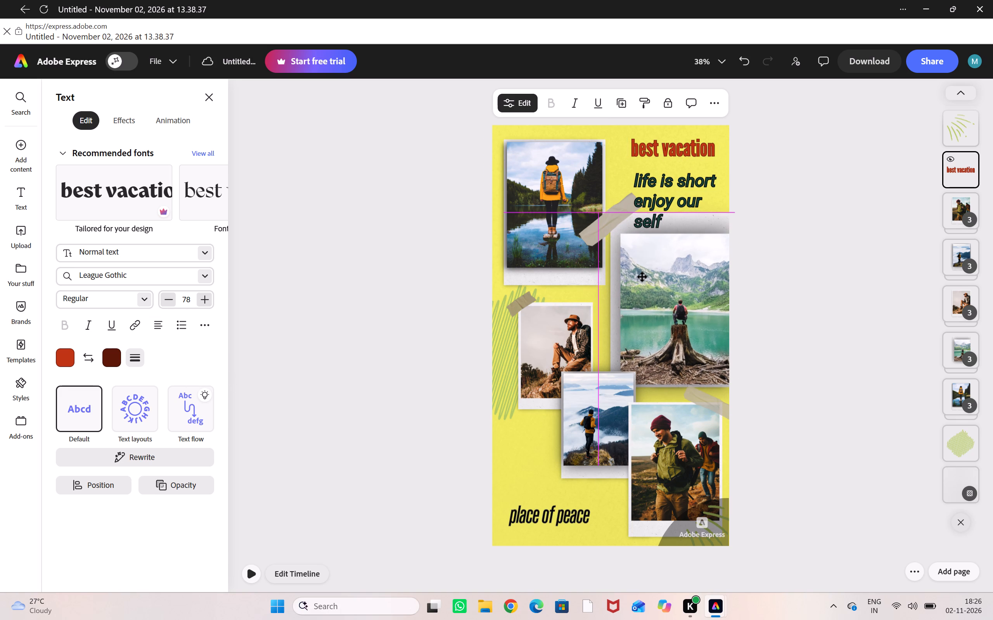
Nudge the photo group of the seated man in a hat slightly up.
click(558, 355)
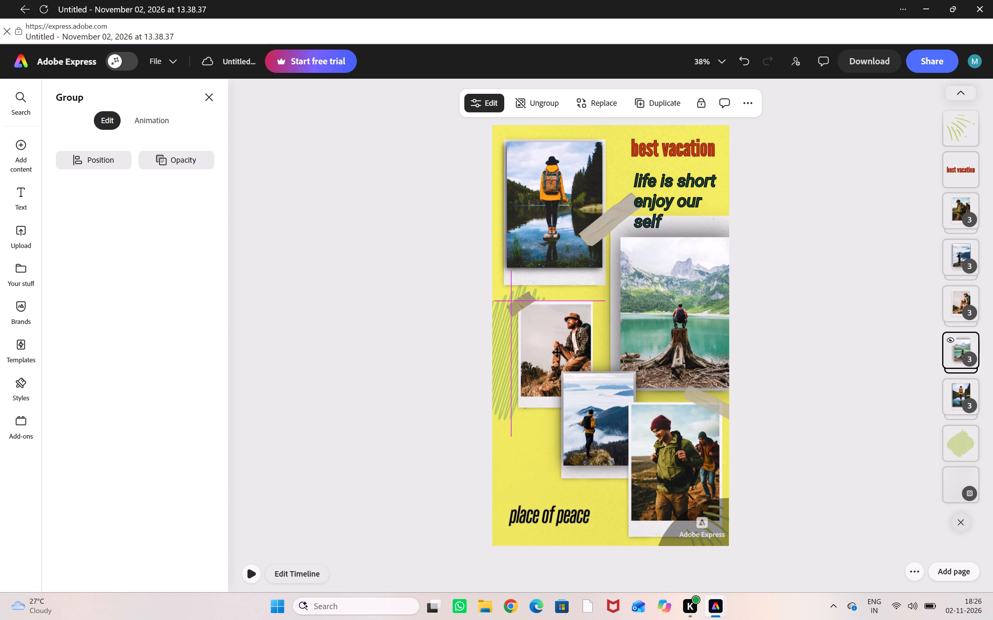
Shift the two hikers photo group slightly up and right, keeping it below the mountain lake photo.
drag(621, 396, 654, 368)
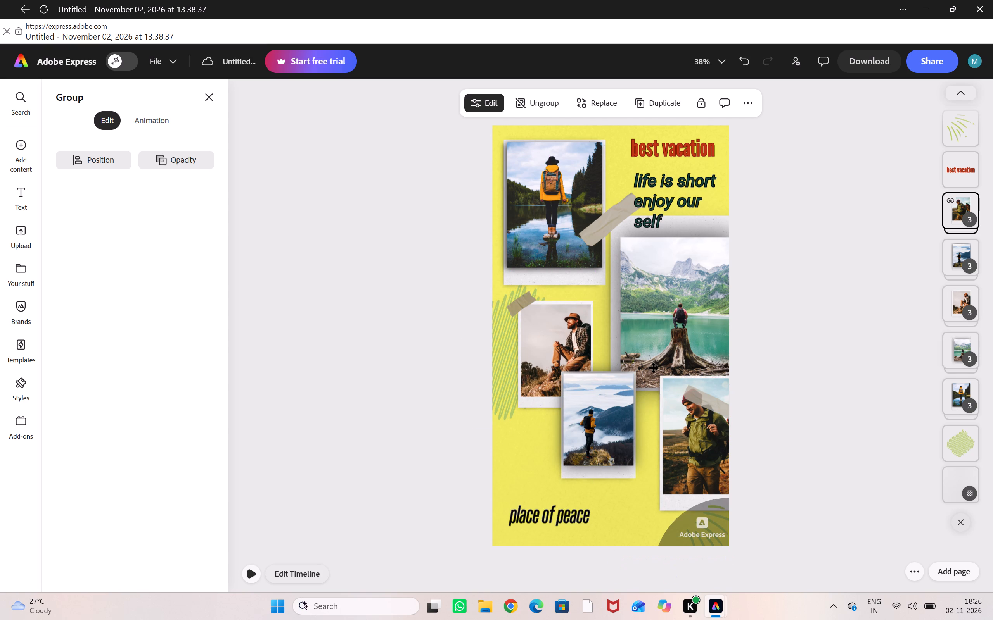
drag(654, 368, 622, 395)
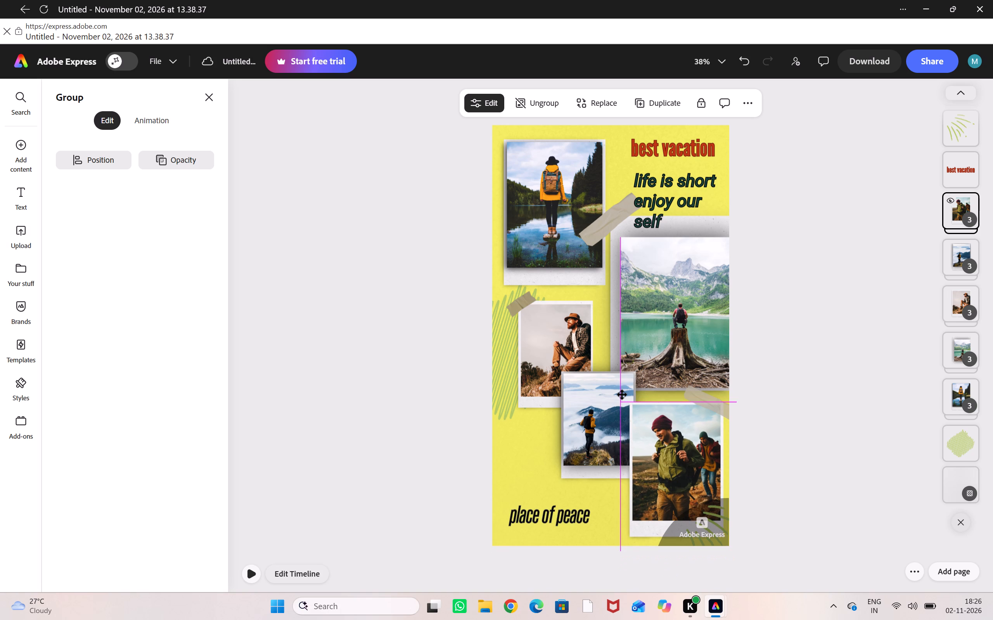
drag(622, 395, 624, 392)
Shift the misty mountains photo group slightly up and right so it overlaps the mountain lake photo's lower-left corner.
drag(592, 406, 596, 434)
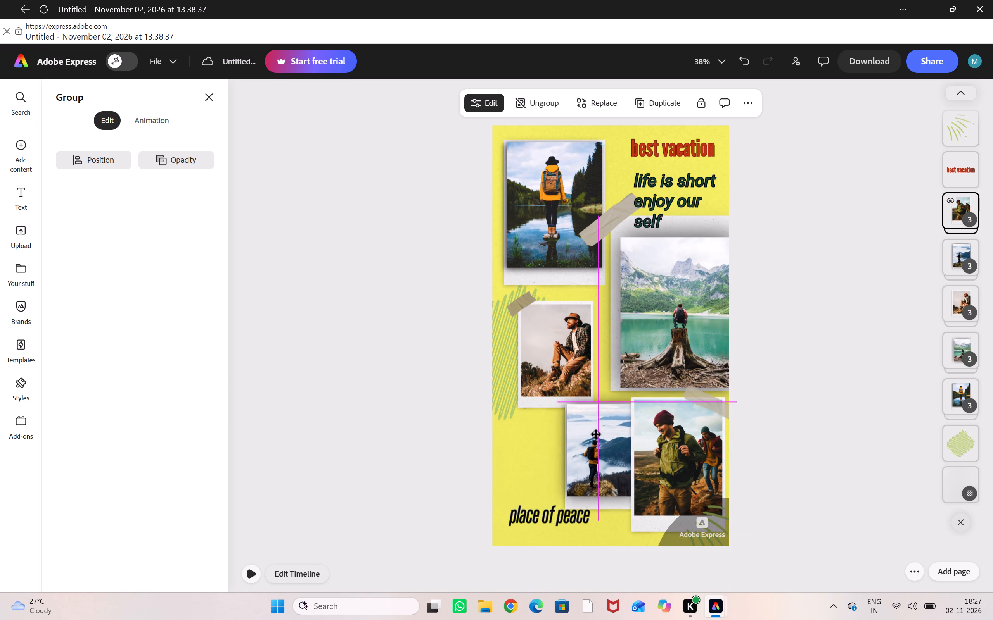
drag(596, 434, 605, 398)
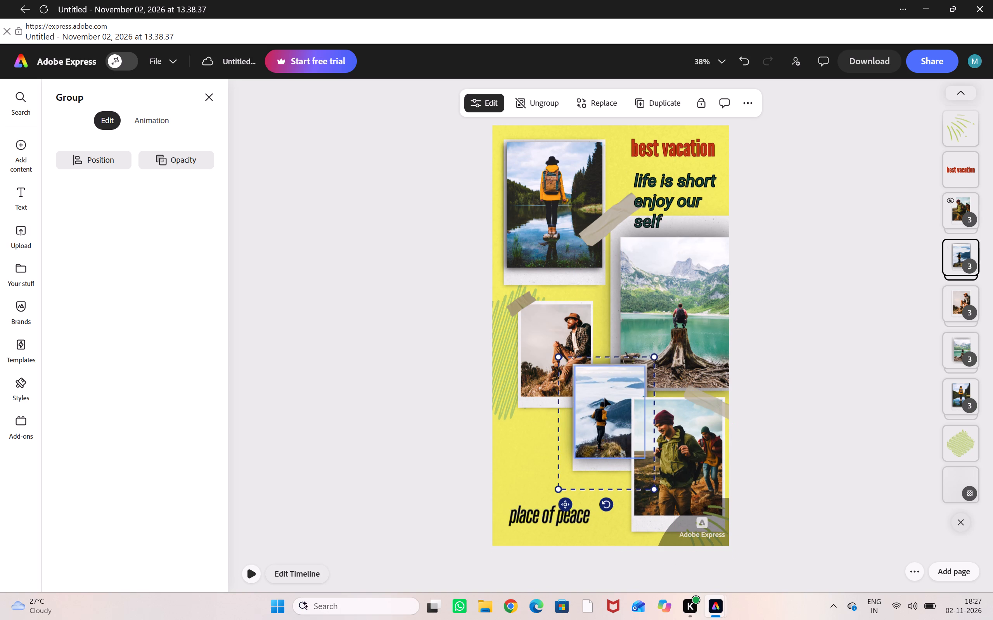
Reposition the mountain lake photo group slightly left and down, with the photo's right side just inside the page edge.
drag(652, 315, 674, 333)
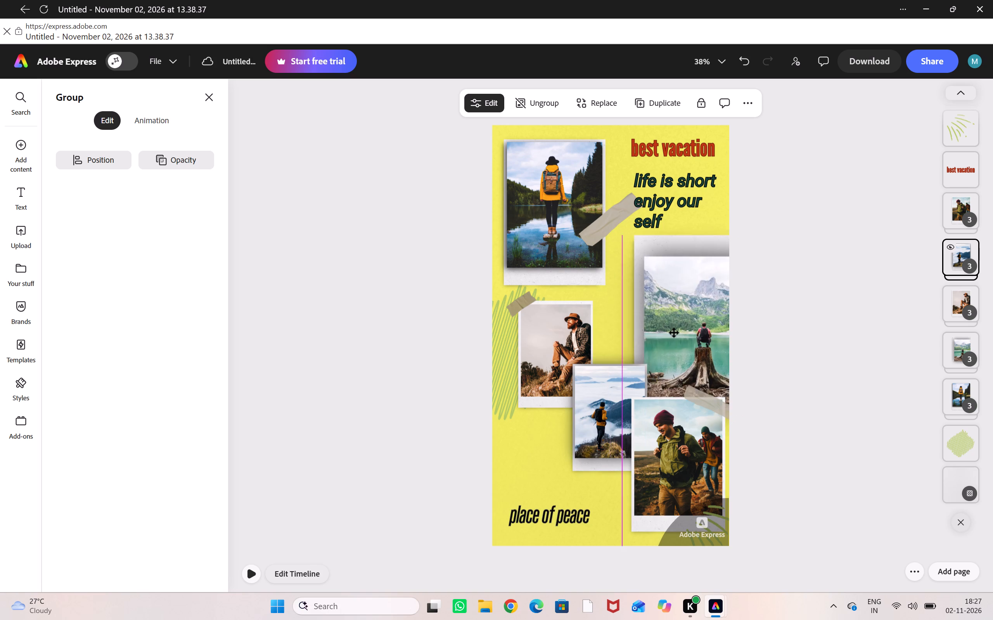
drag(674, 333, 654, 310)
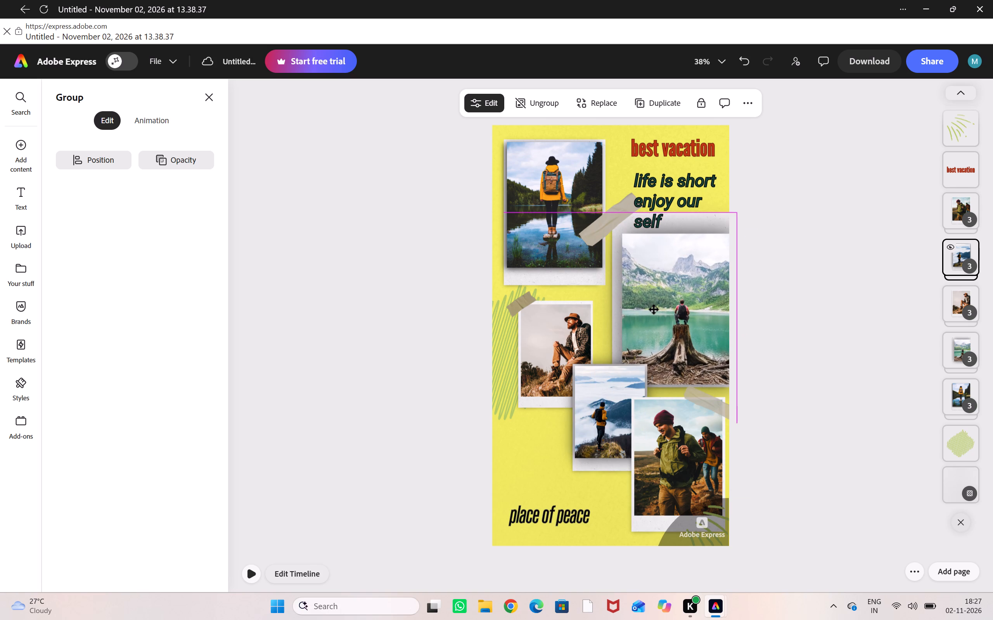
drag(654, 310, 643, 309)
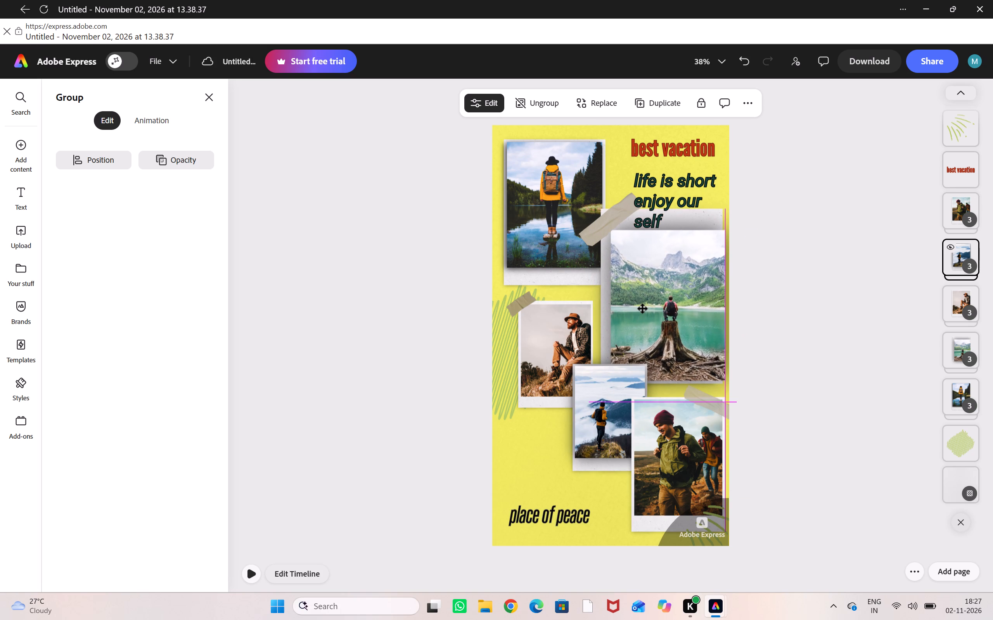
drag(643, 309, 647, 314)
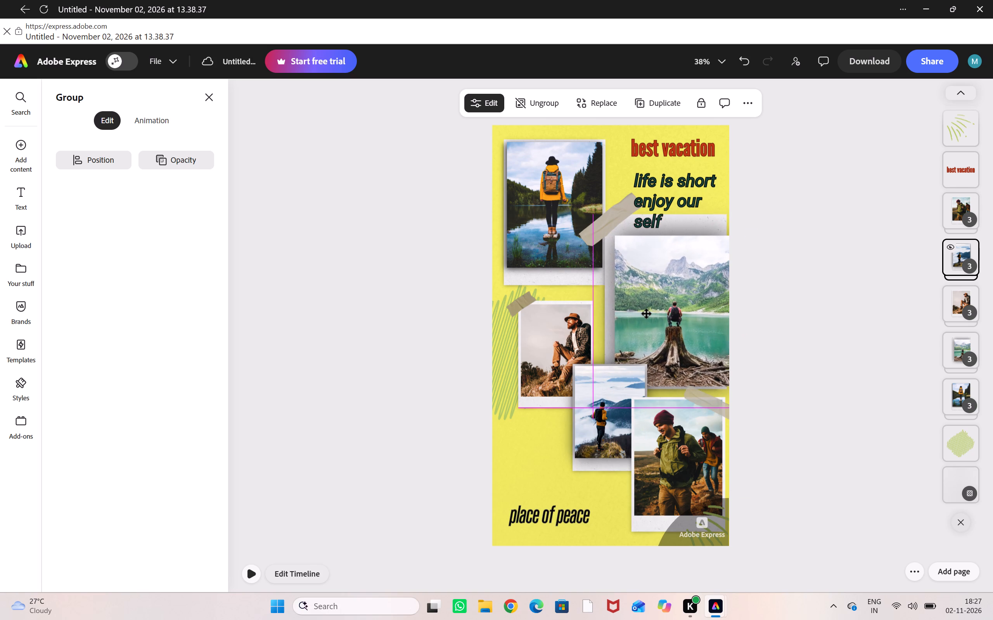
drag(647, 314, 648, 314)
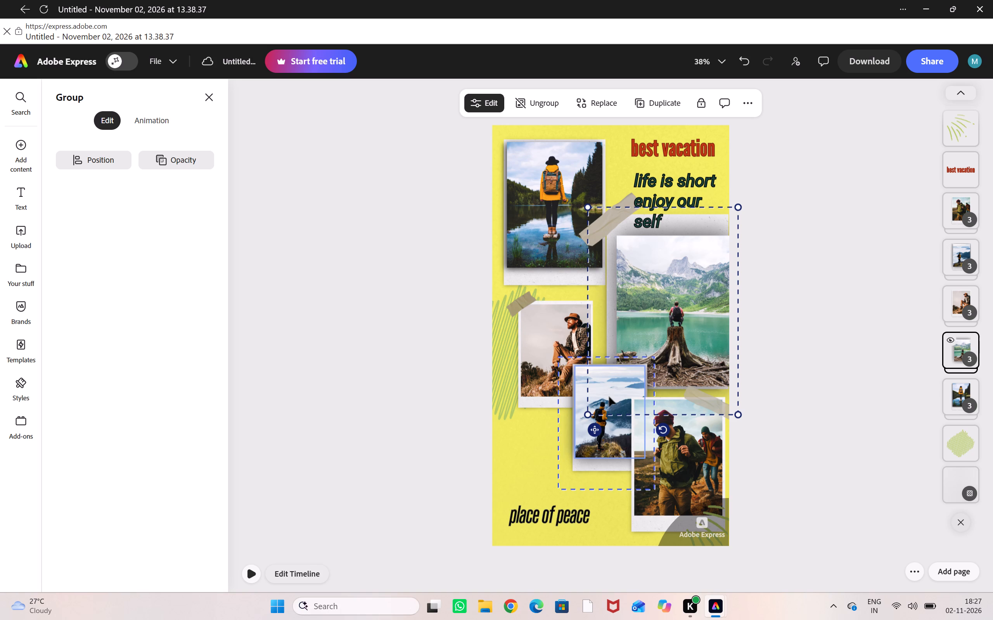
drag(604, 396, 595, 409)
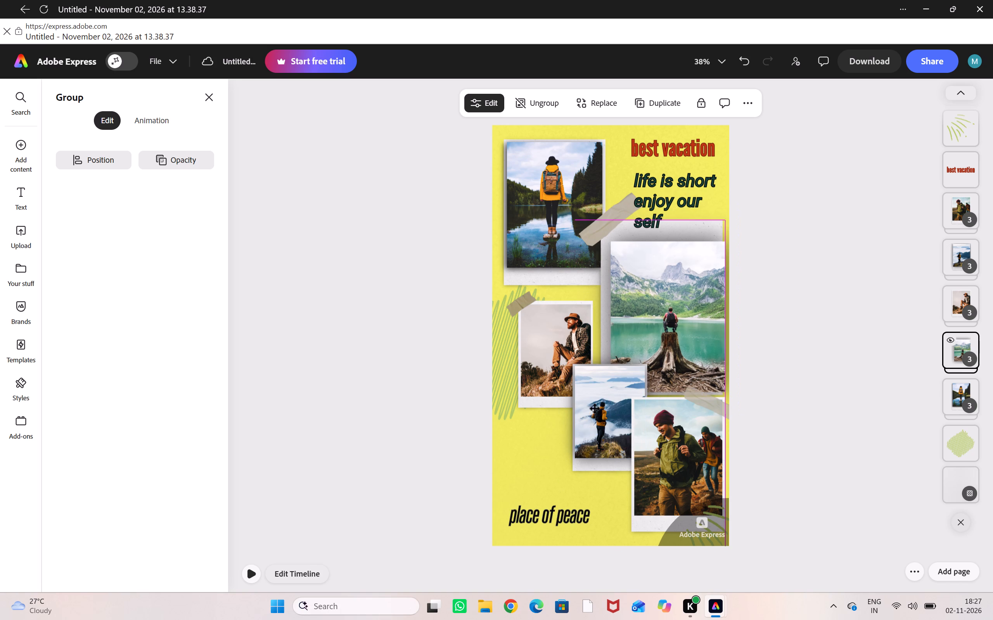
drag(595, 409, 602, 394)
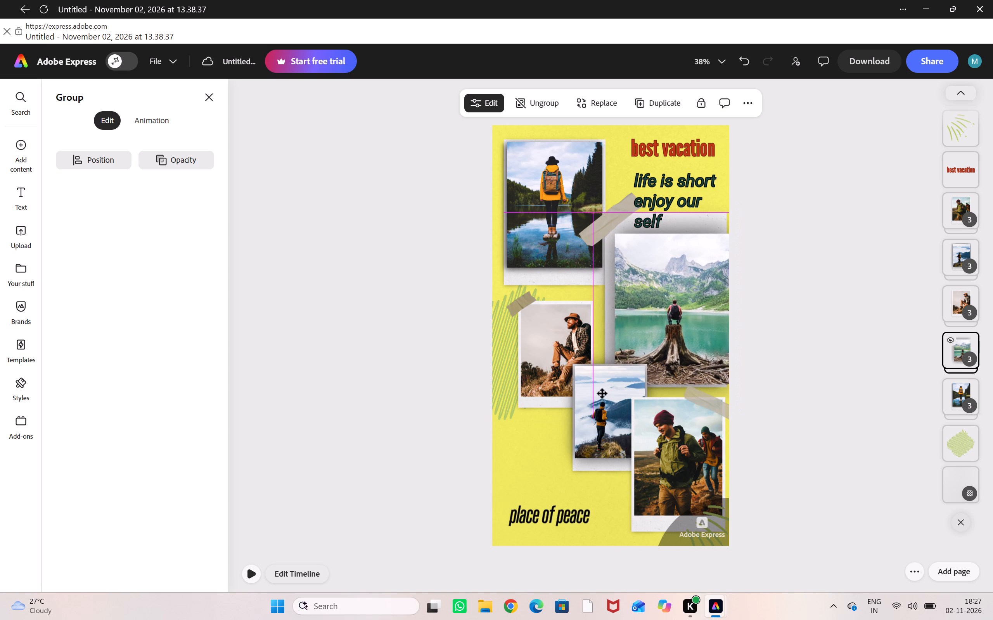
drag(602, 394, 601, 399)
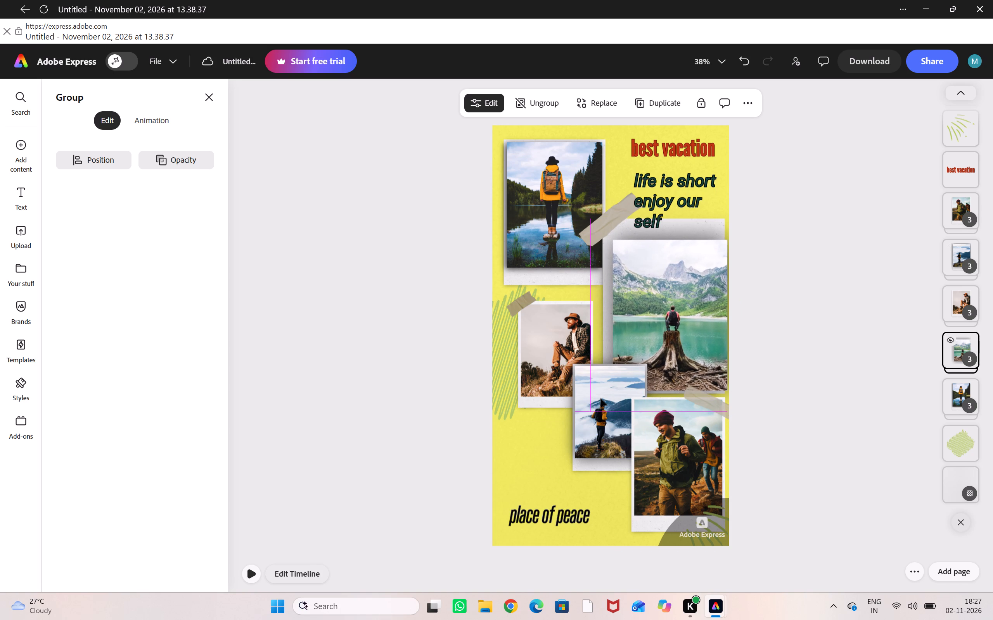
Move the misty mountains photo group down and slightly left, tucking it against the left side of the two hikers photo.
drag(582, 446, 573, 464)
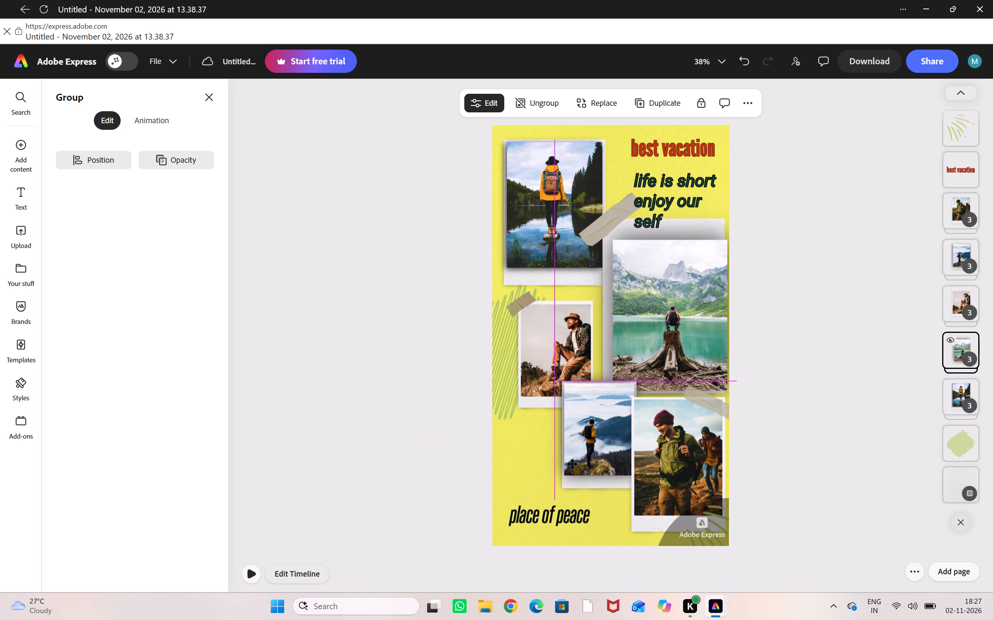
drag(573, 464, 571, 470)
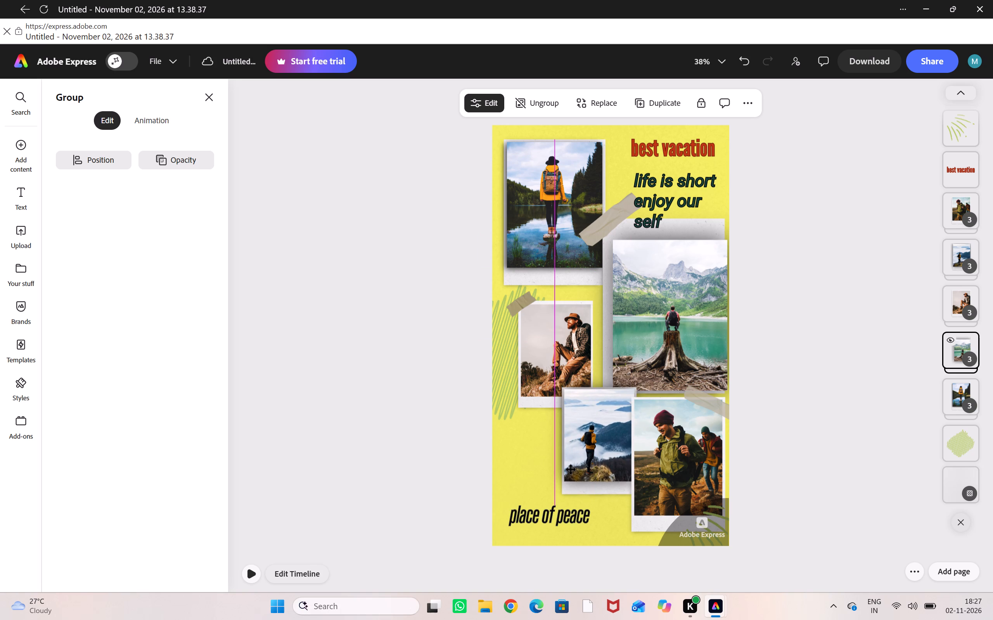
drag(571, 470, 574, 470)
click(609, 427)
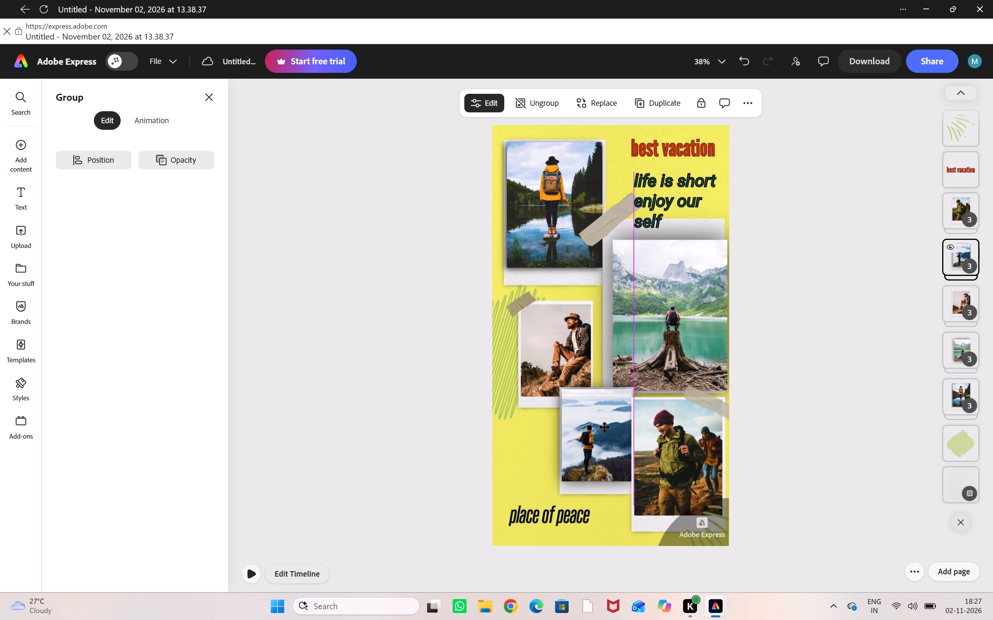
Shift the orange-jacket backpacker photo group slightly right and down, just above the seated man's photo.
drag(555, 279, 558, 284)
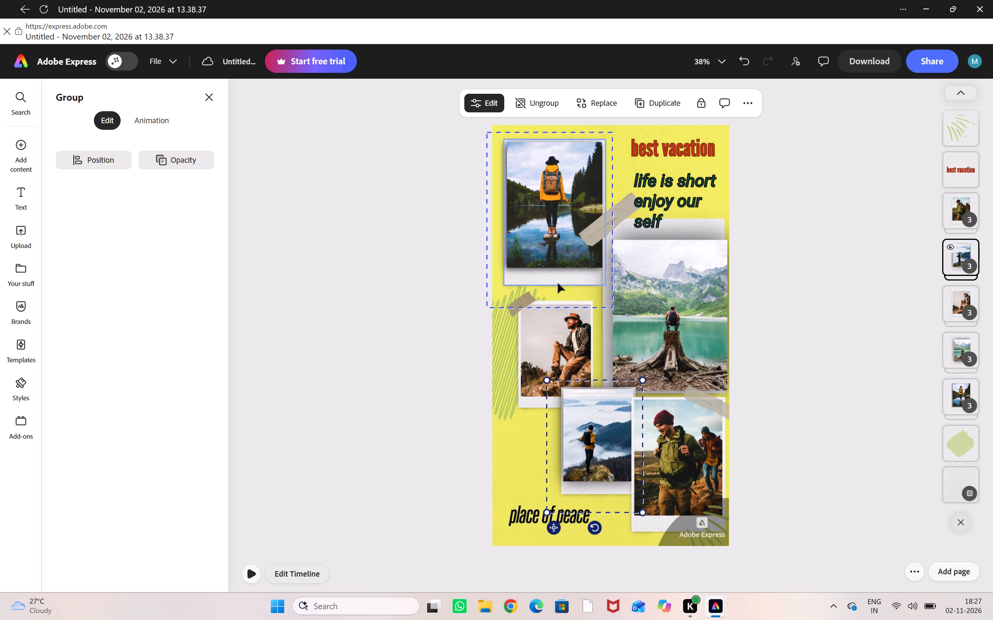
drag(558, 284, 568, 298)
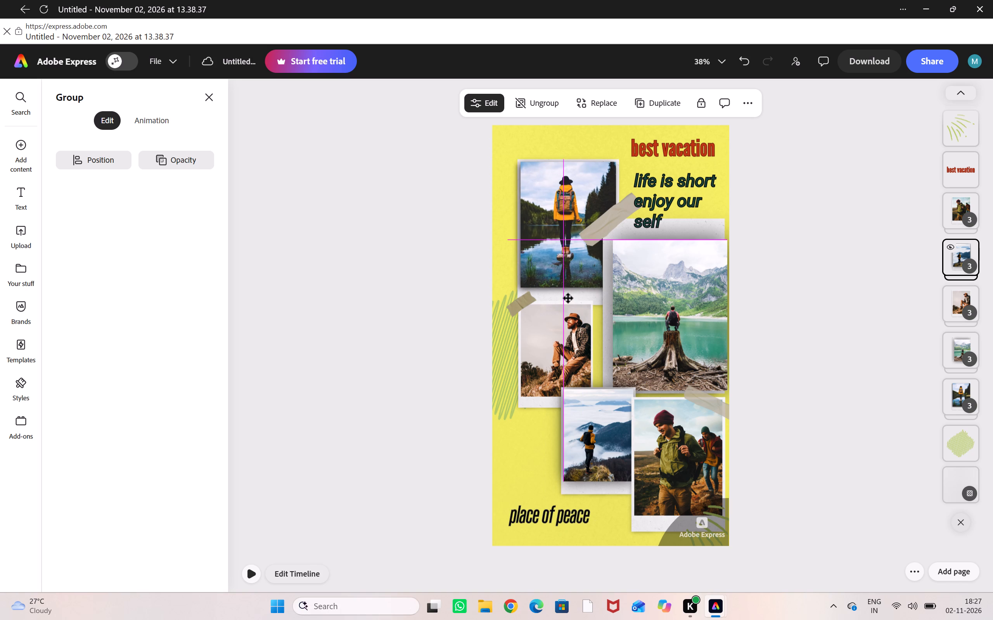
drag(568, 298, 571, 301)
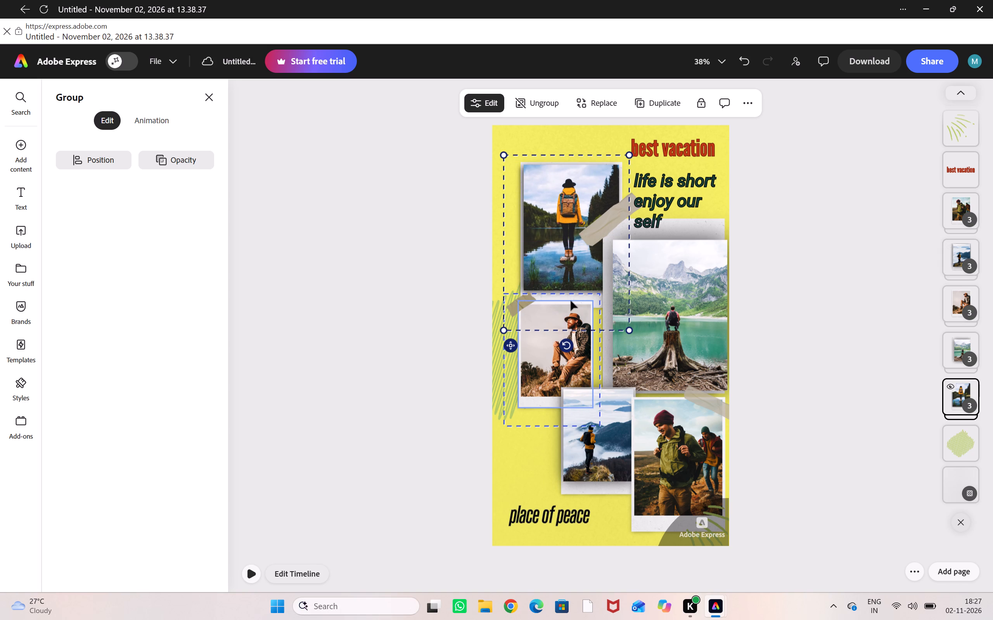
click(571, 301)
click(571, 301)
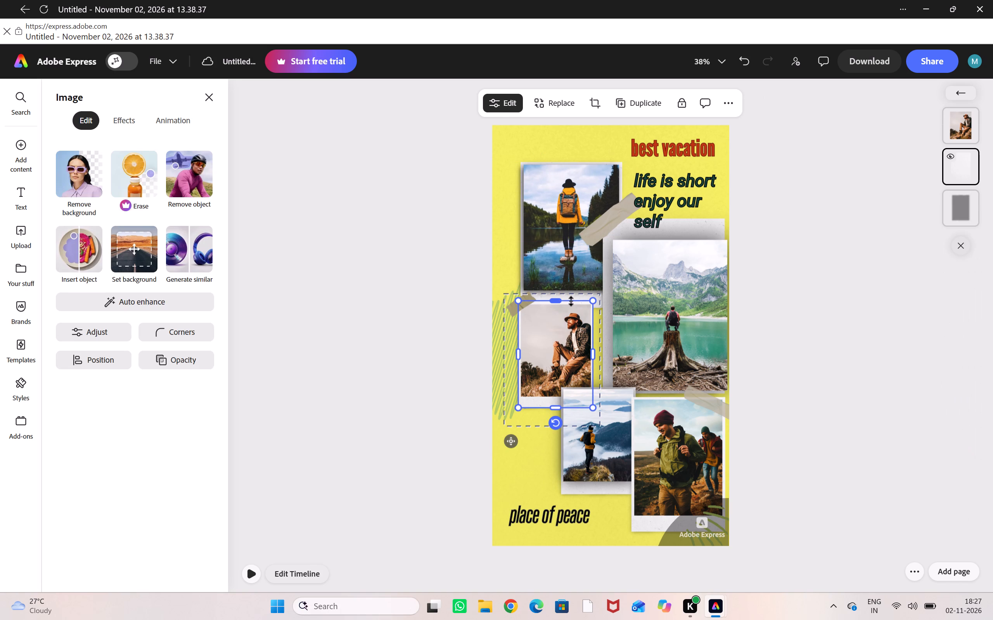
drag(578, 273, 578, 267)
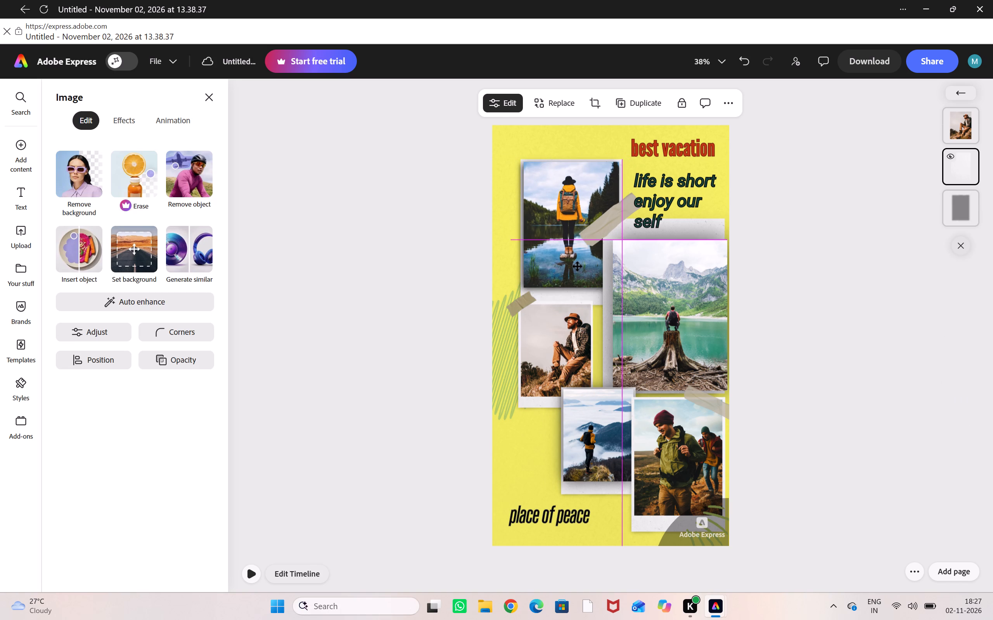
drag(578, 267, 568, 263)
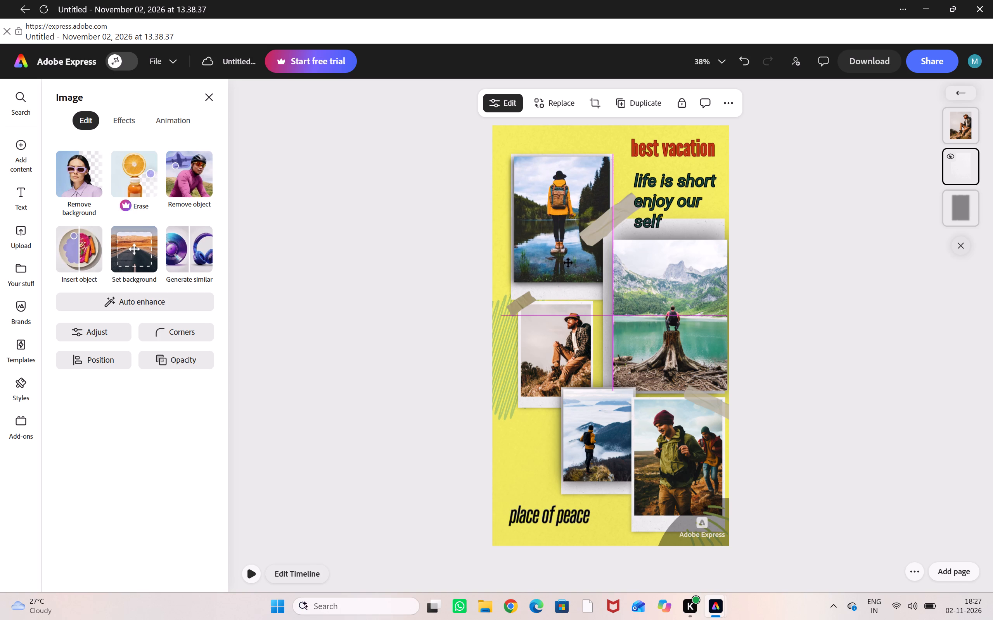
drag(568, 263, 571, 269)
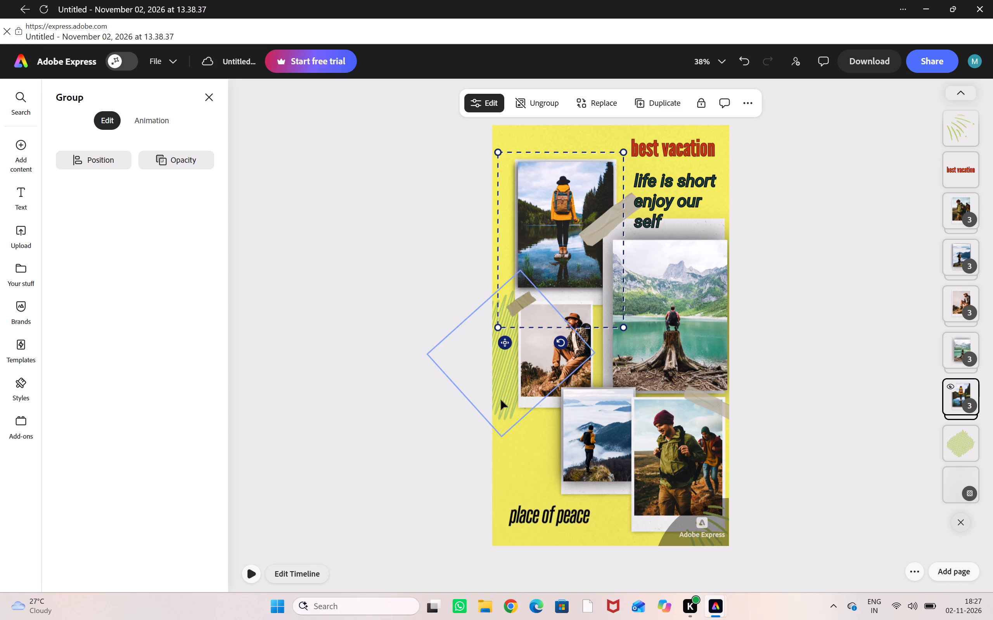
Try the green scribble at several spots on the page, settling it slightly lower behind the seated man's photo at the page's left edge.
drag(501, 400, 510, 400)
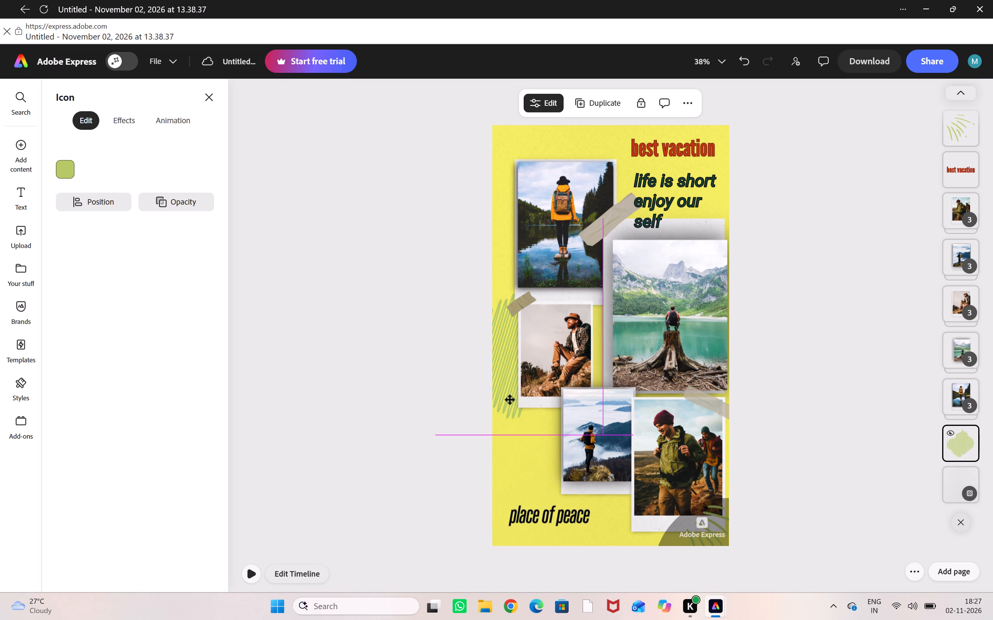
drag(510, 400, 541, 456)
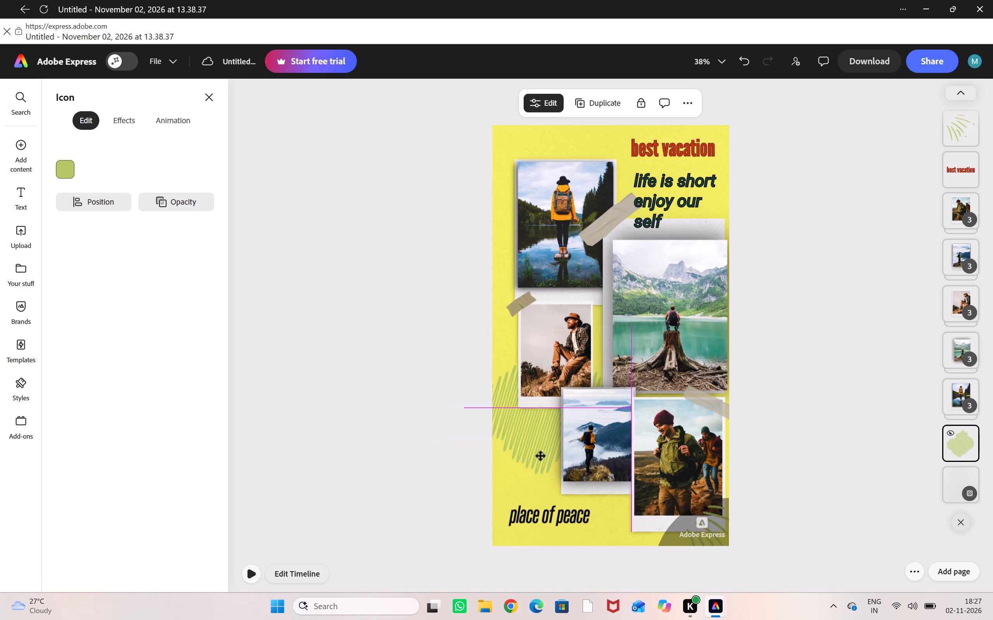
drag(541, 456, 551, 437)
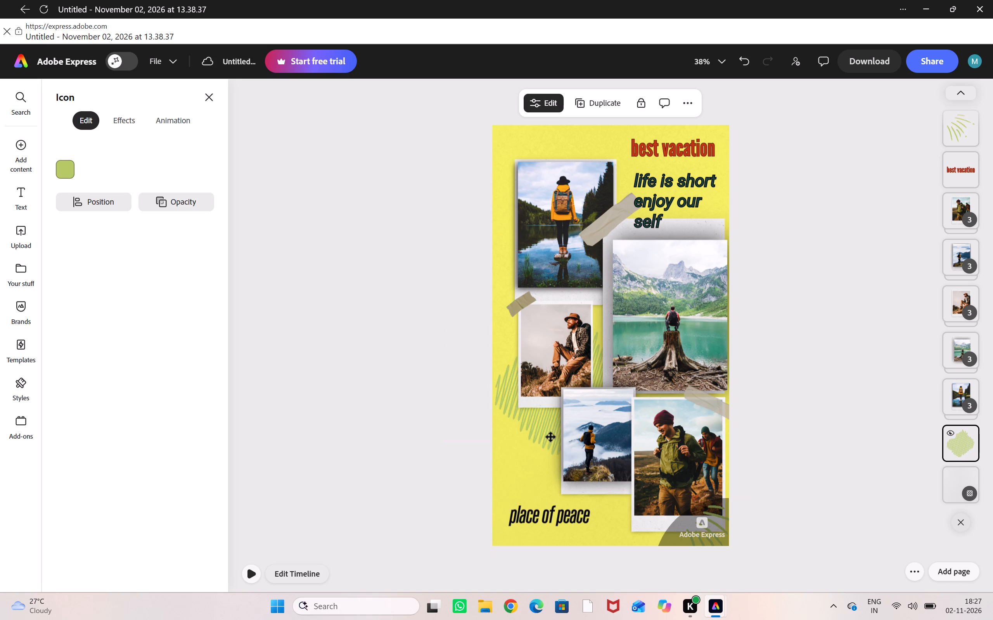
drag(551, 437, 522, 487)
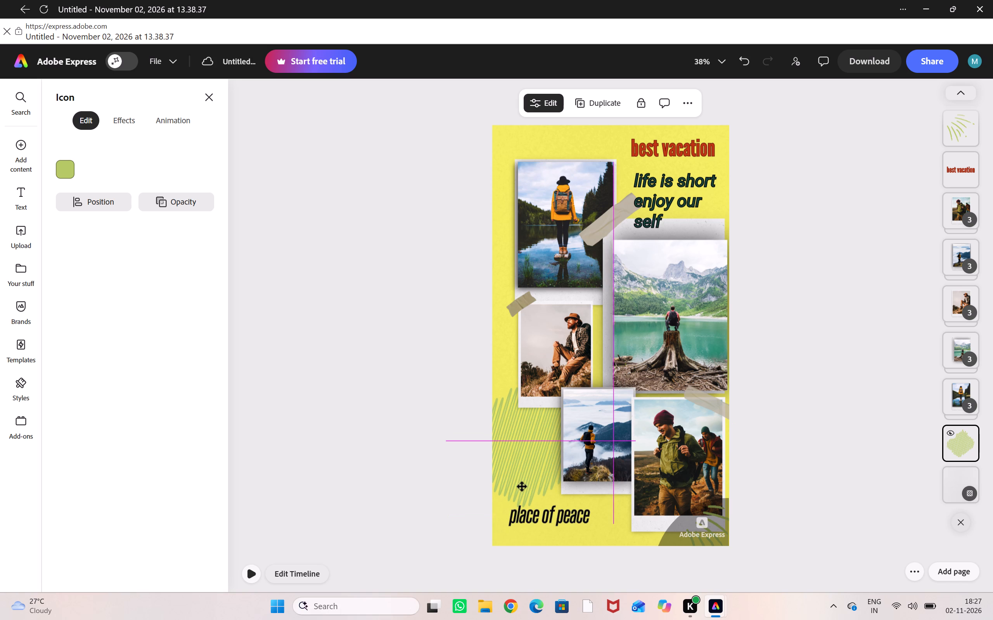
drag(522, 487, 593, 408)
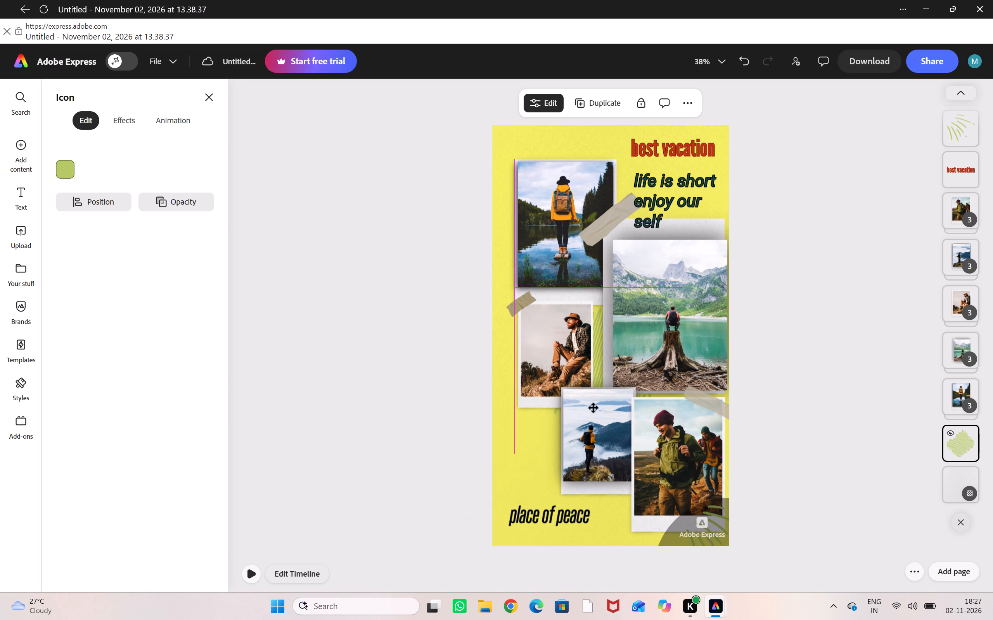
drag(593, 408, 644, 242)
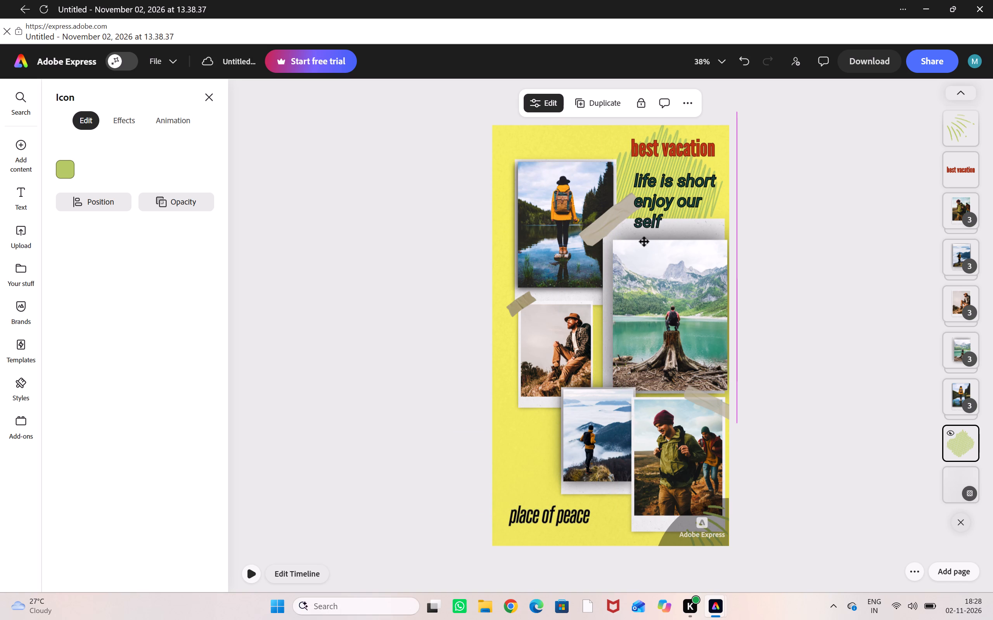
drag(644, 242, 561, 375)
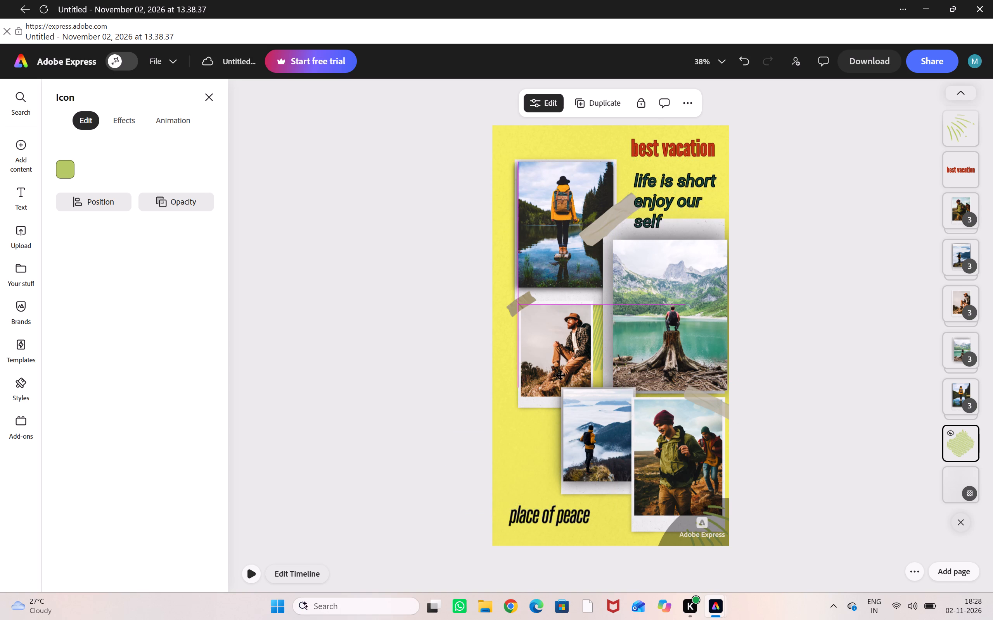
drag(561, 375, 525, 463)
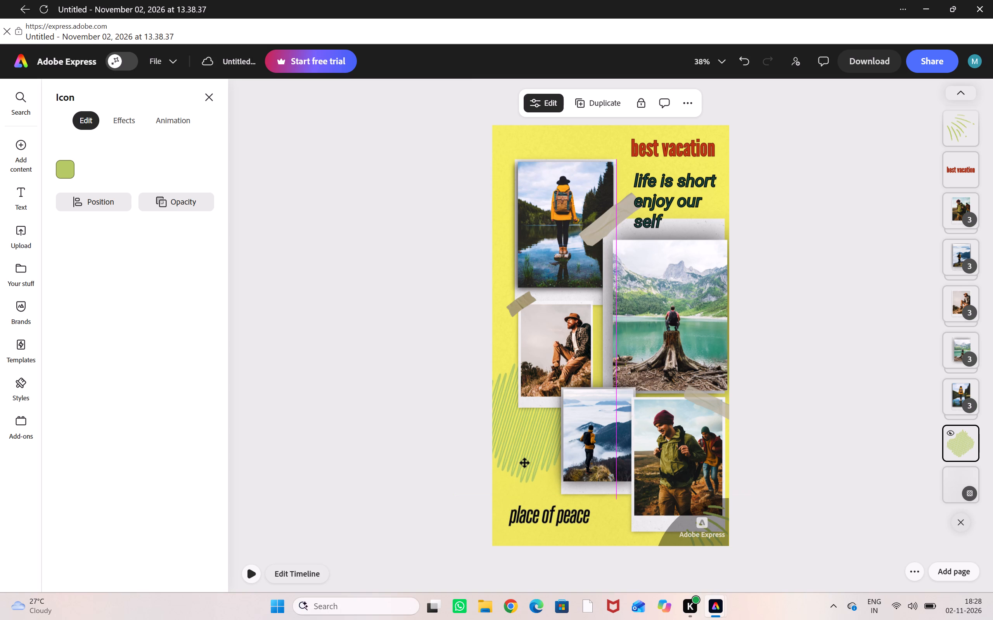
drag(525, 463, 627, 540)
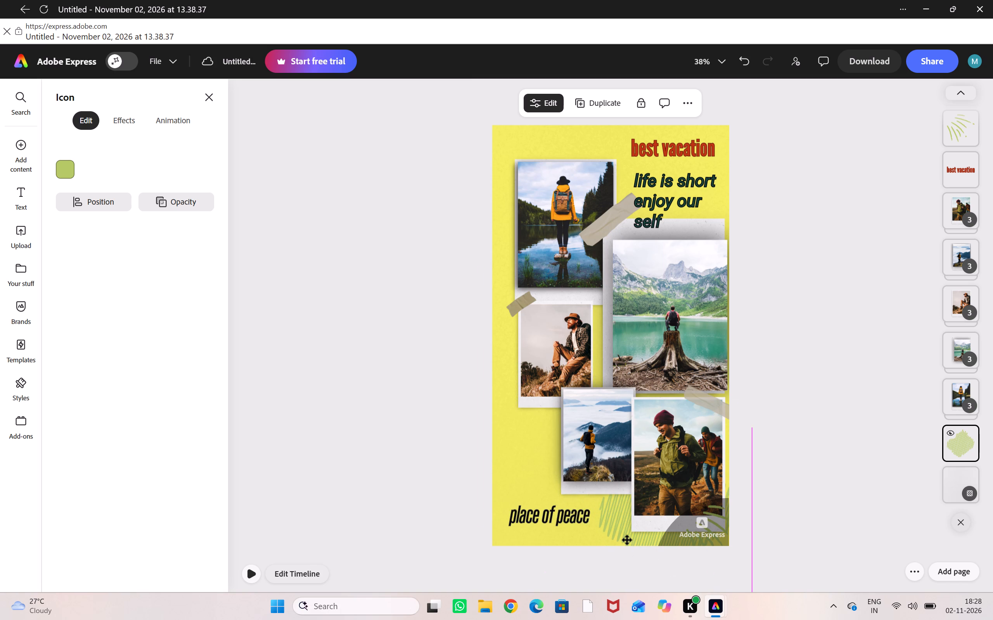
drag(627, 540, 508, 409)
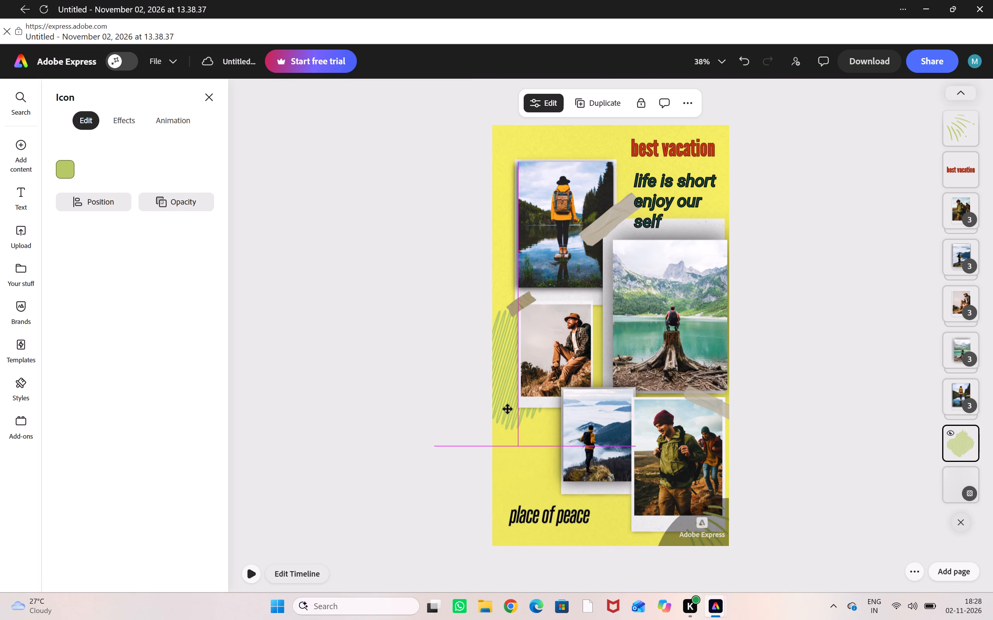
drag(508, 409, 512, 406)
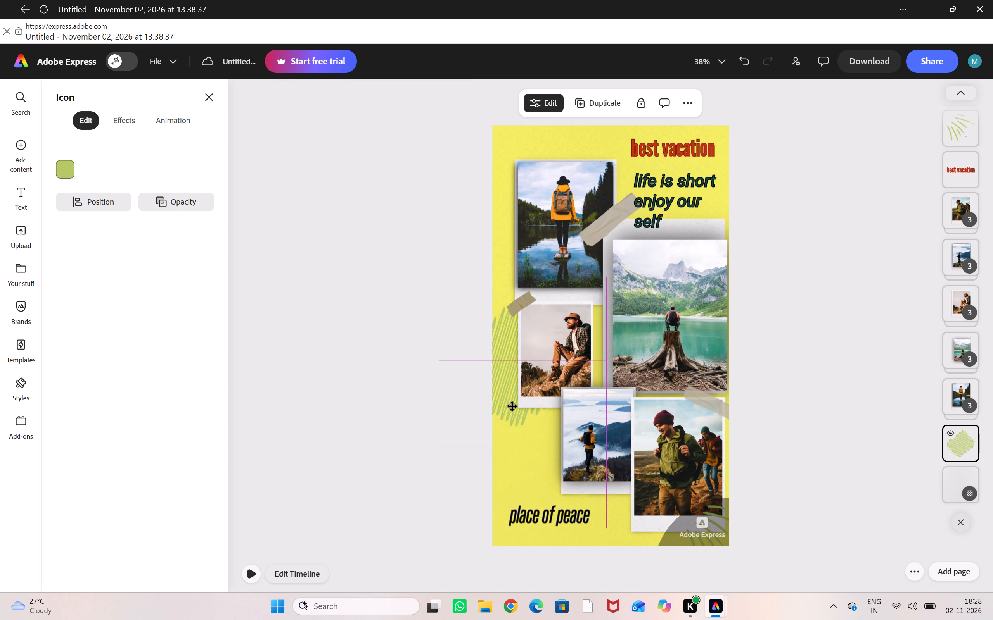
drag(512, 406, 516, 407)
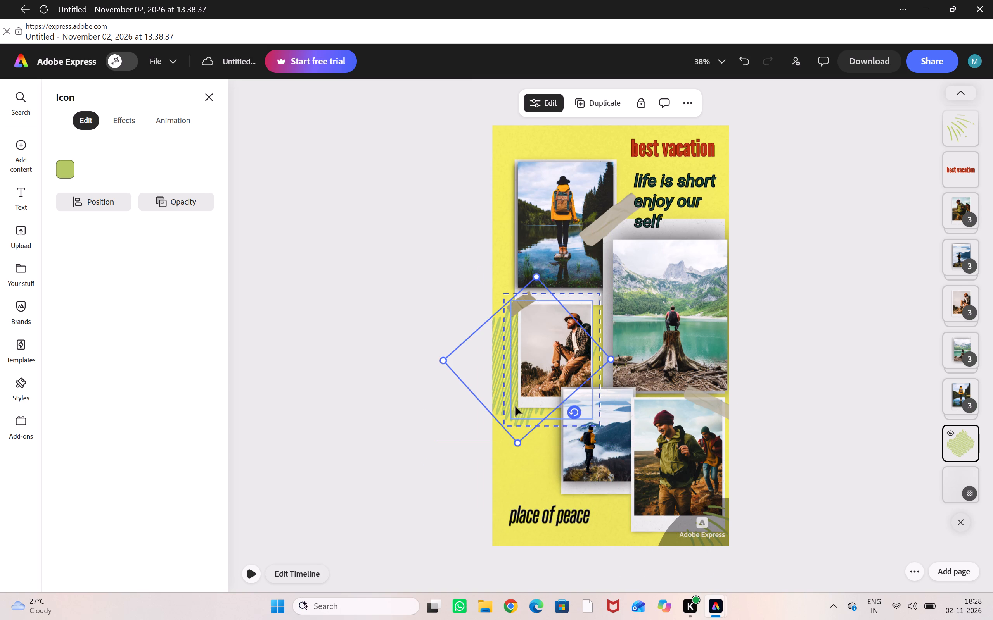
drag(501, 394, 495, 395)
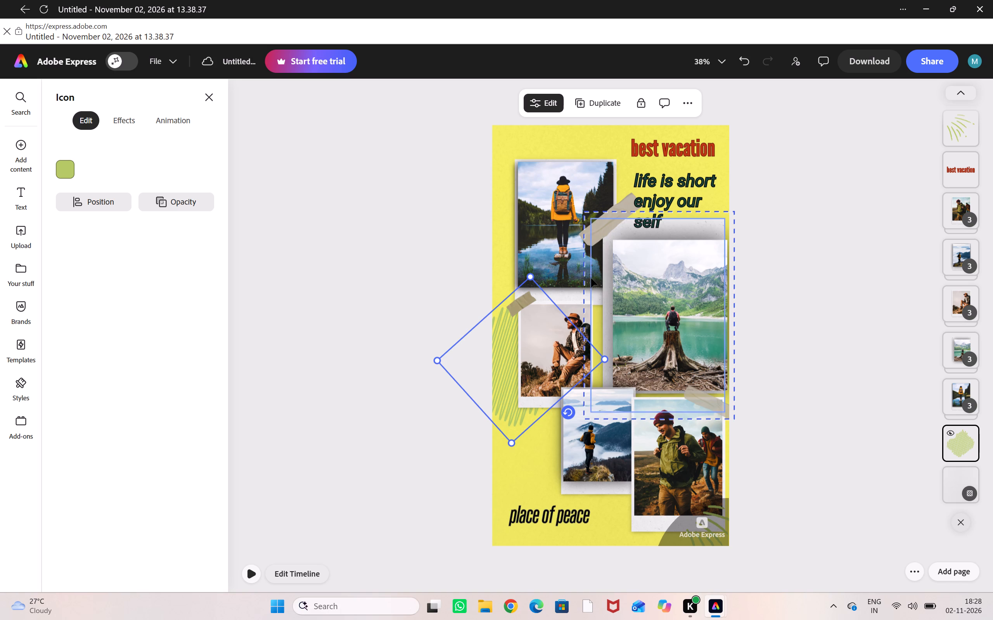
Nudge the orange-jacket backpacker photo group slightly up and left.
drag(544, 263, 549, 265)
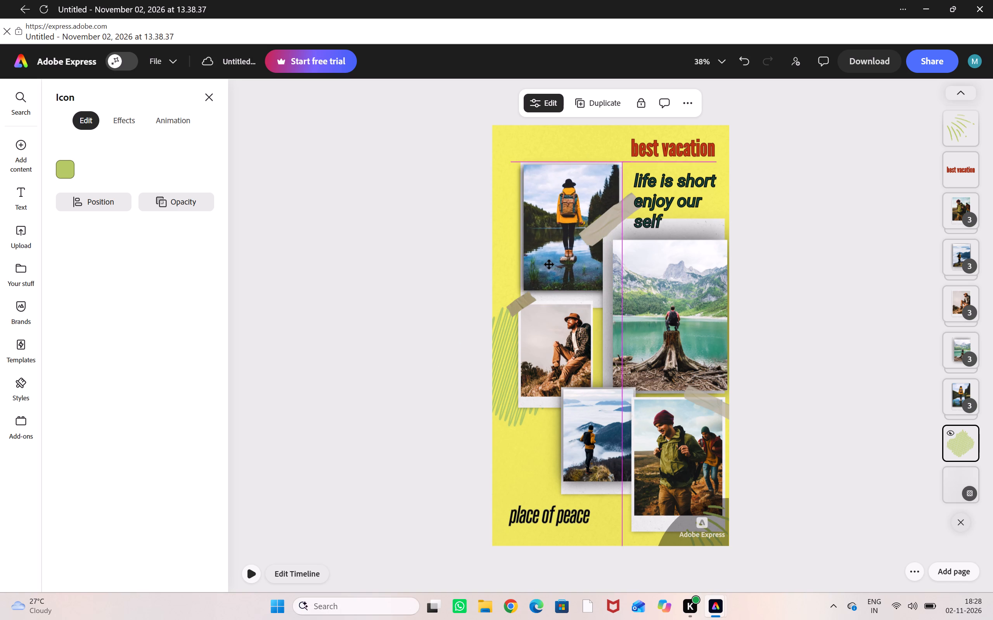
drag(549, 265, 539, 257)
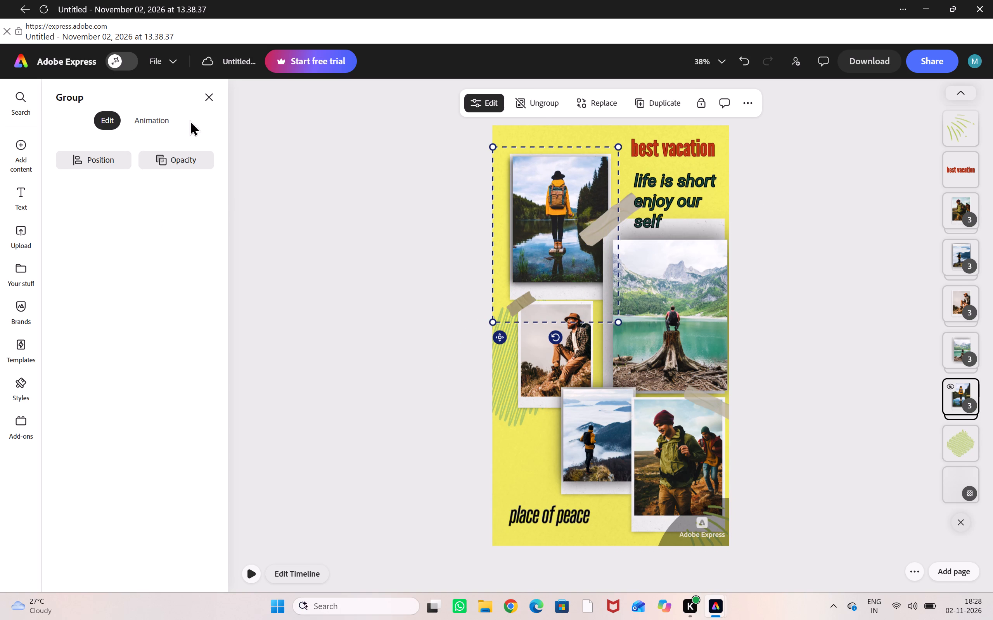
Apply the Blinking loop animation to the orange-jacket backpacker photo group.
click(165, 117)
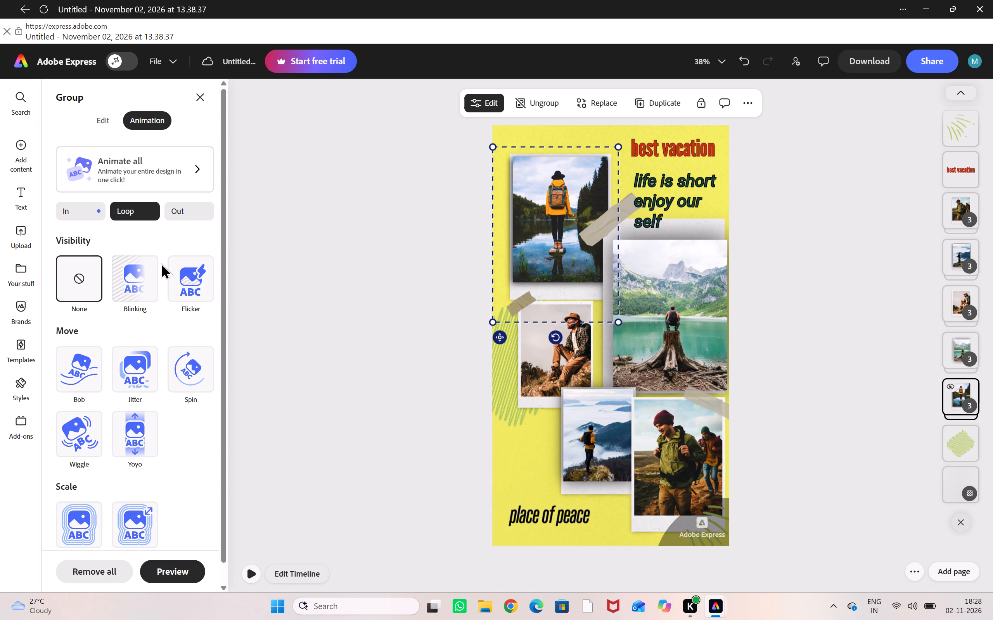
click(138, 270)
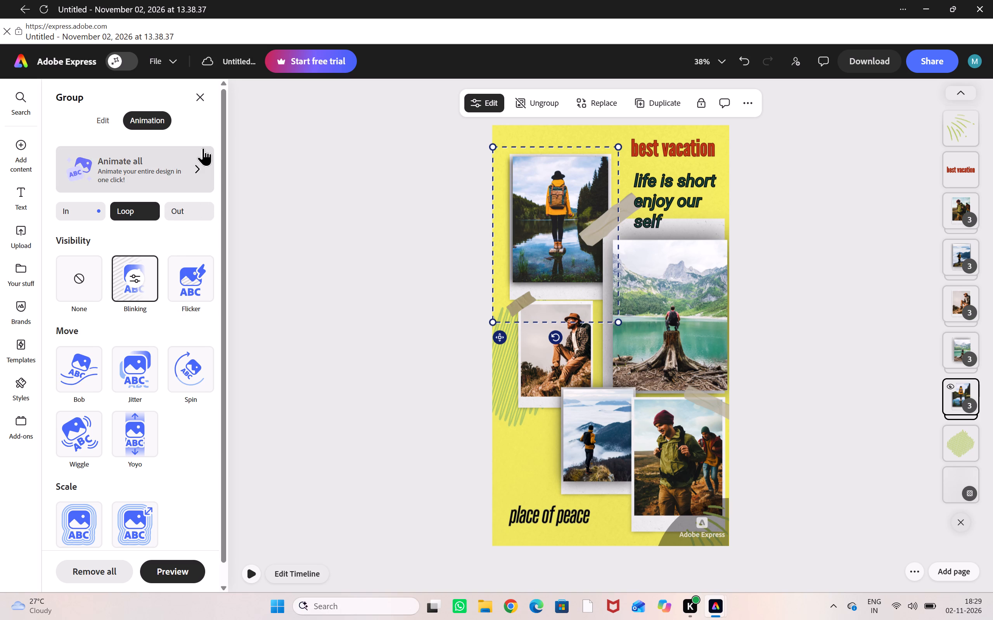
Animate all text and objects in the design with the Bloom preset.
click(193, 170)
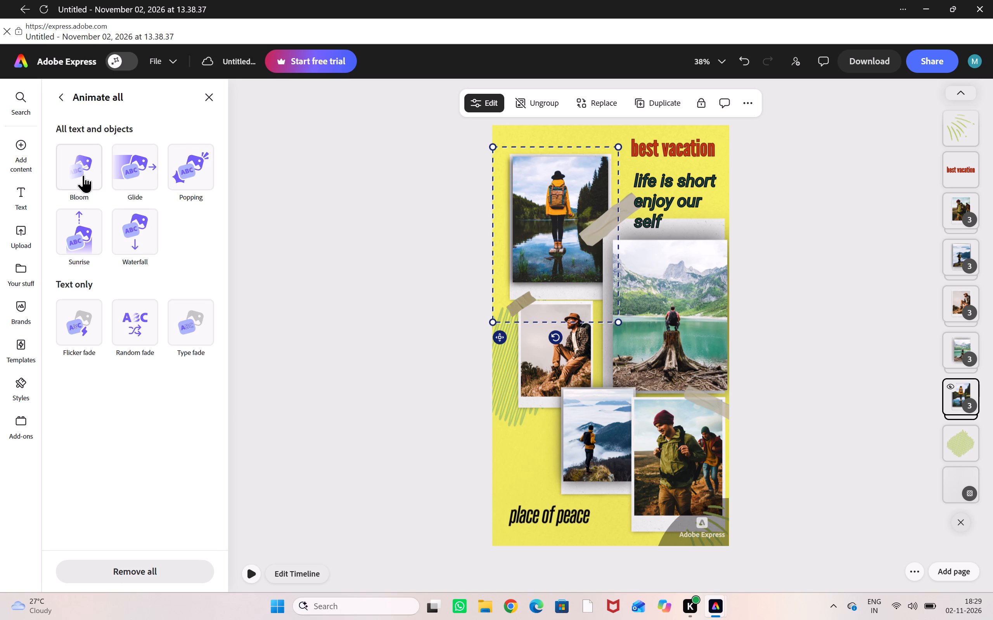
click(83, 175)
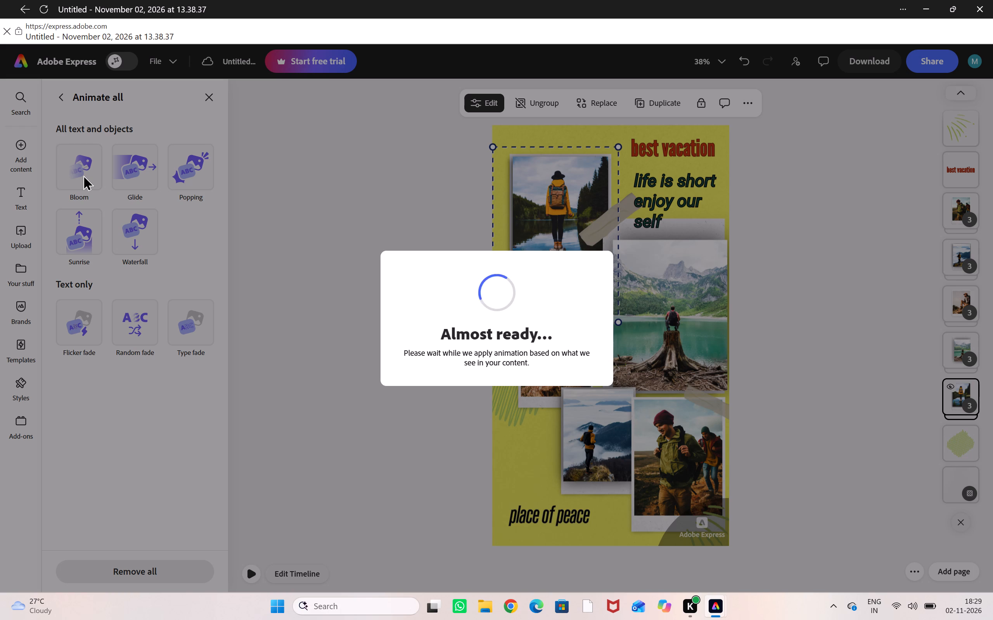
click(83, 175)
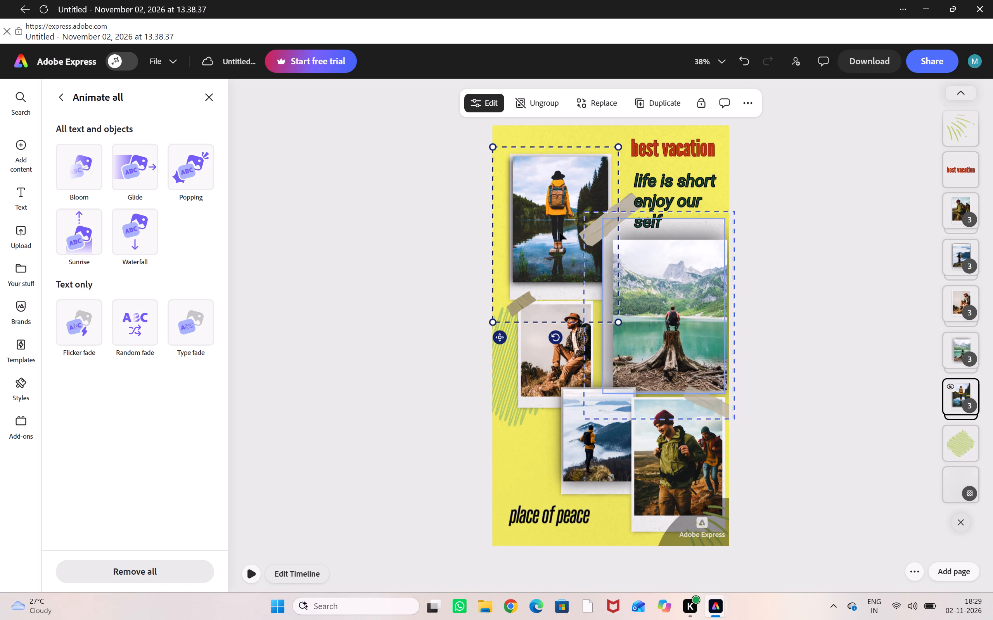
Try the mountain lake photo group farther left, then place it slightly up and right, with the photo reaching the page's right edge.
drag(637, 362, 558, 360)
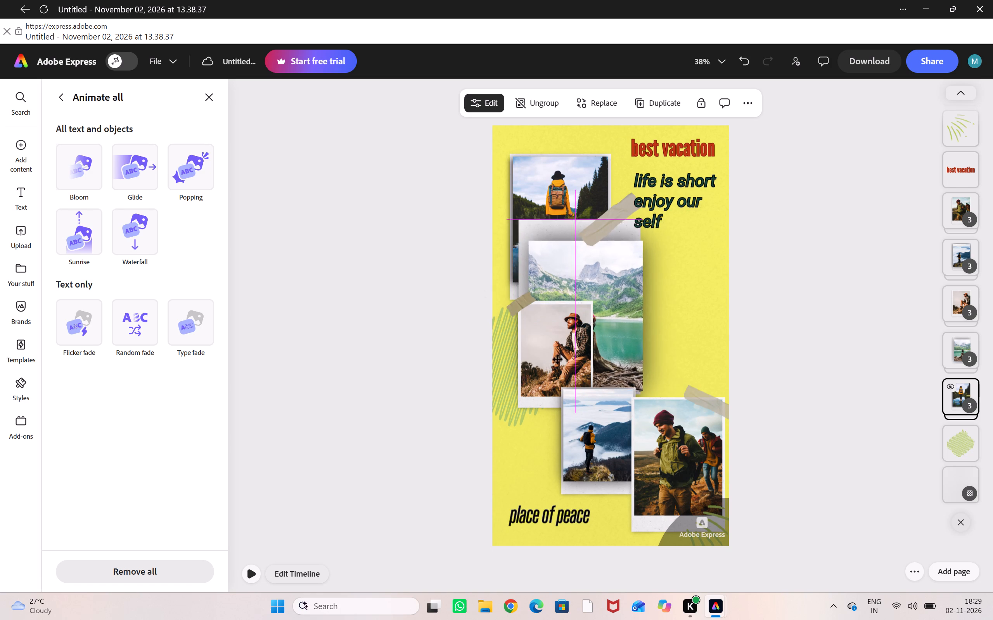
drag(558, 360, 635, 361)
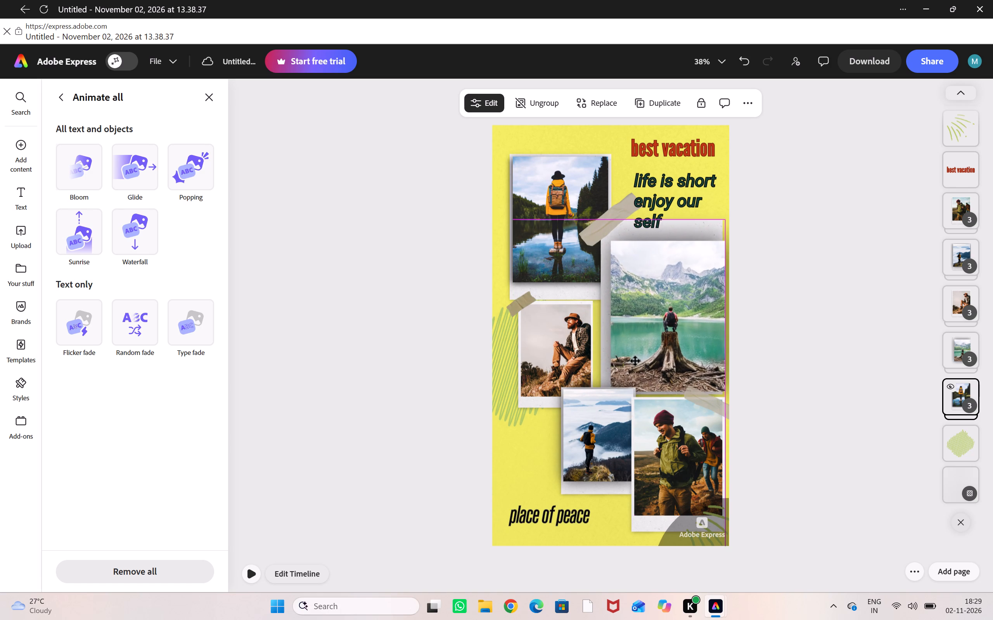
drag(635, 361, 639, 357)
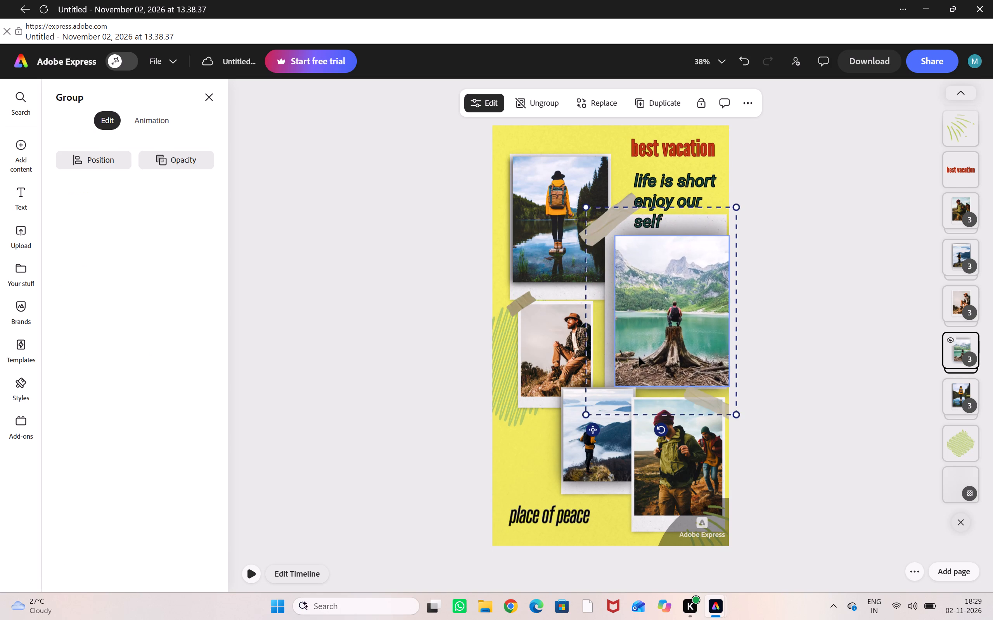
Try the Slide exit animation on the mountain lake photo group, then set its exit animation to Flicker.
click(141, 117)
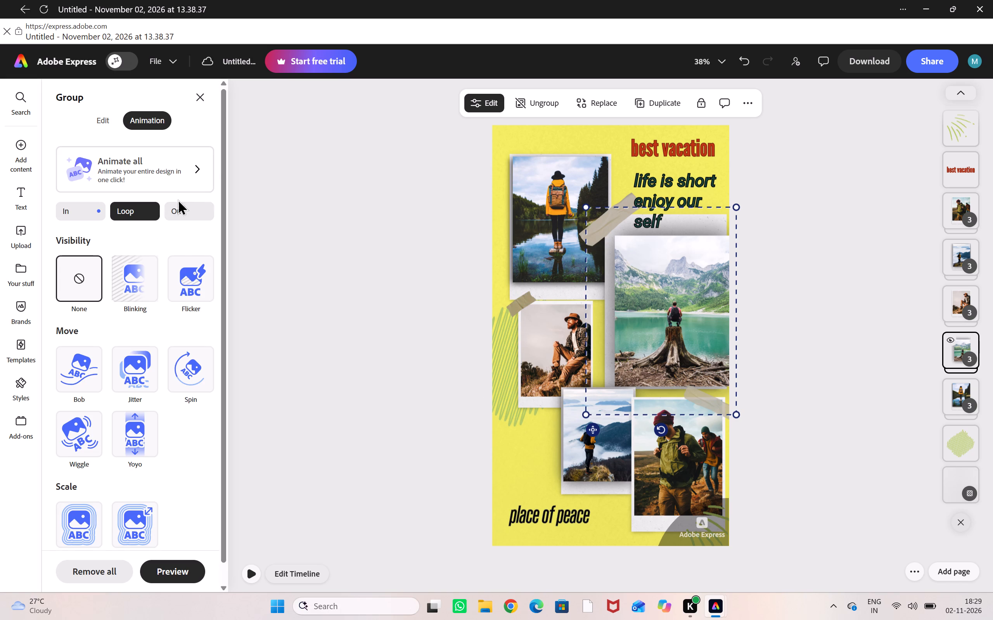
click(195, 205)
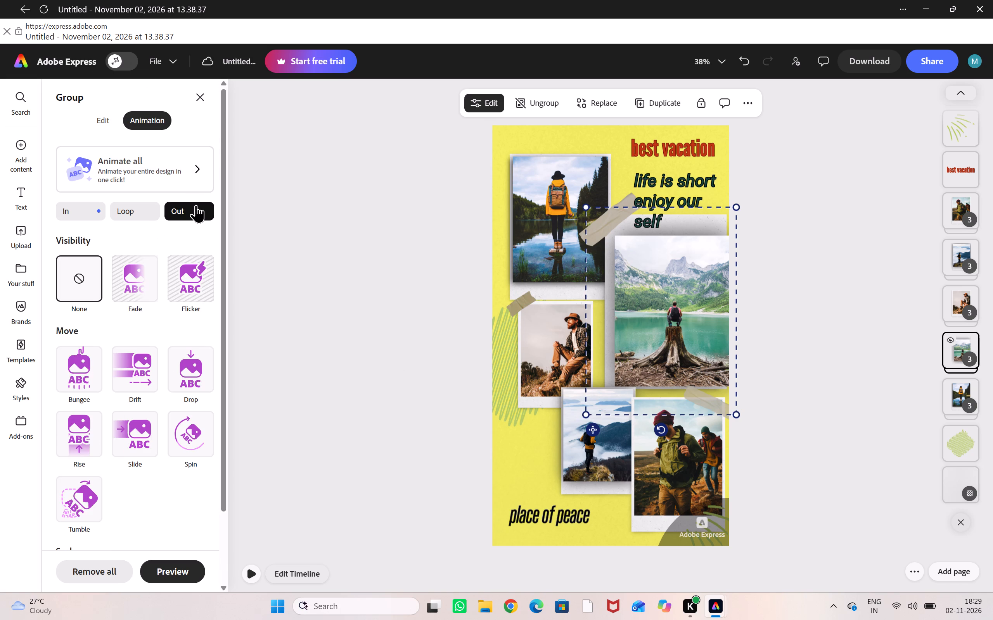
click(138, 431)
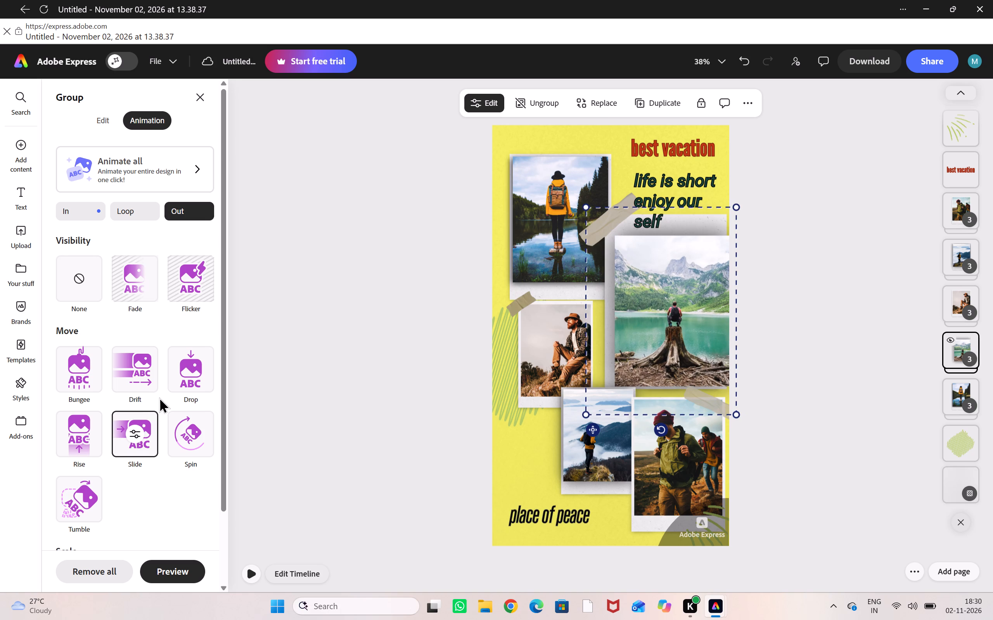
click(195, 281)
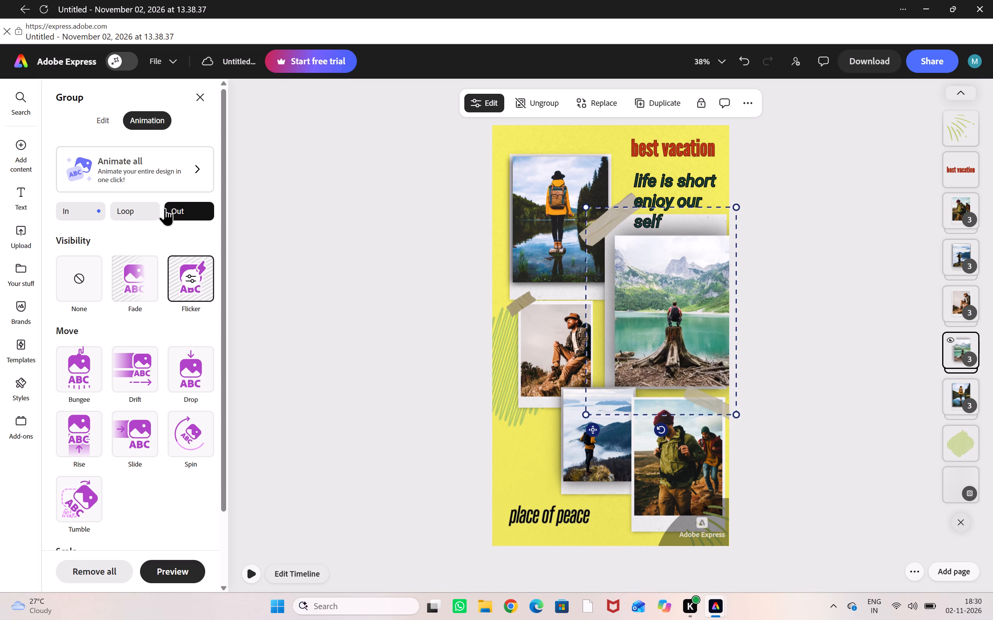
Animate all the design's text with the text-only Random fade preset.
click(164, 171)
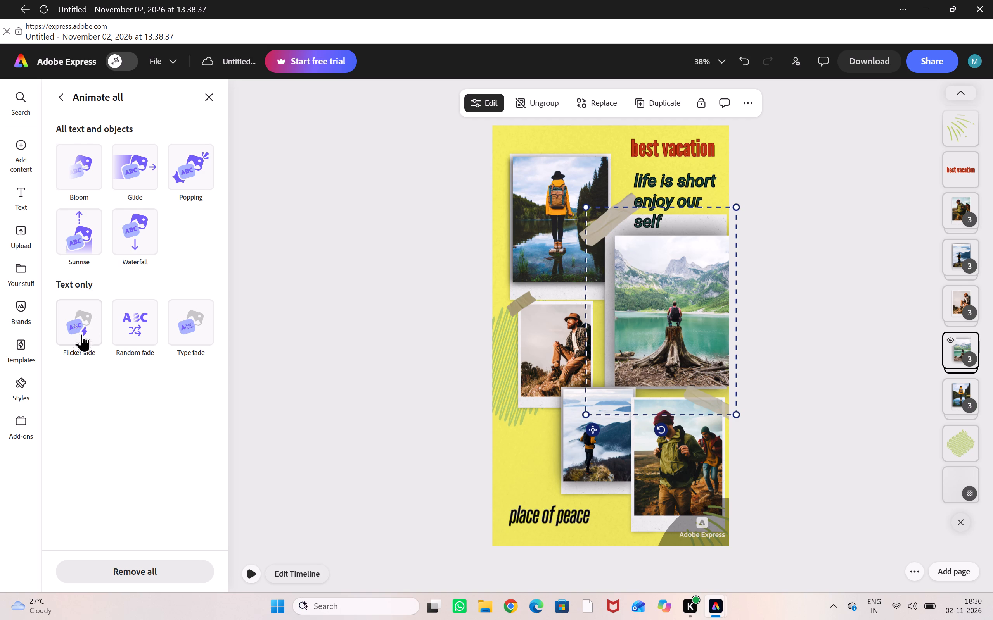
click(138, 325)
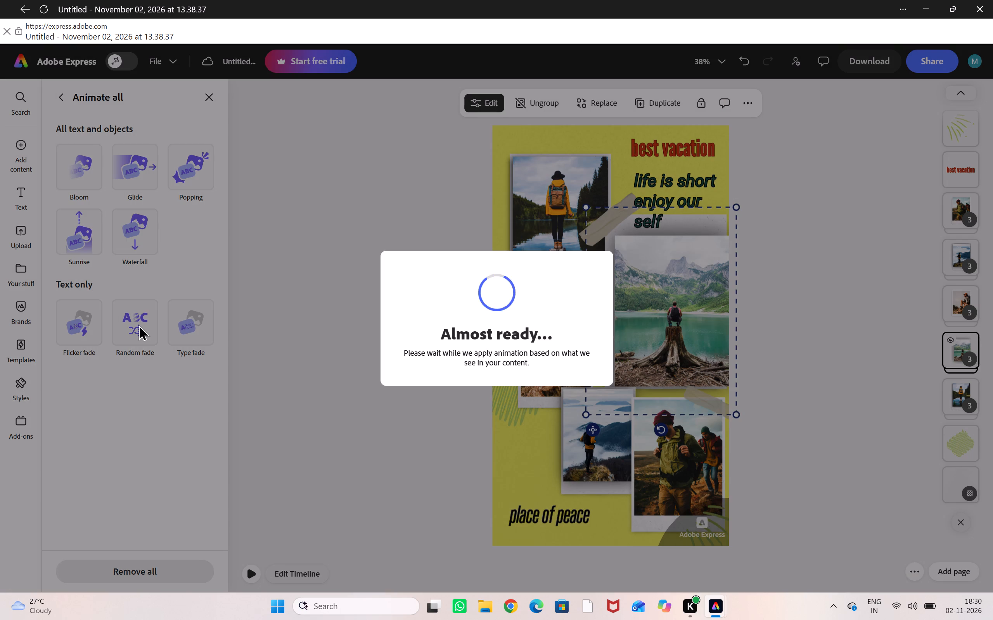
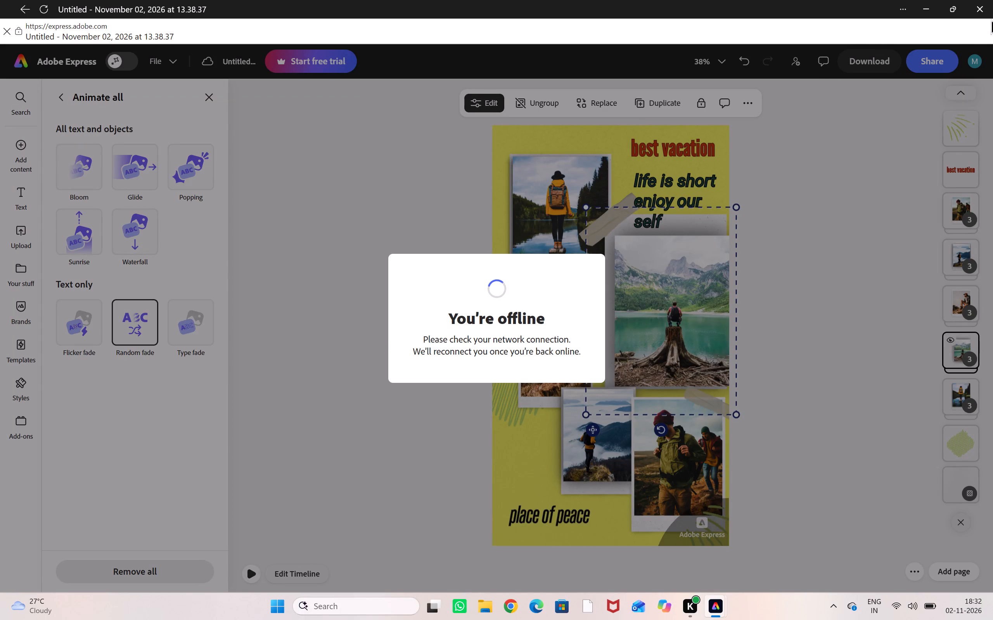
Close the Adobe Express window containing the vacation collage.
click(978, 0)
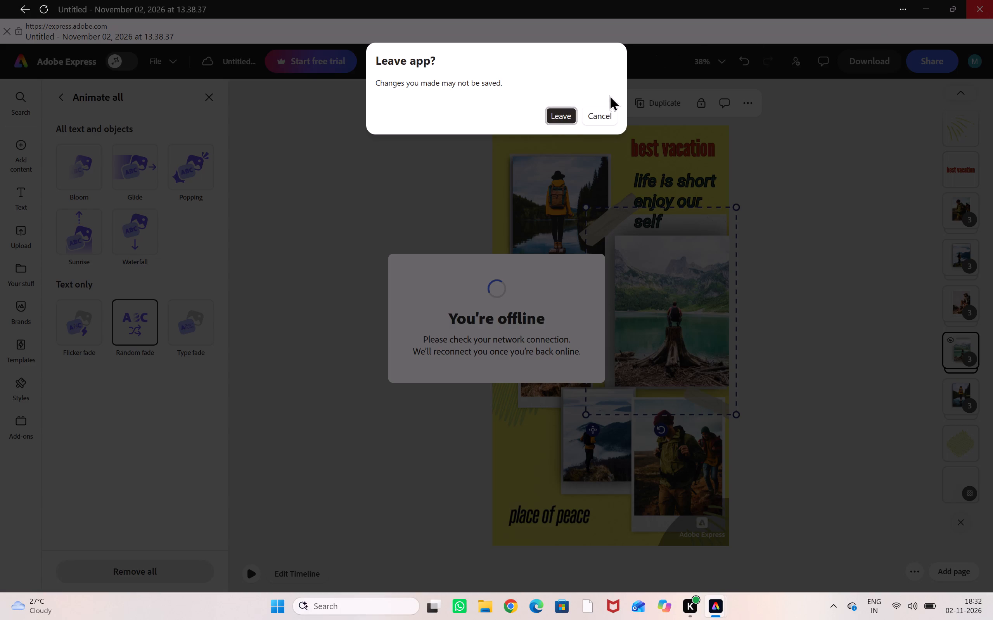
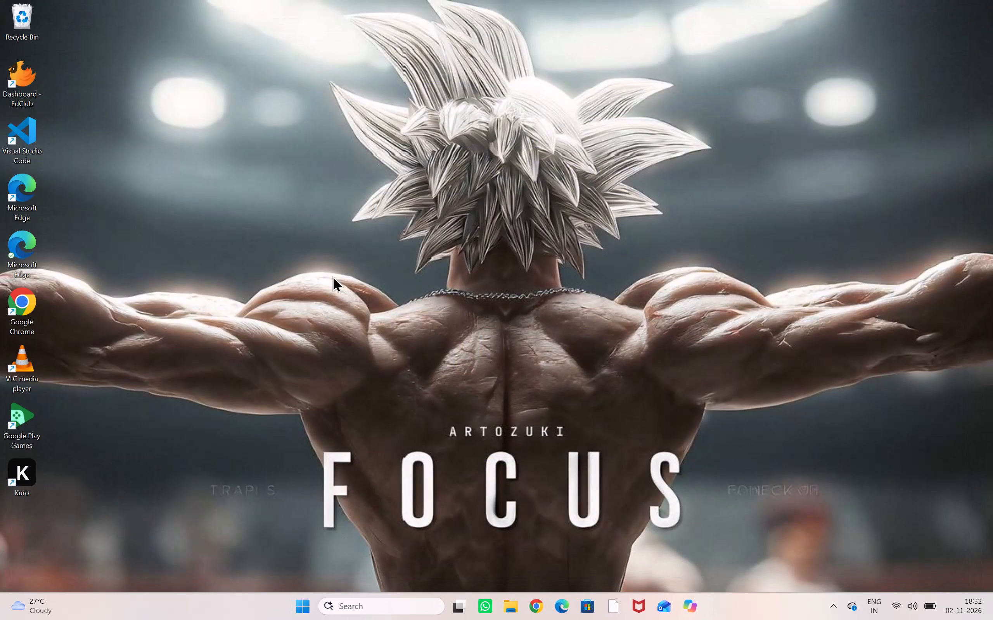
Refresh the Windows desktop.
right_click(828, 117)
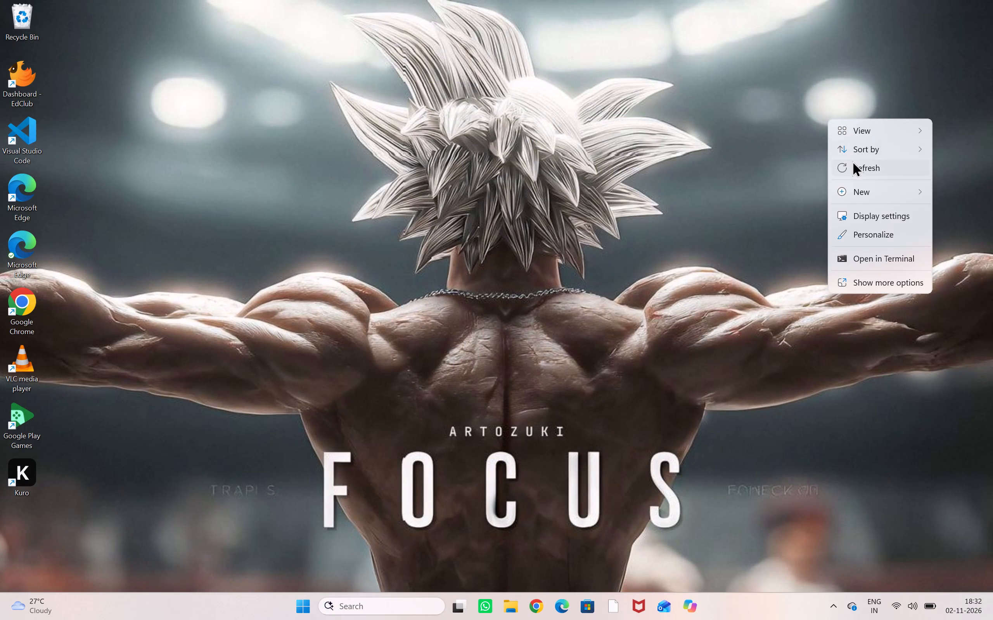
click(855, 167)
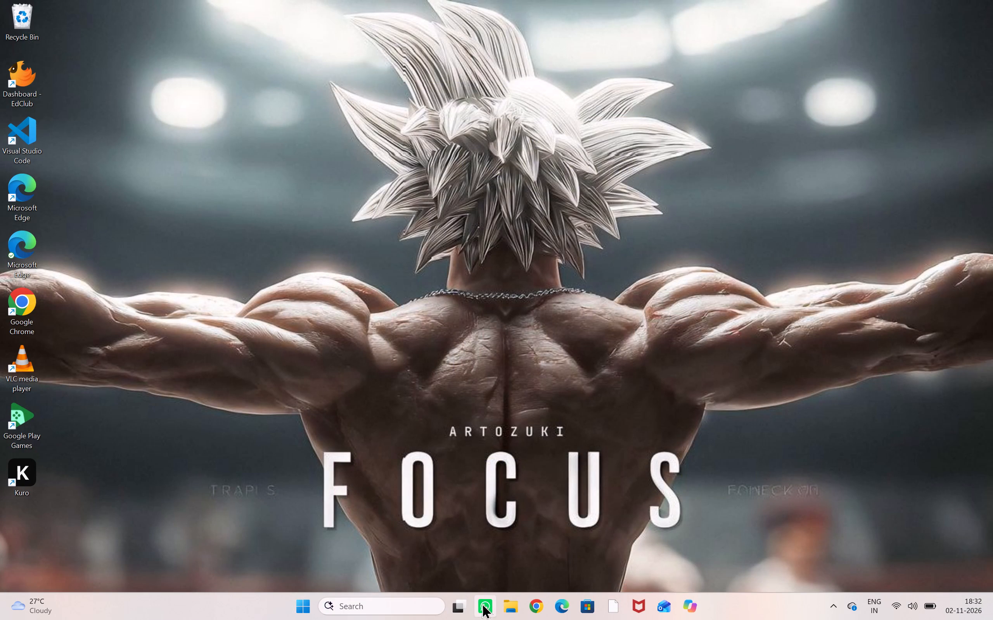
Open Google Chrome and restore its maximized window to a smaller size beside the exposed desktop.
click(543, 604)
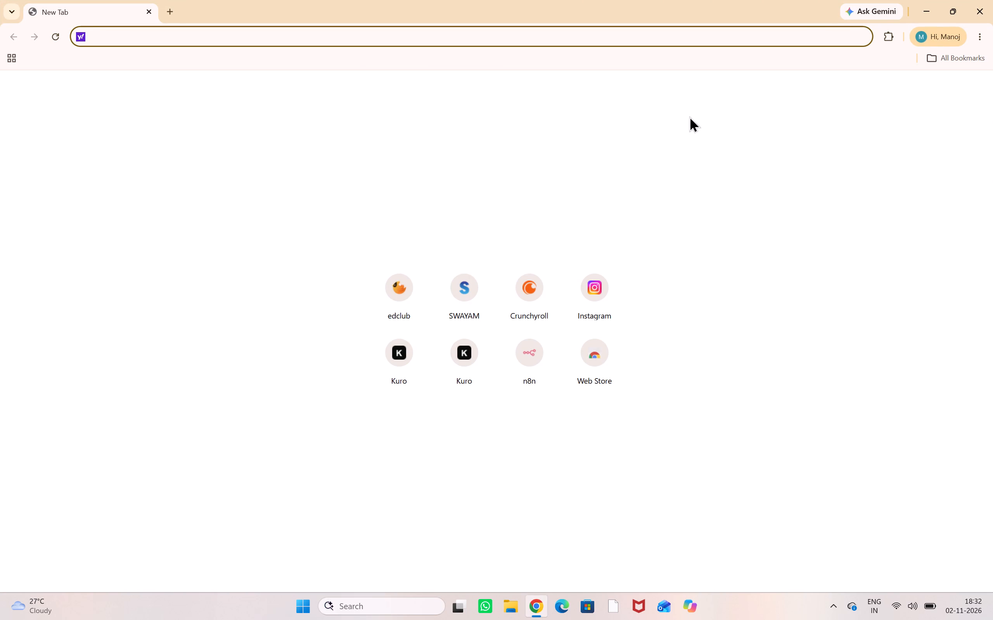
click(953, 4)
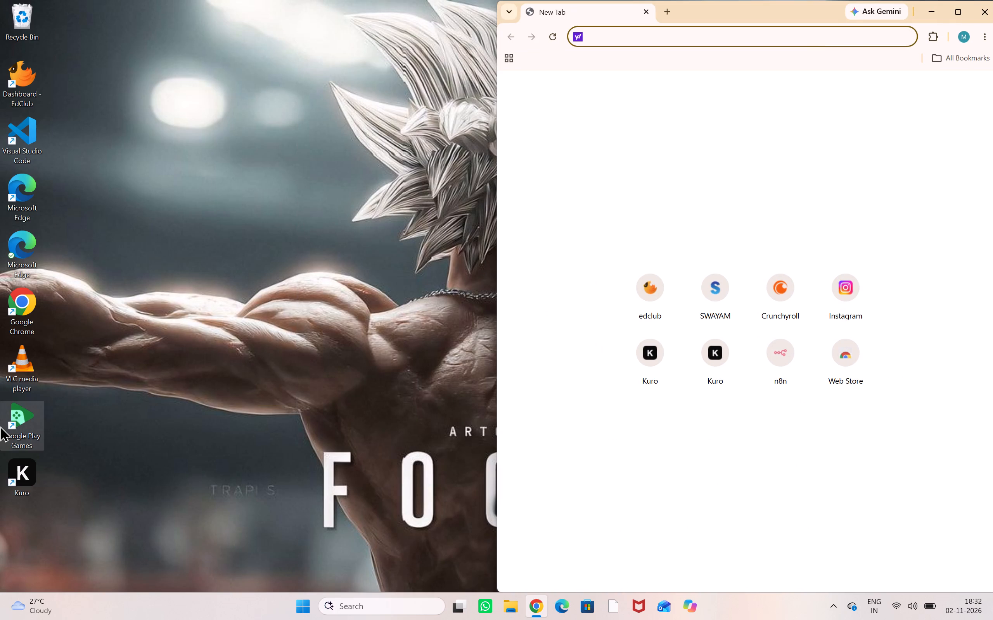
click(2, 479)
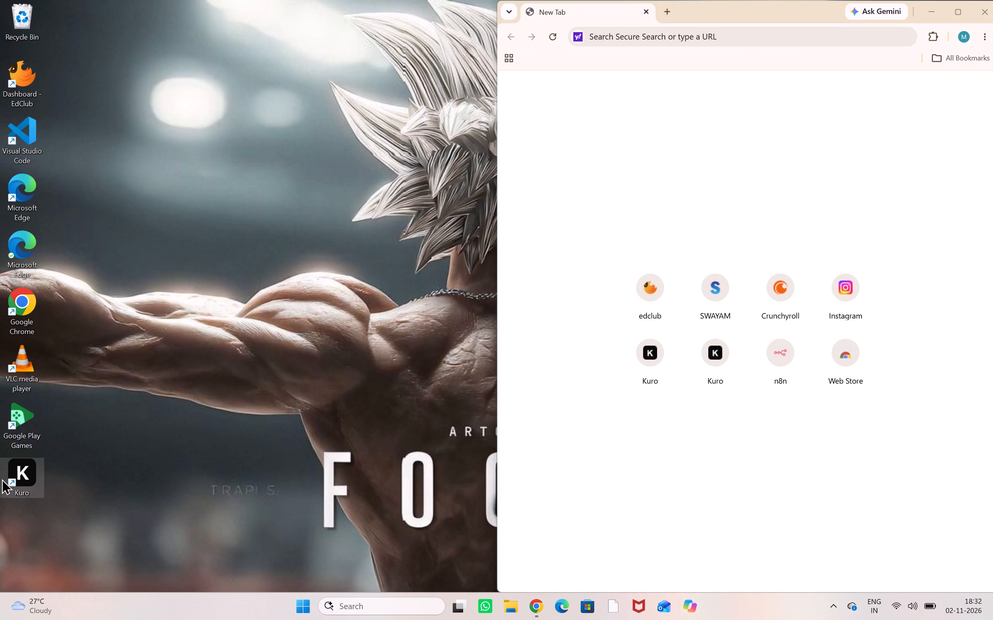